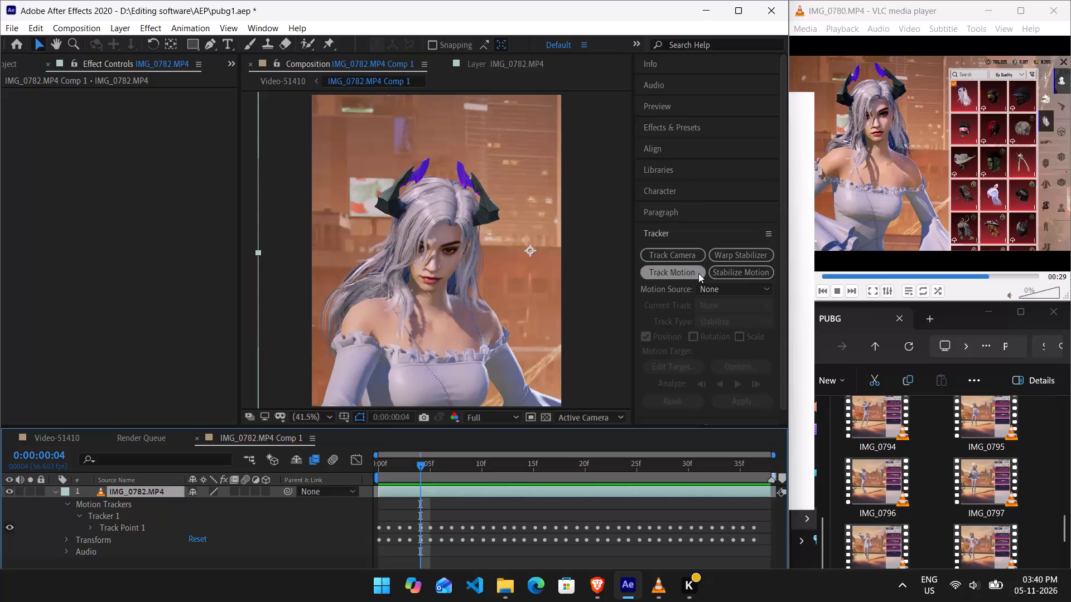
Find the Motion Tile effect and apply it to the IMG_0782.MP4 layer.
click(700, 127)
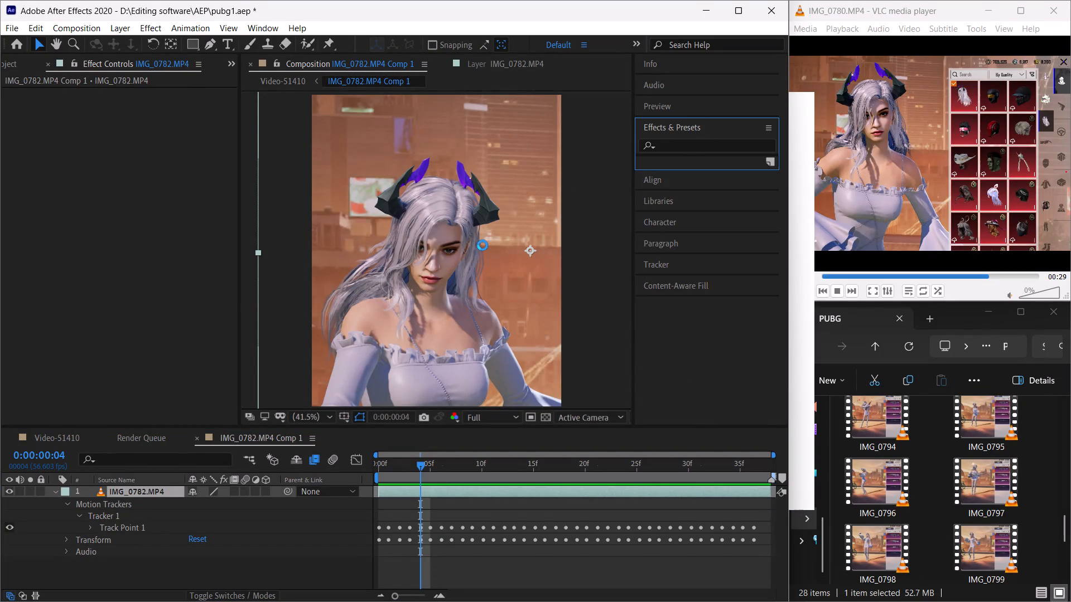
click(717, 146)
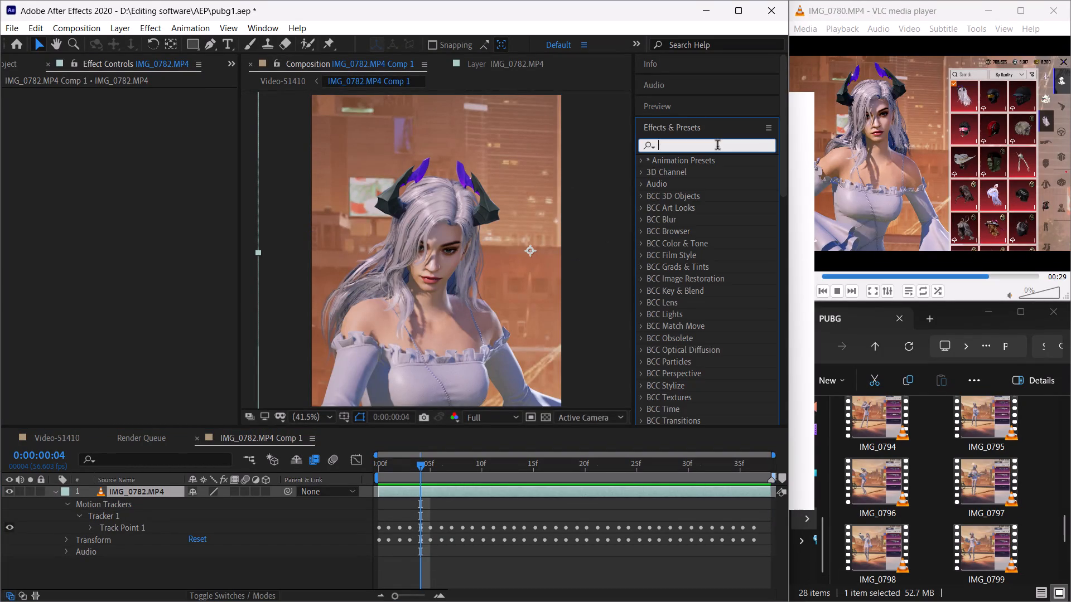
text(motio)
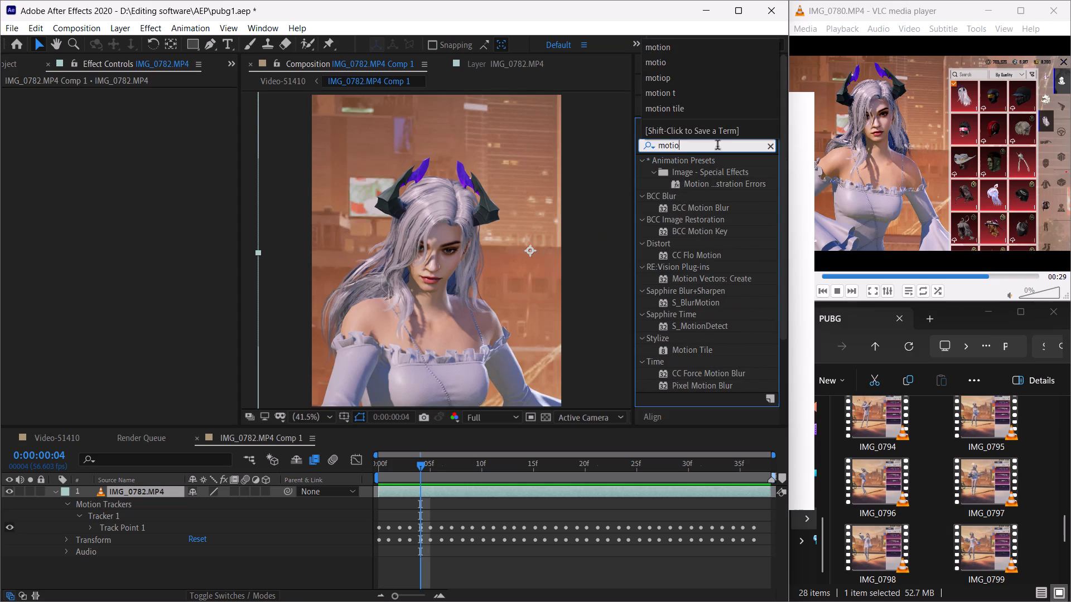
drag(702, 349, 602, 460)
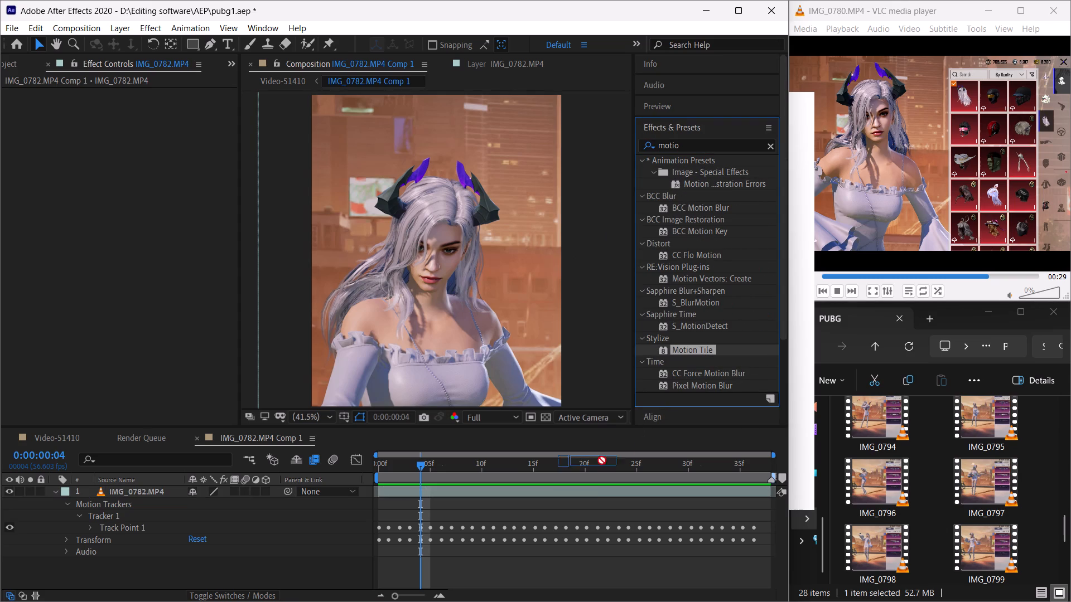
drag(602, 460, 595, 490)
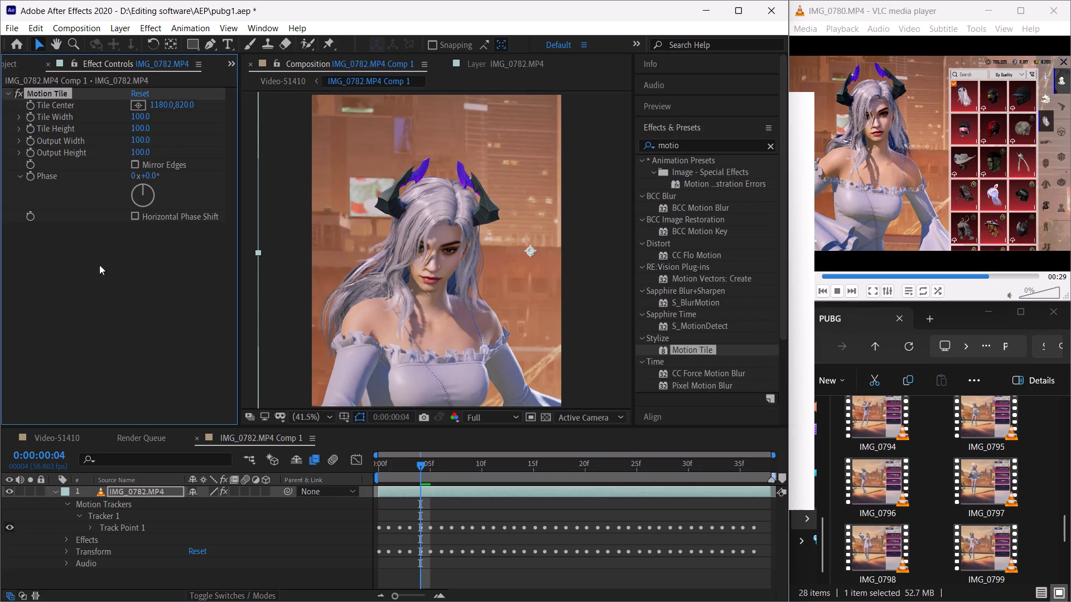
Set Motion Tile's Output Width and Output Height to 150 and enable Mirror Edges.
click(140, 144)
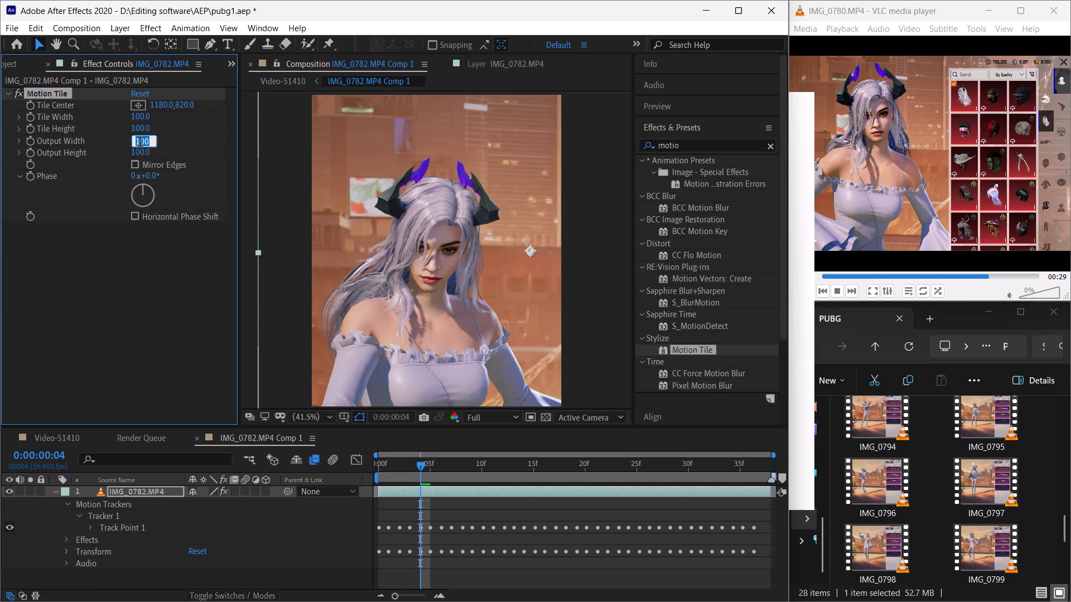
text(150)
click(137, 156)
text(150)
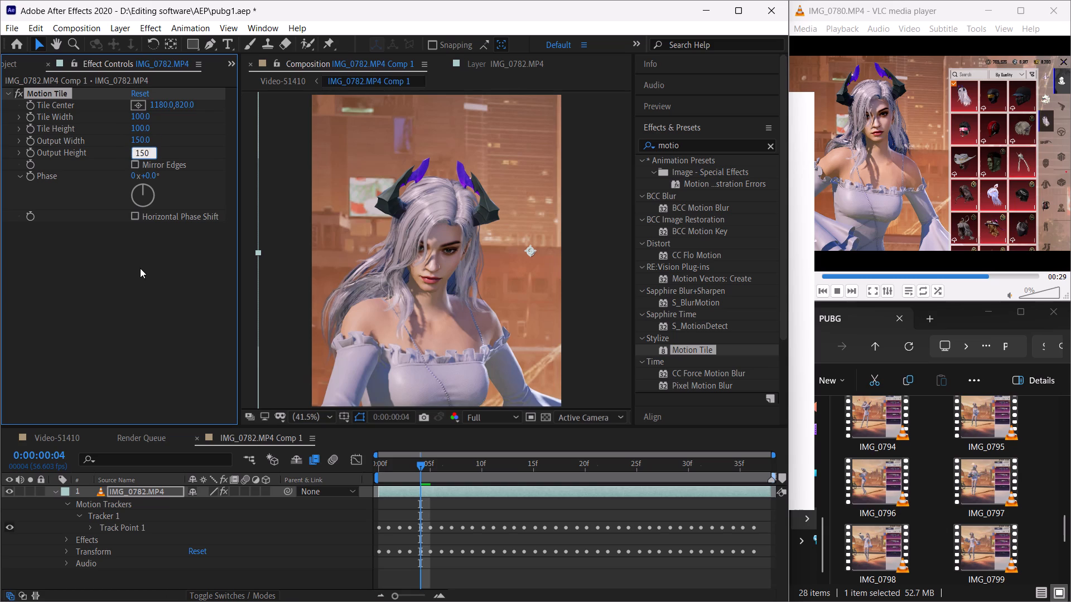
click(140, 271)
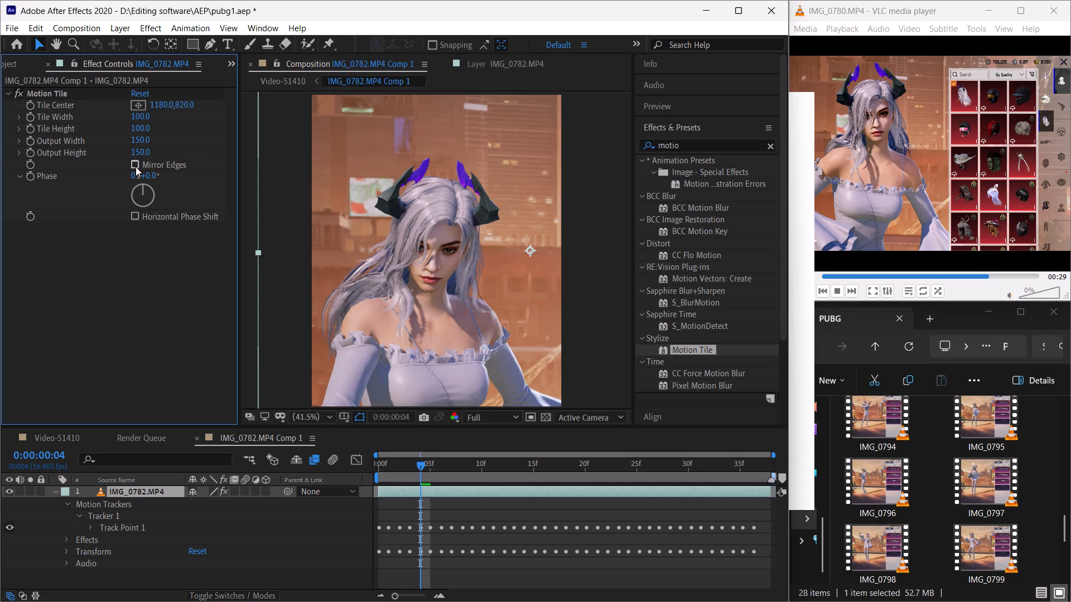
click(134, 166)
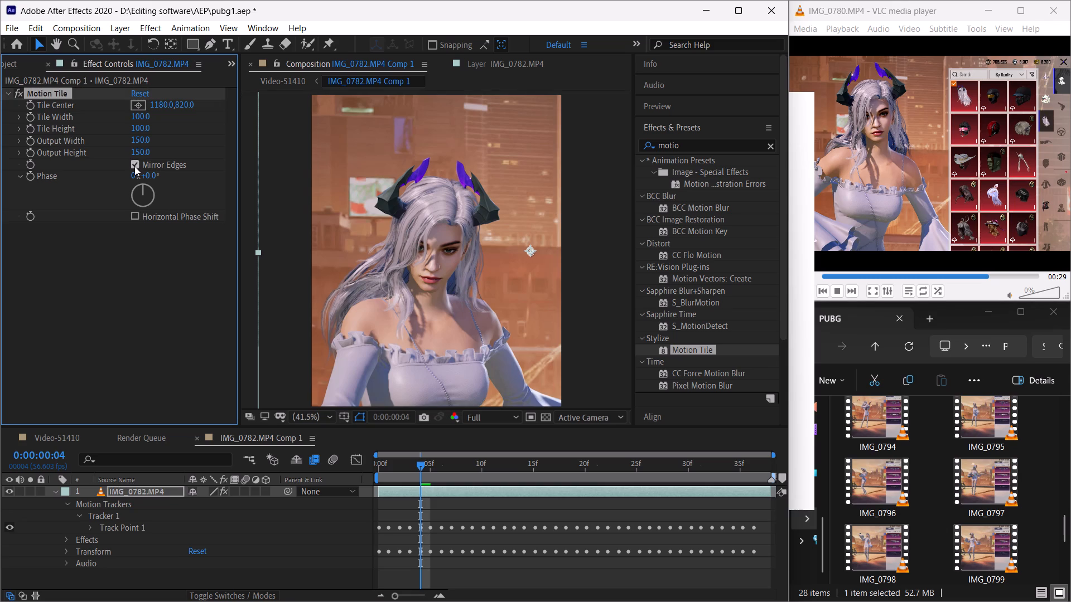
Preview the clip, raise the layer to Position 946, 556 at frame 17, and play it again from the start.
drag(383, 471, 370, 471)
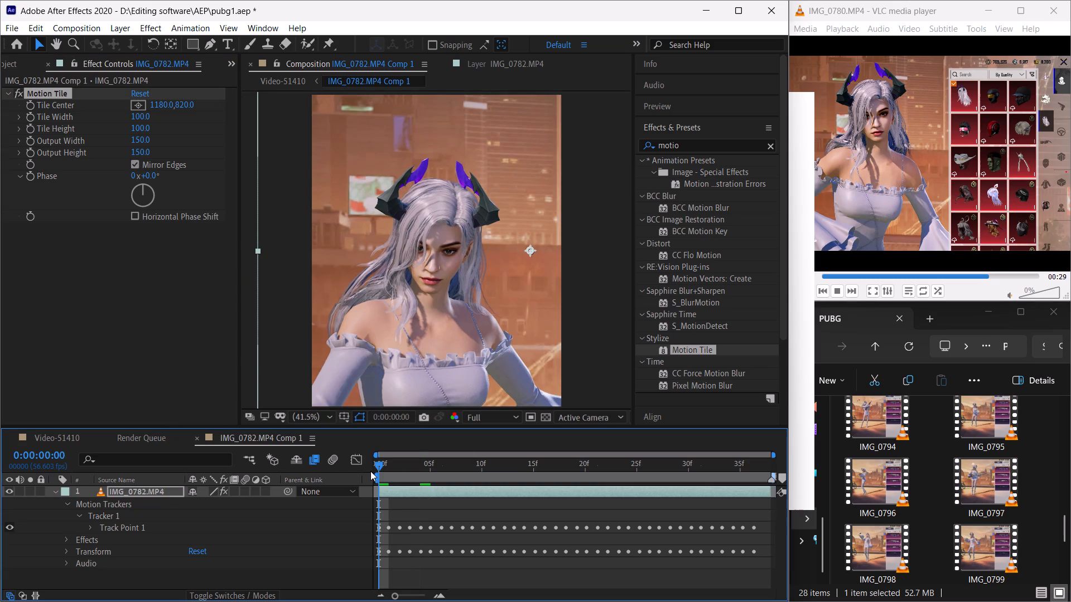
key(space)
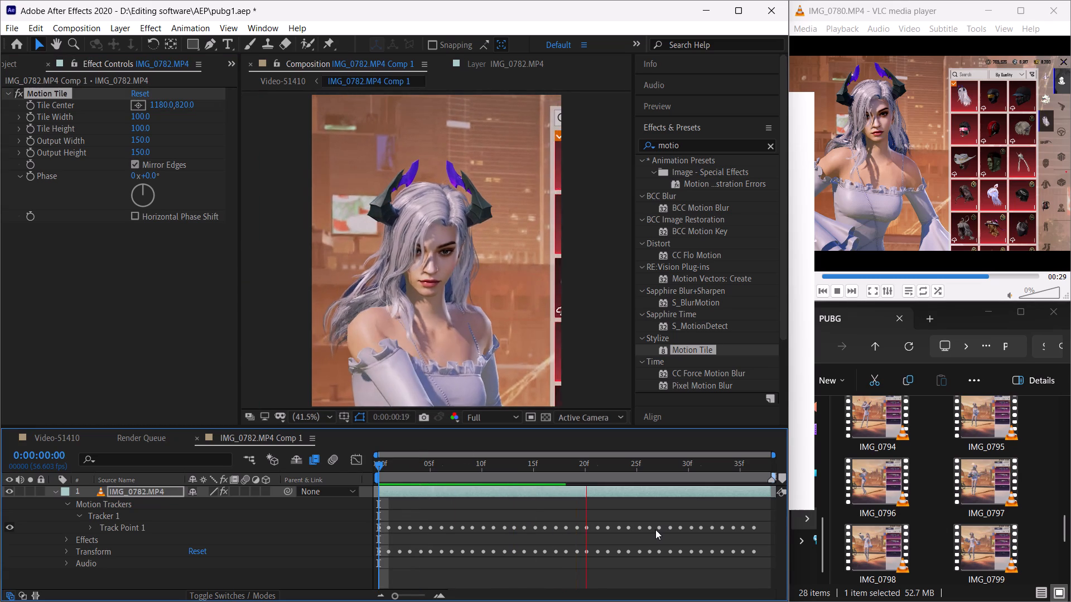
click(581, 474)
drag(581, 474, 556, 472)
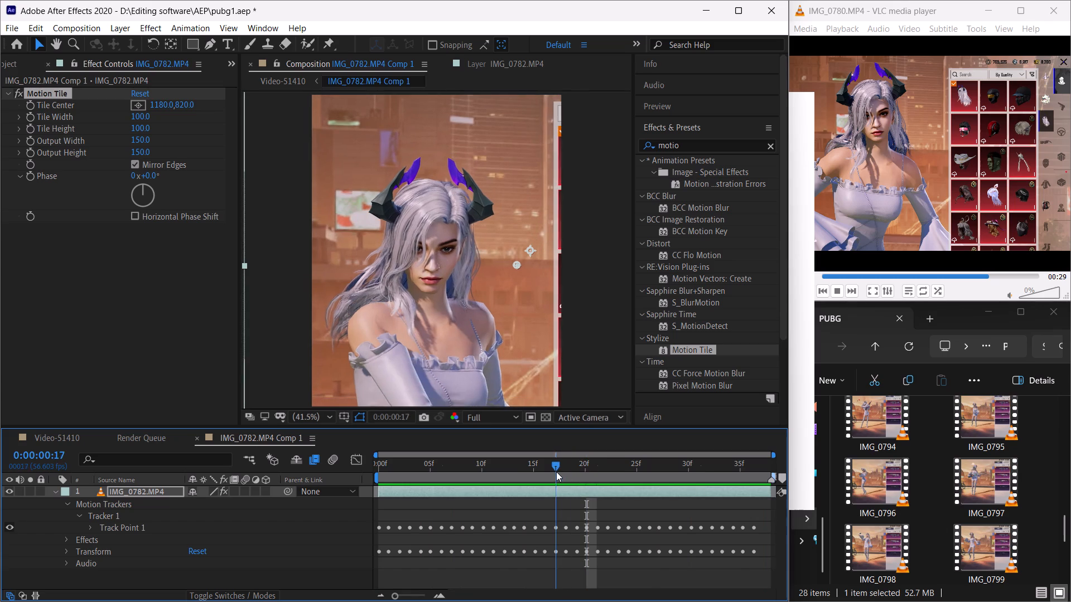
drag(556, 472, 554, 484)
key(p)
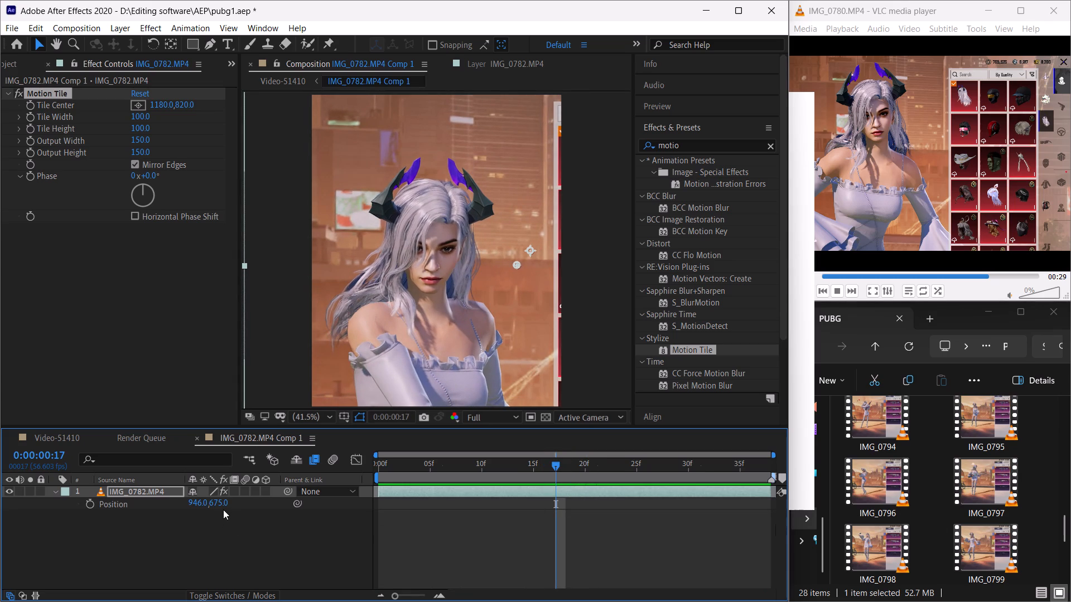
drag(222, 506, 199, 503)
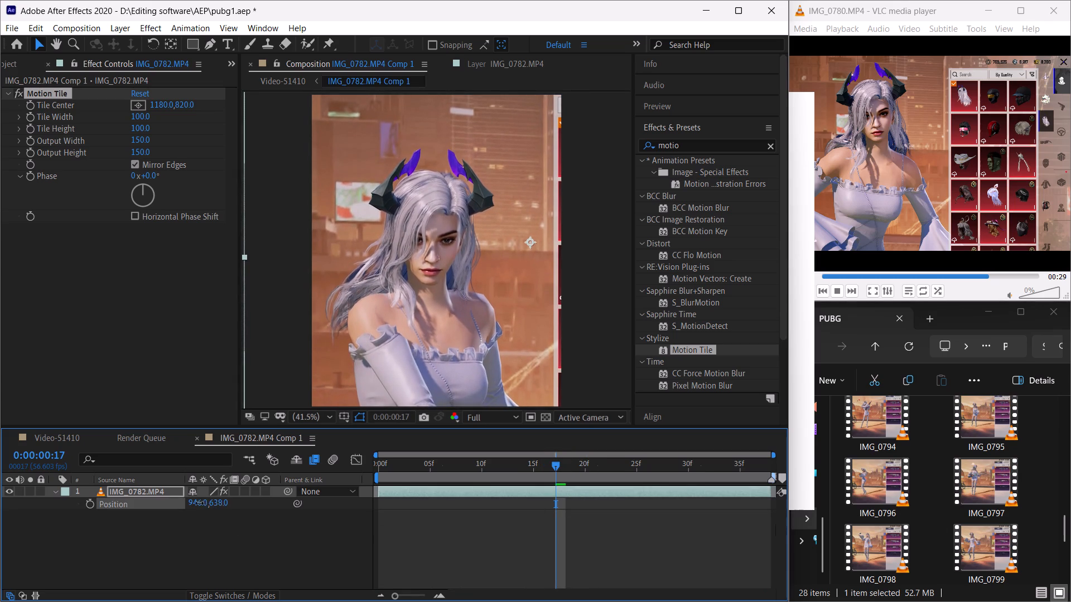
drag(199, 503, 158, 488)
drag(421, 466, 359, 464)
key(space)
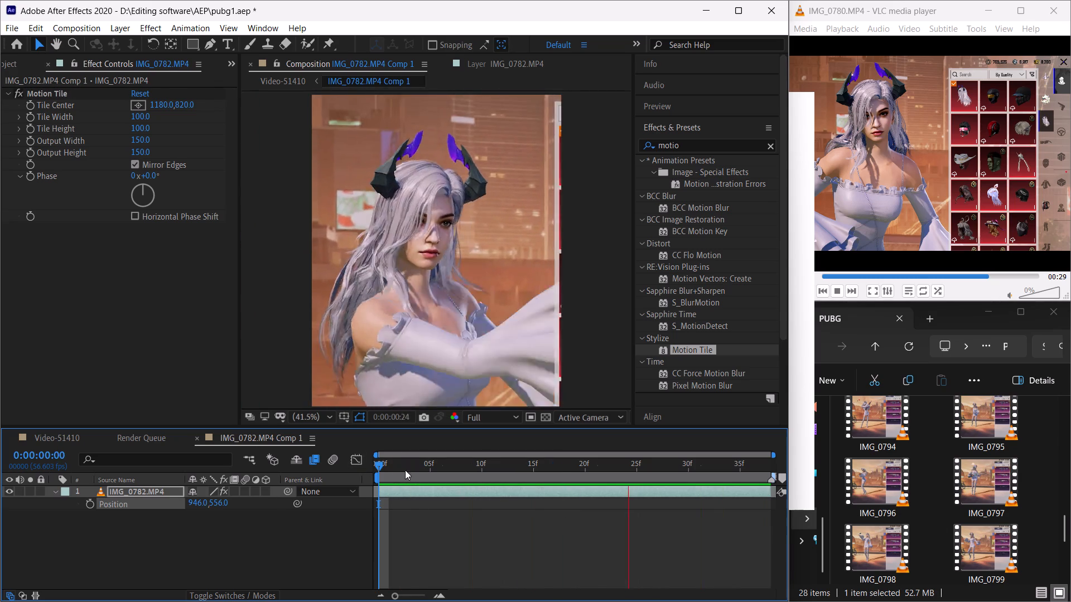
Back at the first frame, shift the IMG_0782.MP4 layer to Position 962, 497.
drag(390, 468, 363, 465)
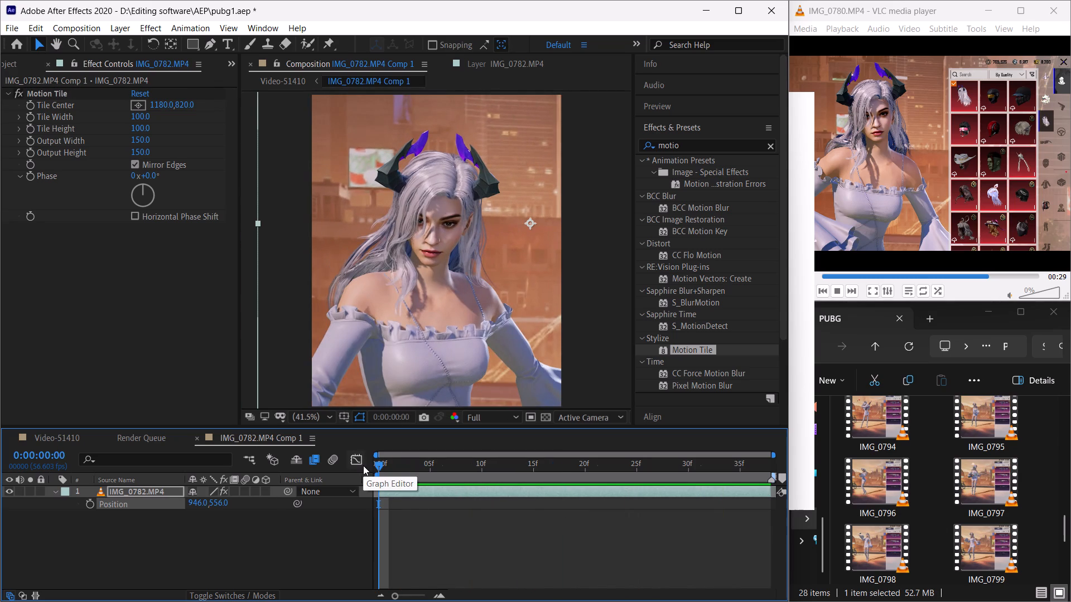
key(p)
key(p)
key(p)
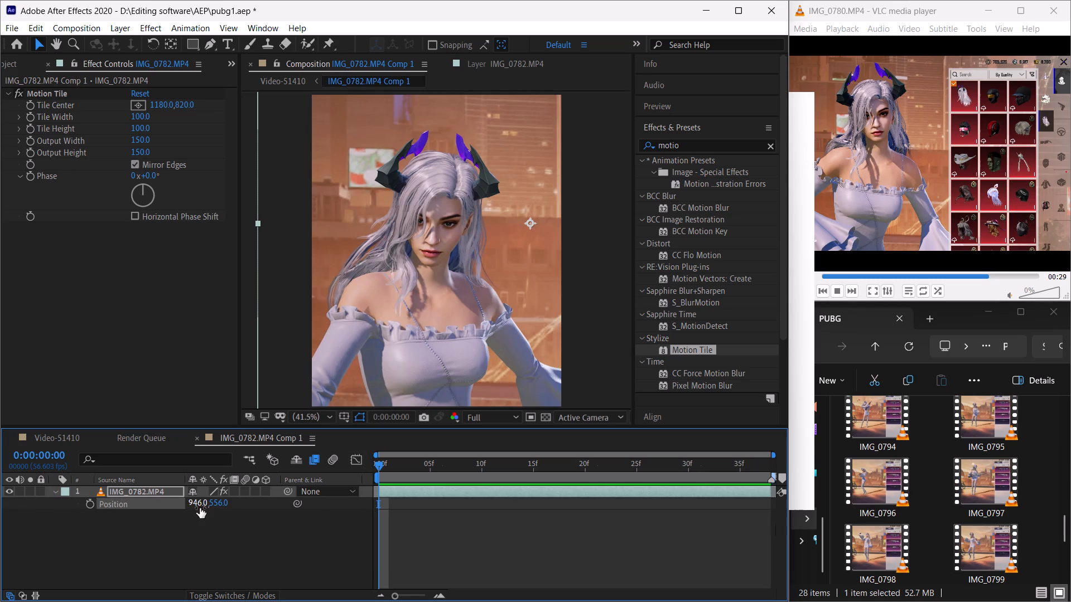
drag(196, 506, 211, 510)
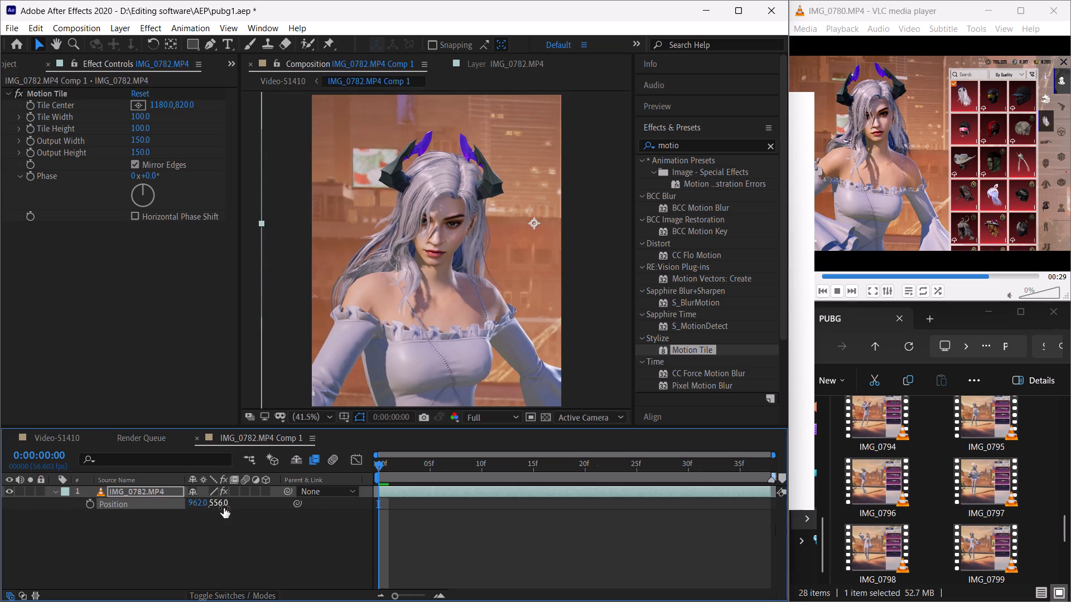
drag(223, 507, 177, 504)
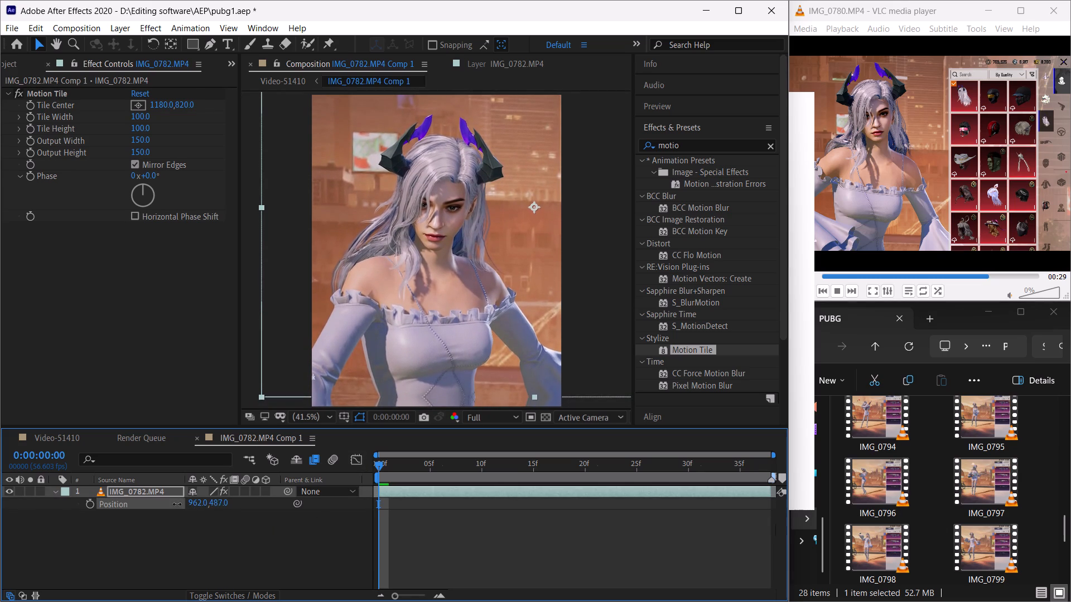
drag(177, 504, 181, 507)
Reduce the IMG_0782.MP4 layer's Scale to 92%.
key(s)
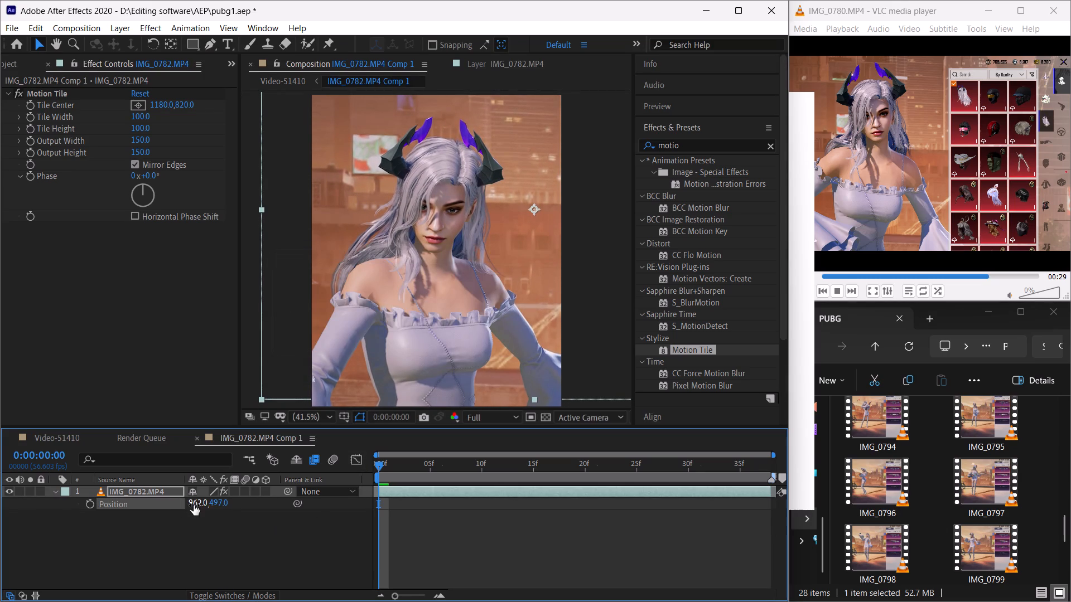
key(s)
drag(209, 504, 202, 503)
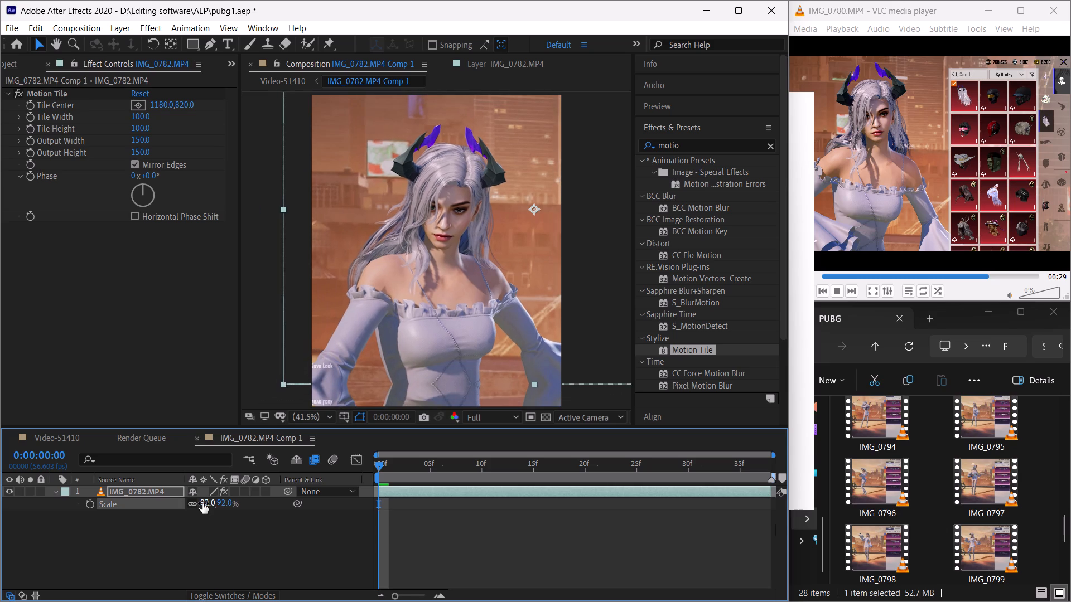
Reposition the IMG_0782.MP4 layer to 909, 552 and play the clip to check the framing.
key(p)
drag(194, 502, 171, 500)
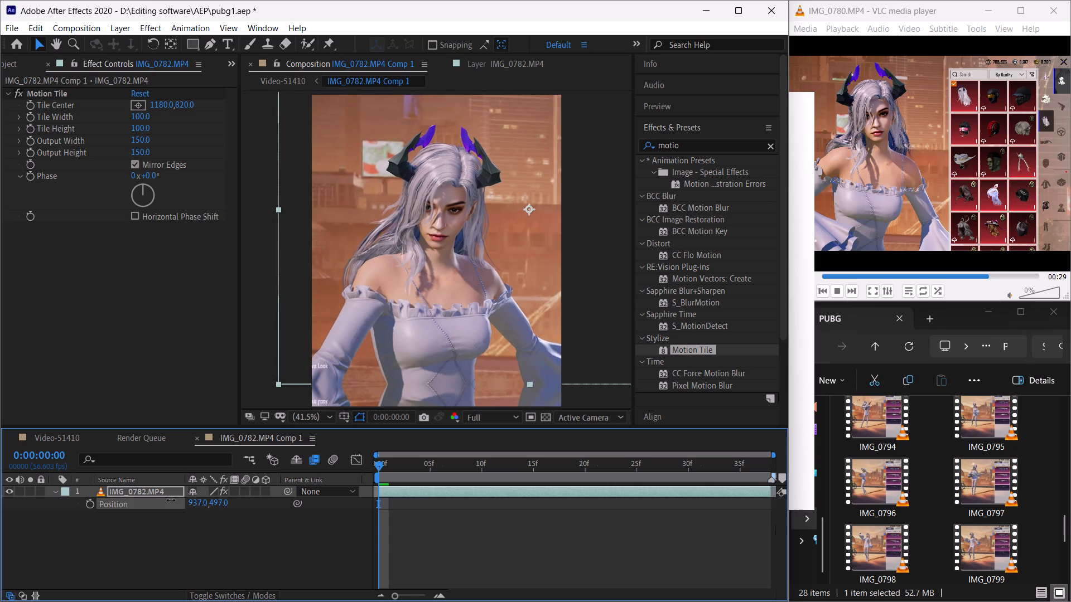
drag(171, 500, 158, 503)
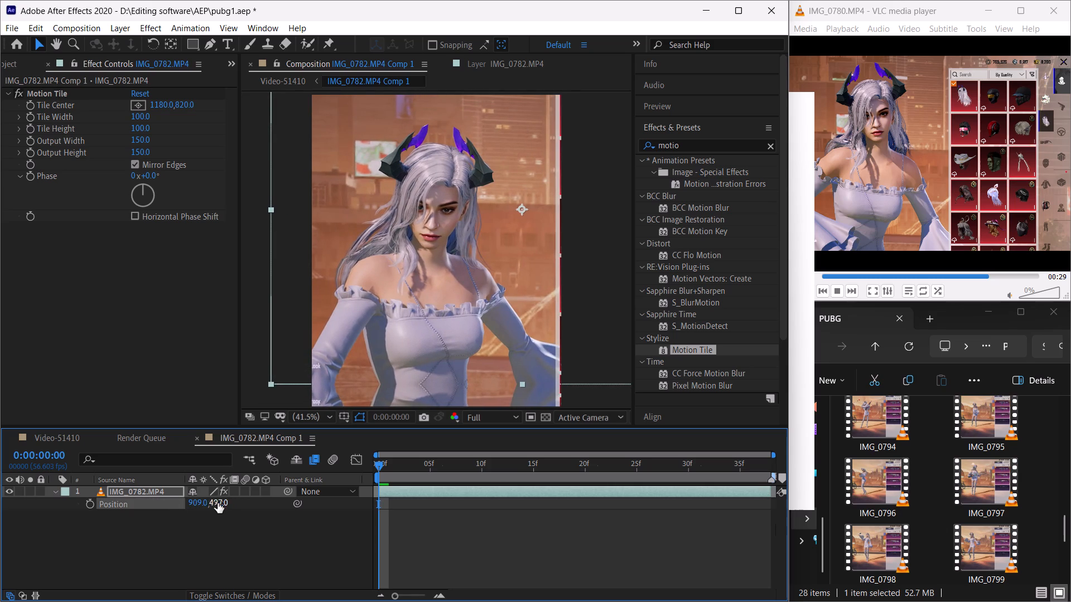
drag(218, 503, 249, 510)
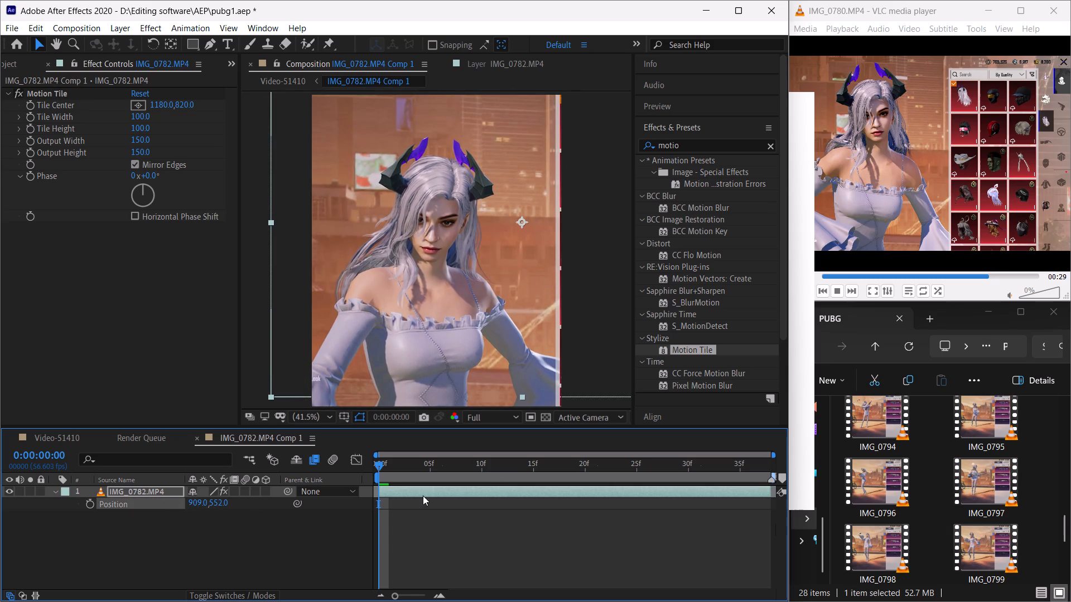
key(space)
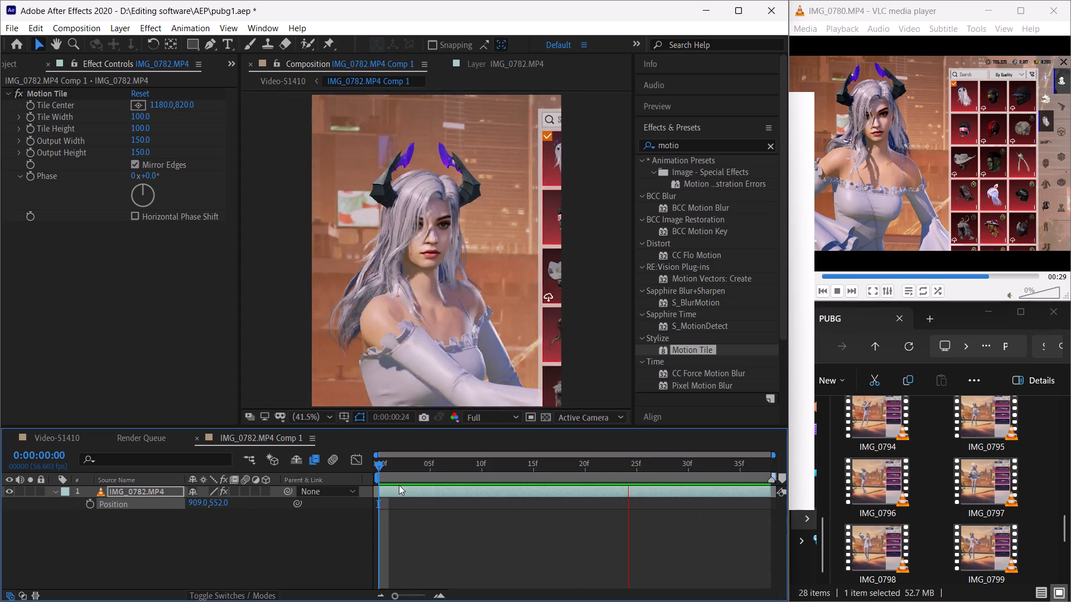
Reframe the layer at frame 23 with Scale 95% and Position 982, 552, and preview the clip from the start.
drag(413, 468, 591, 494)
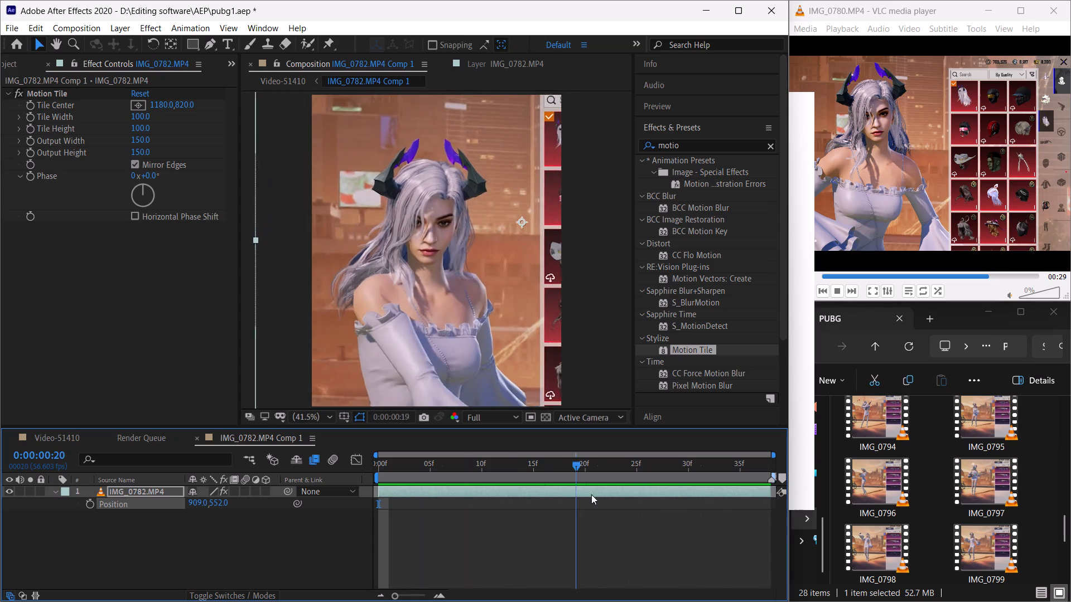
drag(591, 494, 613, 498)
key(p)
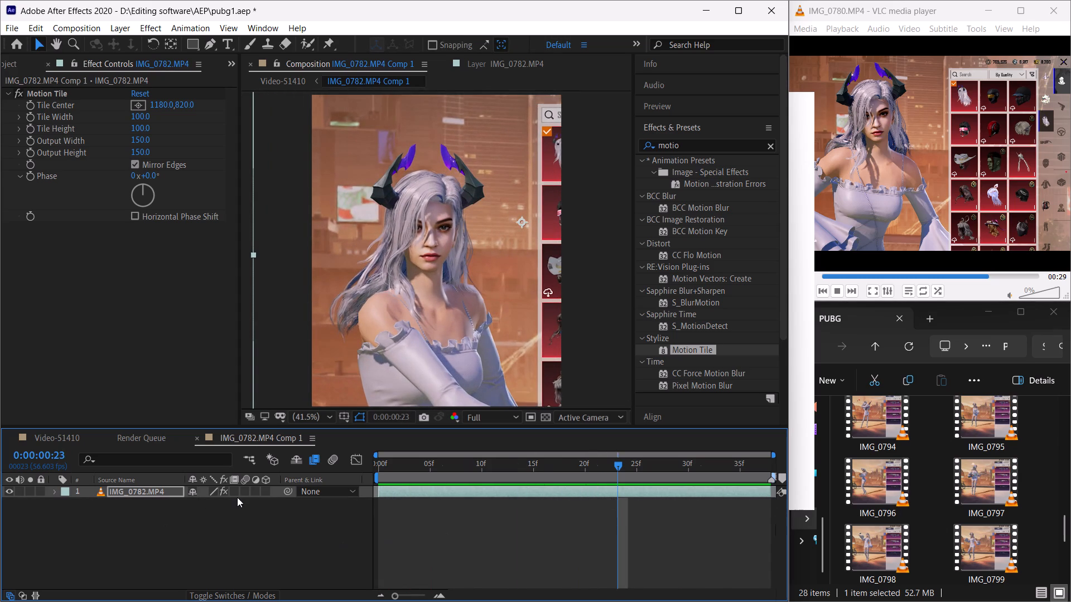
key(p)
drag(197, 503, 245, 508)
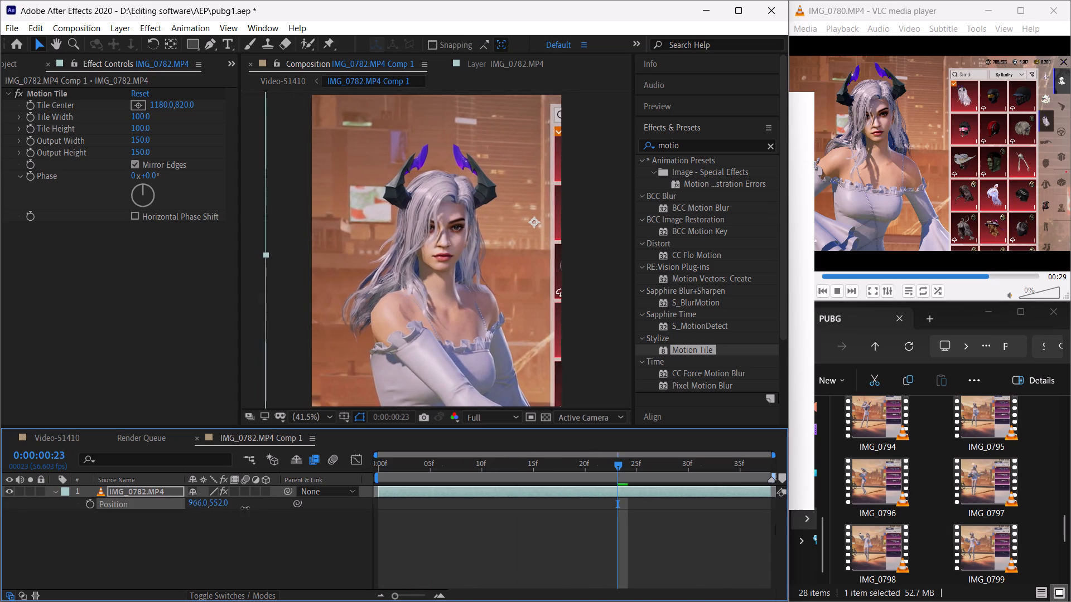
drag(245, 508, 247, 508)
key(s)
click(206, 501)
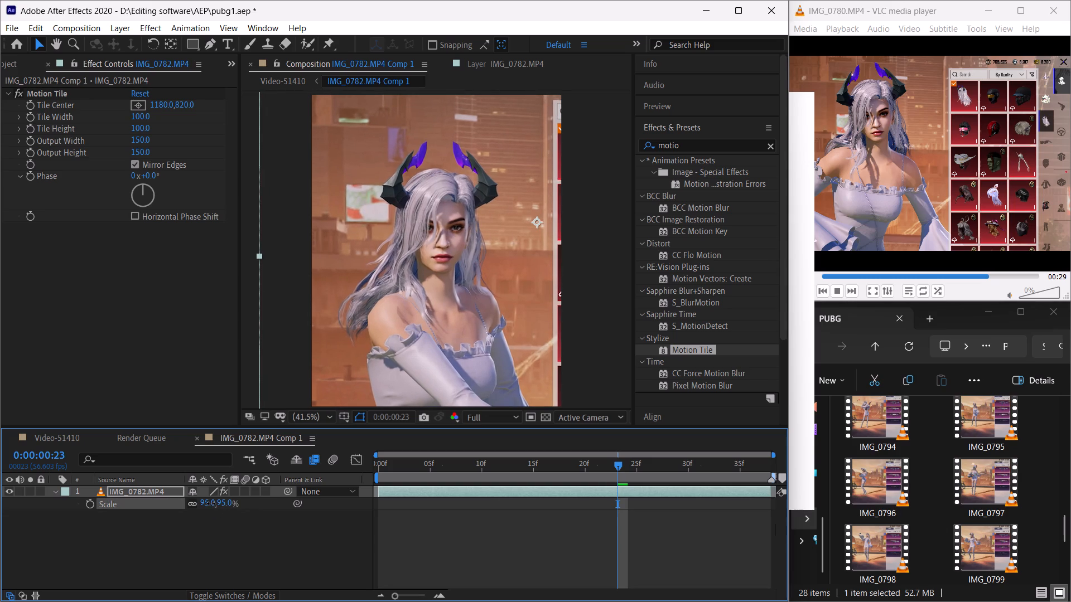
key(p)
drag(198, 502, 202, 506)
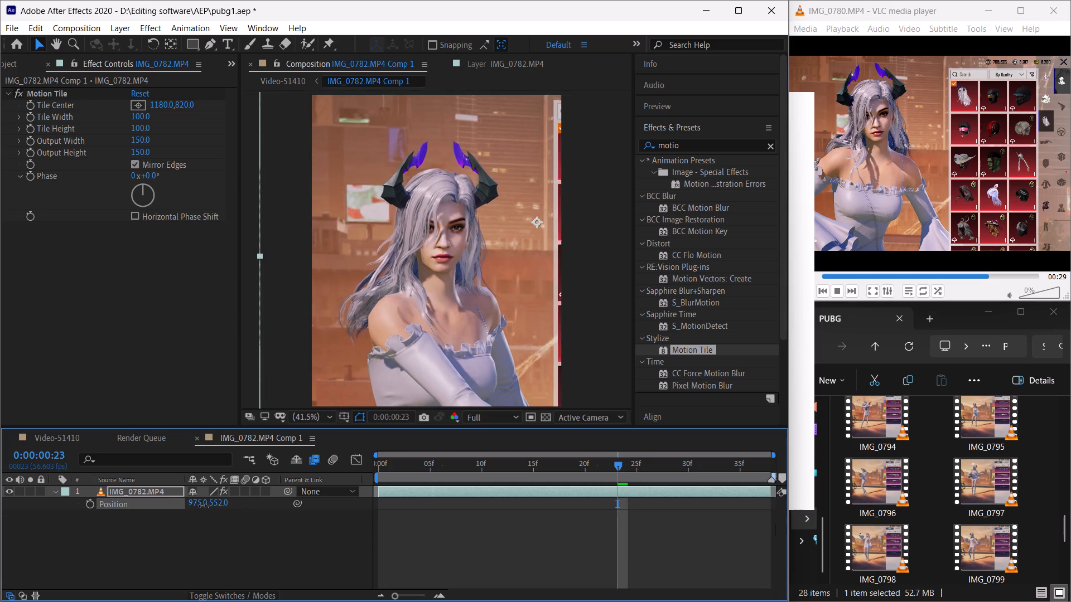
drag(202, 506, 210, 508)
drag(392, 468, 356, 460)
key(space)
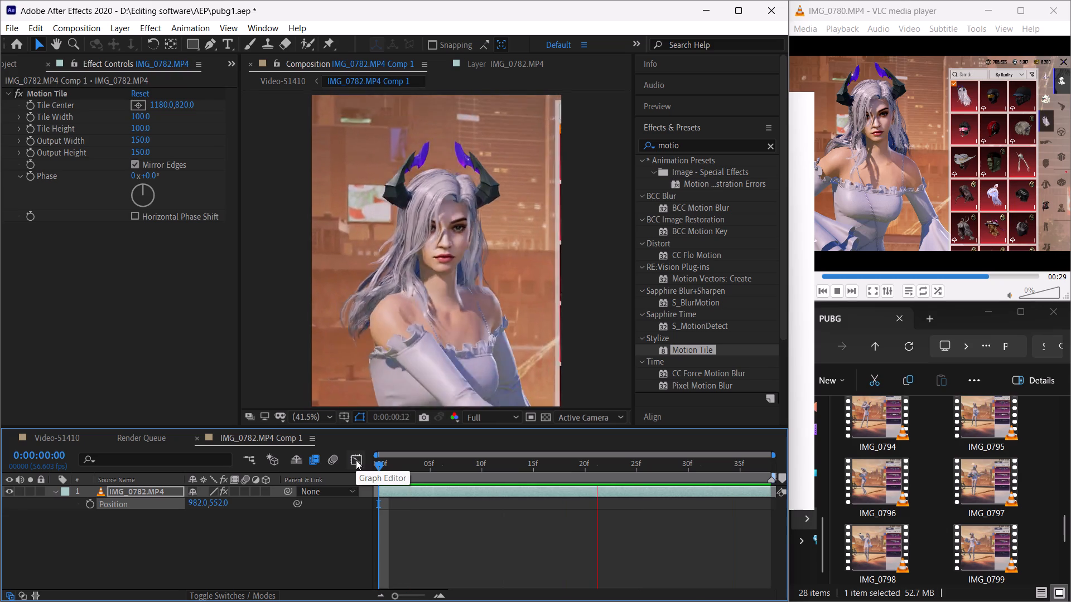
click(448, 477)
Save the project.
key(ctrl+s)
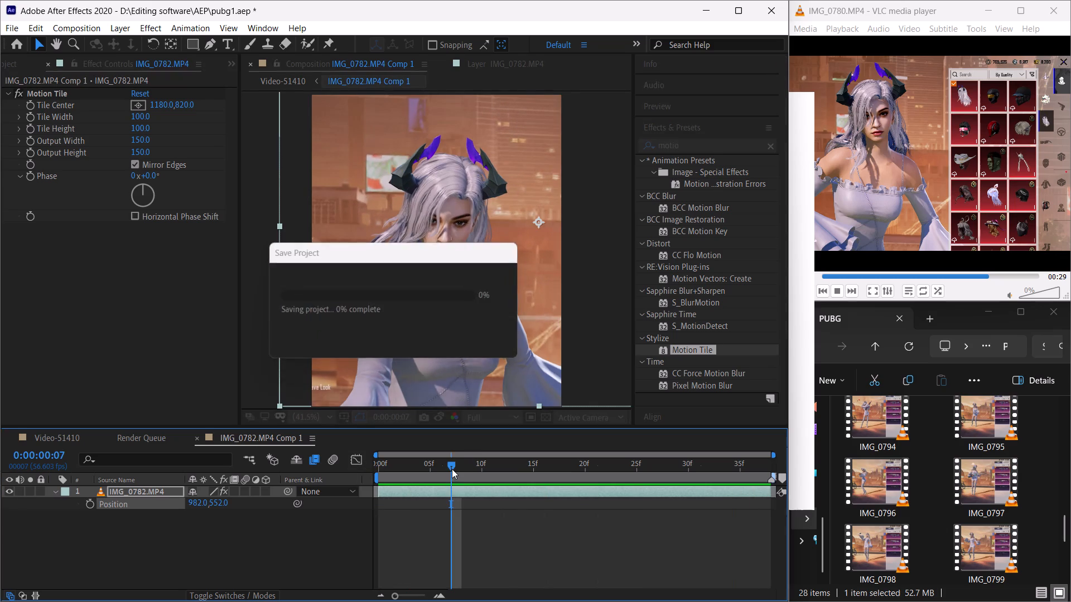
Close IMG_0782.MP4 Comp 1 and the Render Queue, leaving the Video-S1410 composition open.
click(200, 437)
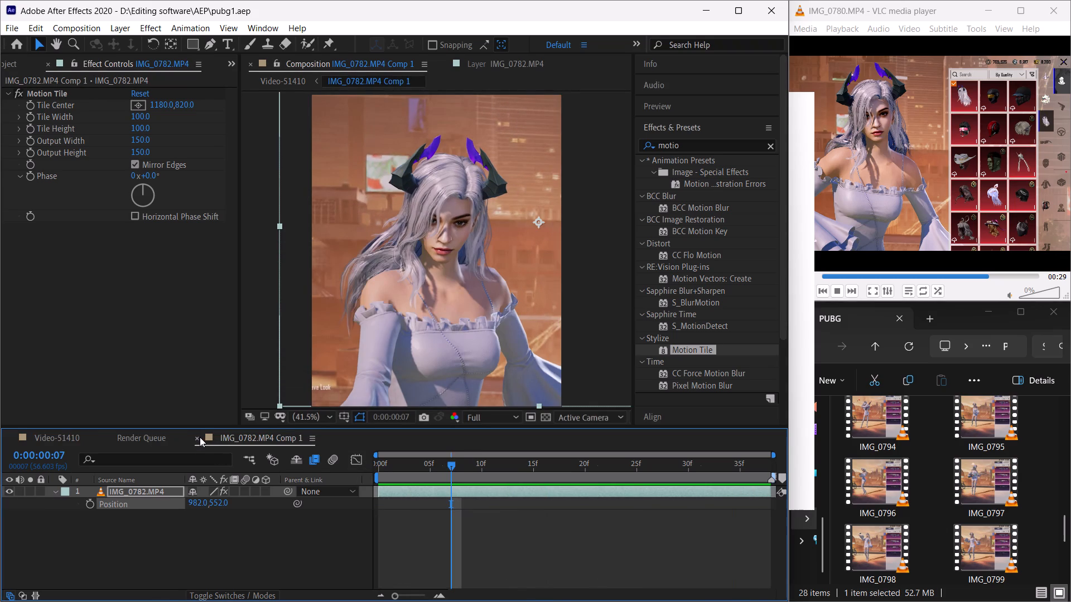
click(105, 438)
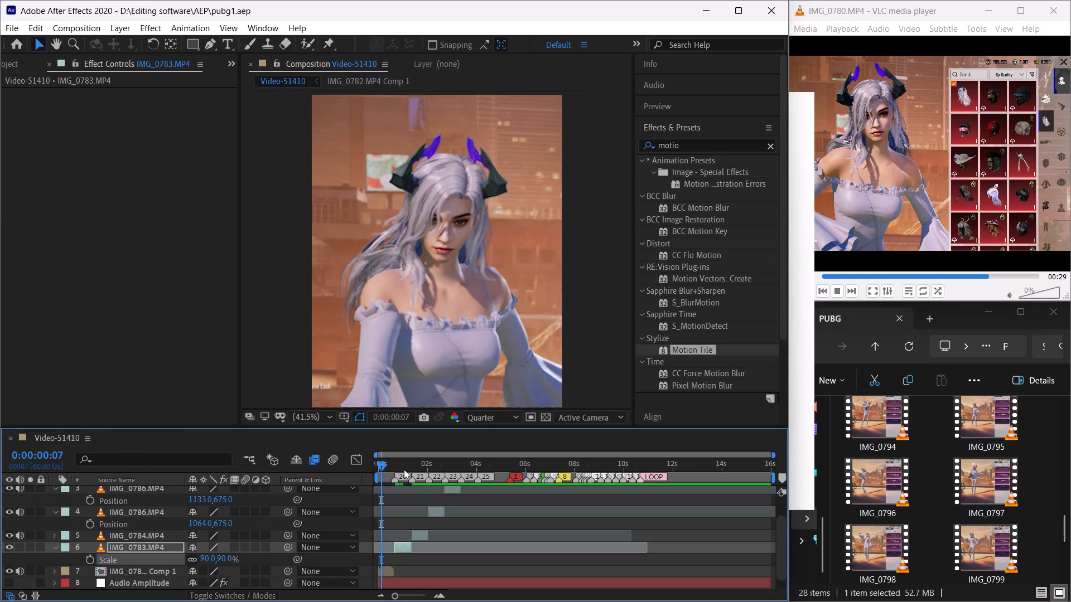
Preview the Video-S1410 composition from the start and scrub through the IMG_0783.MP4 clip to examine its motion.
drag(383, 464, 361, 460)
key(space)
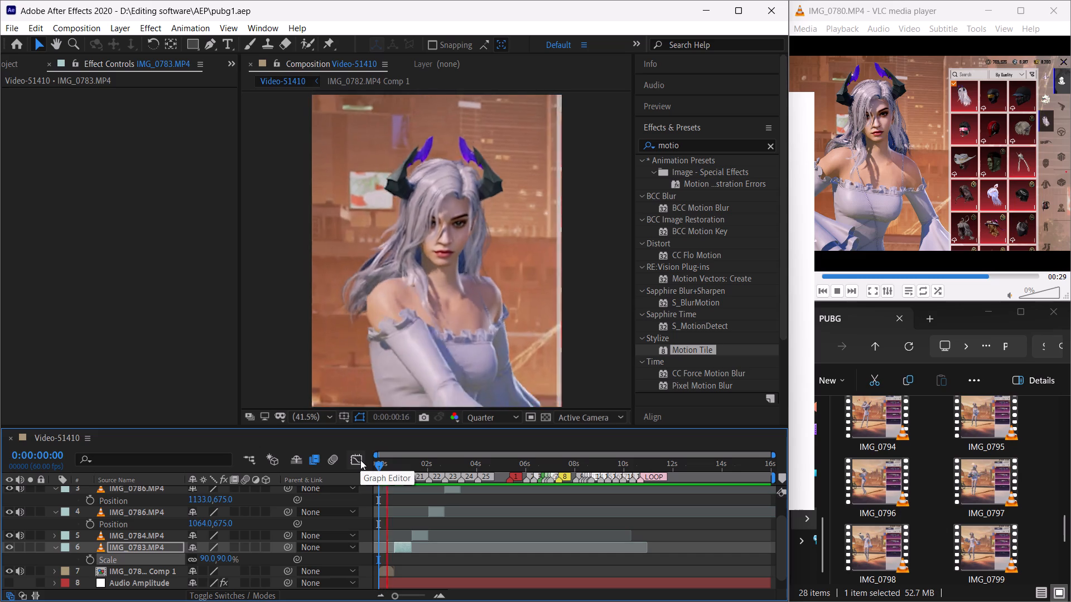
drag(385, 465, 399, 480)
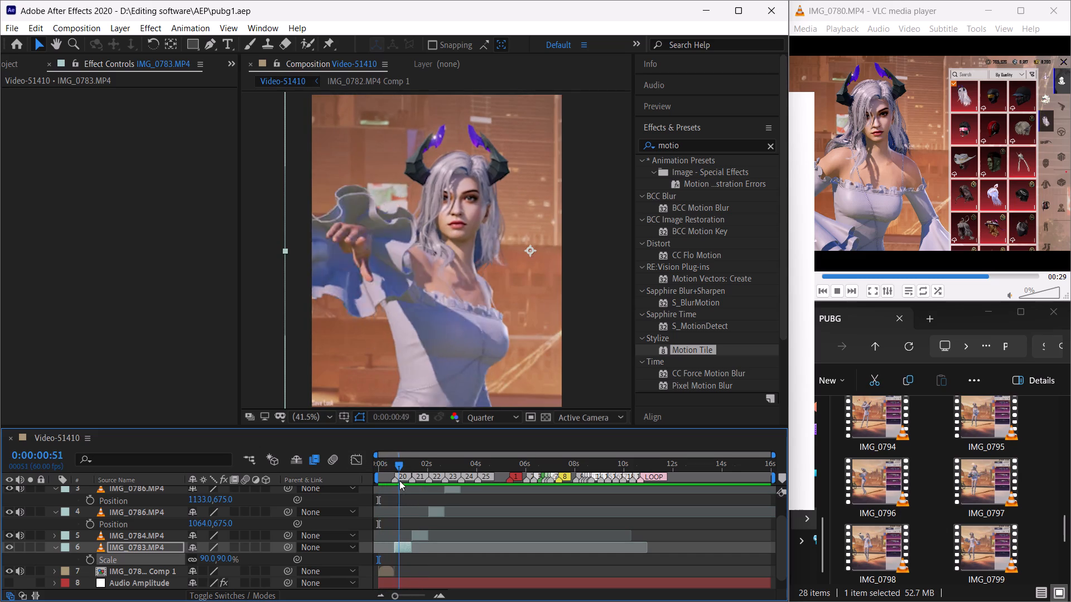
drag(399, 480, 404, 485)
drag(402, 595, 403, 595)
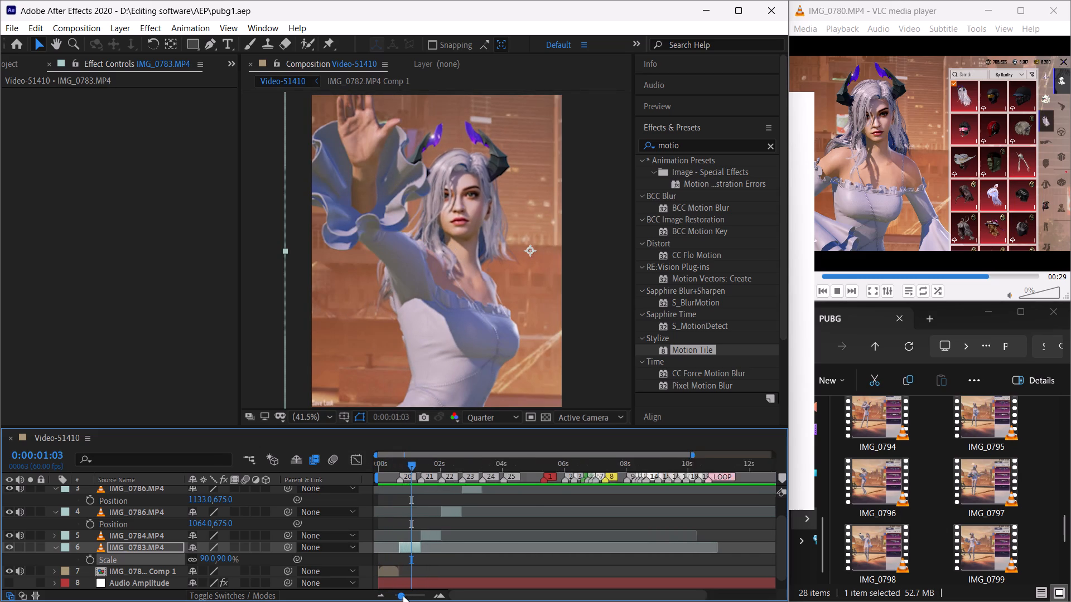
drag(403, 595, 417, 600)
drag(456, 465, 460, 479)
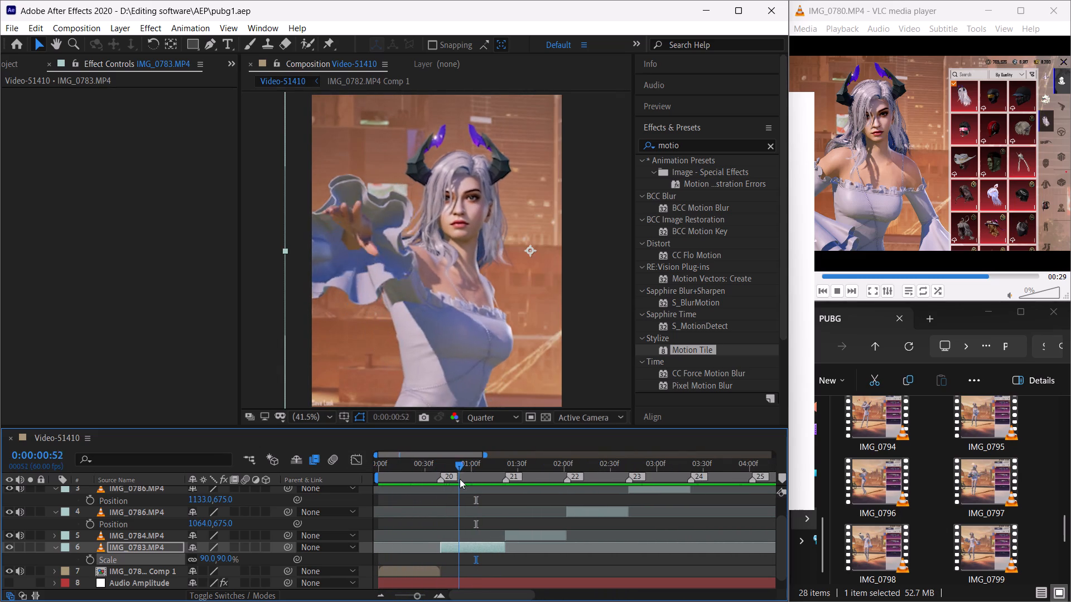
drag(460, 479, 460, 483)
drag(472, 467, 476, 484)
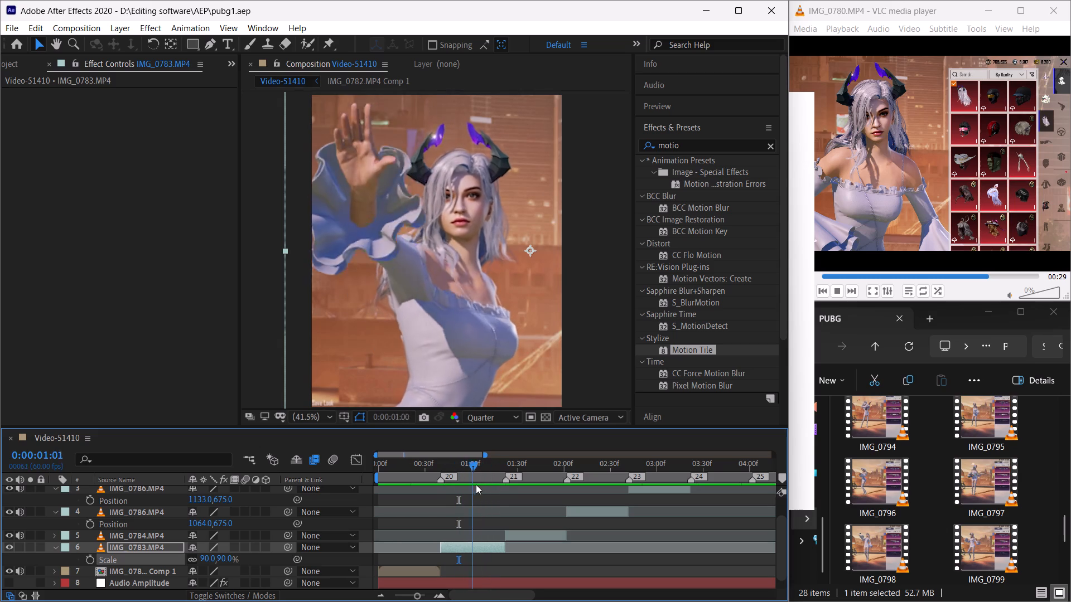
drag(476, 484, 465, 492)
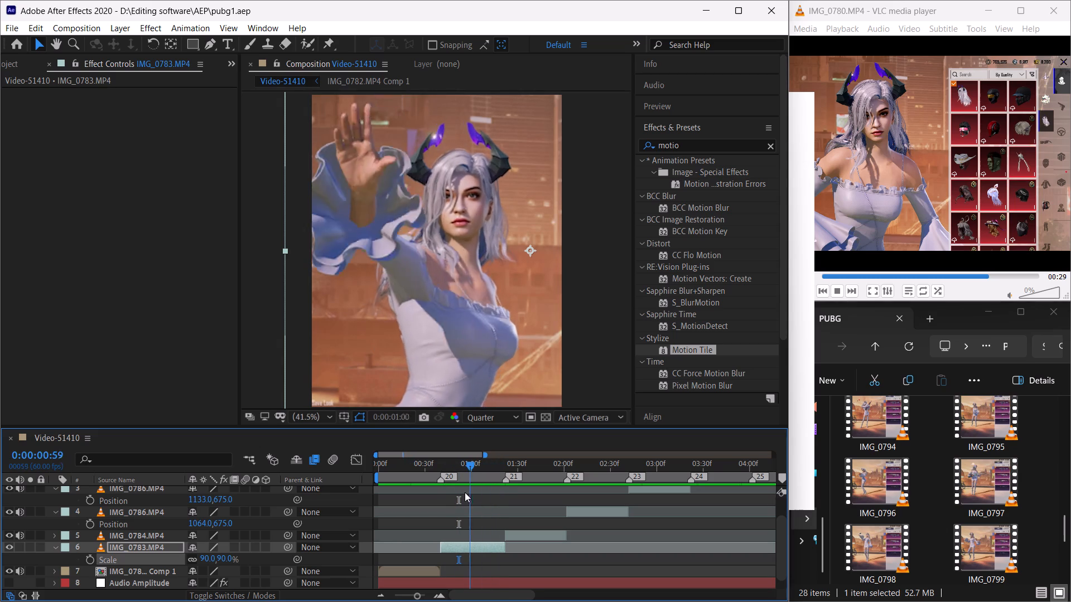
drag(465, 492, 440, 495)
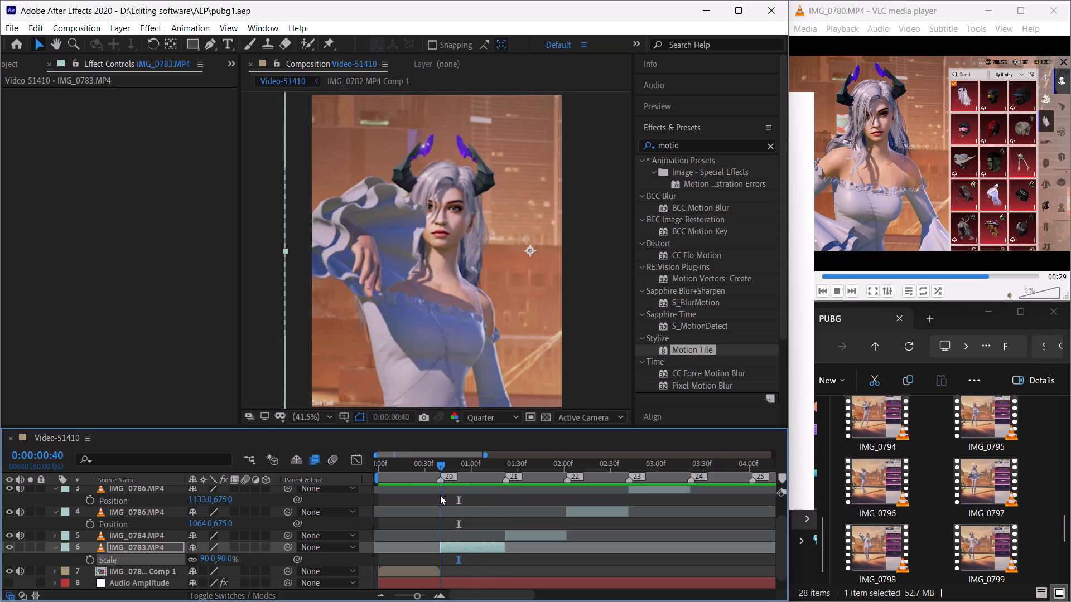
drag(440, 495, 468, 514)
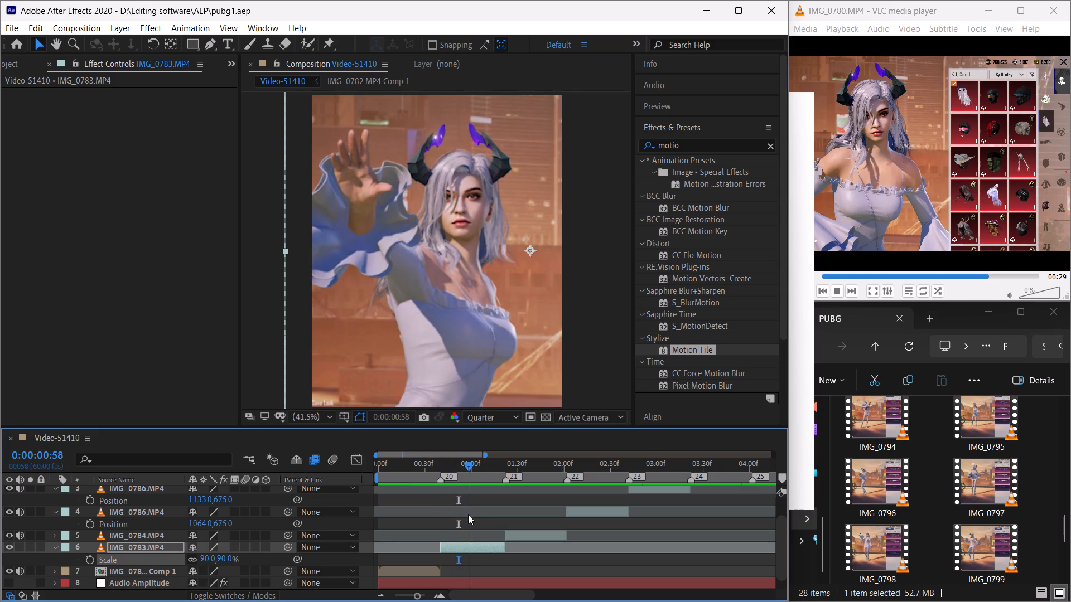
drag(468, 514, 476, 518)
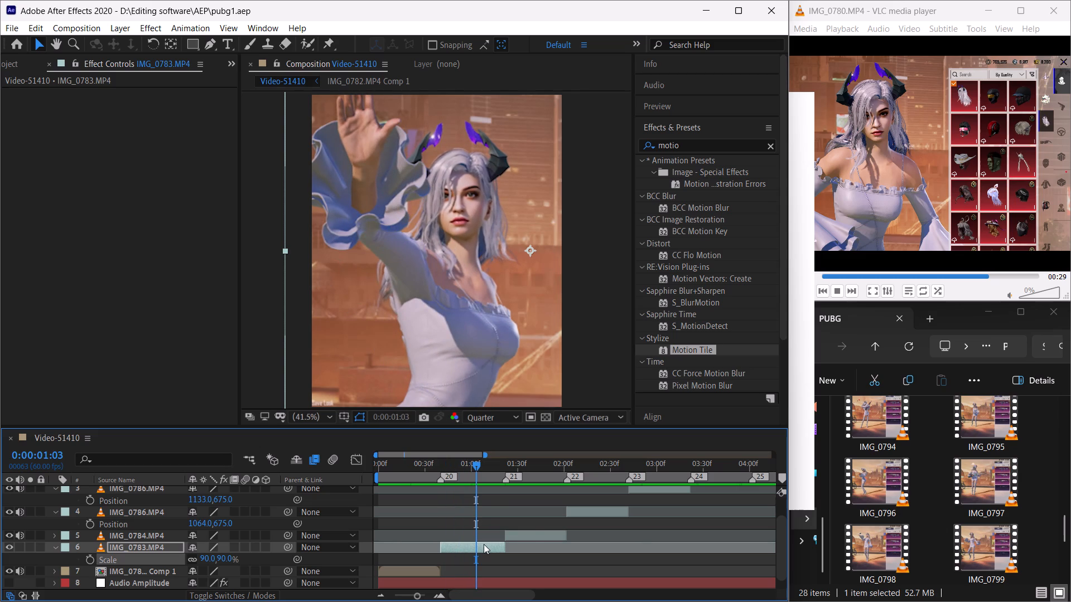
Pre-compose the IMG_0783.MP4 layer as IMG_0783.MP4 Comp 1 with all attributes moved and the duration adjusted to the layer's span.
right_click(484, 544)
click(537, 468)
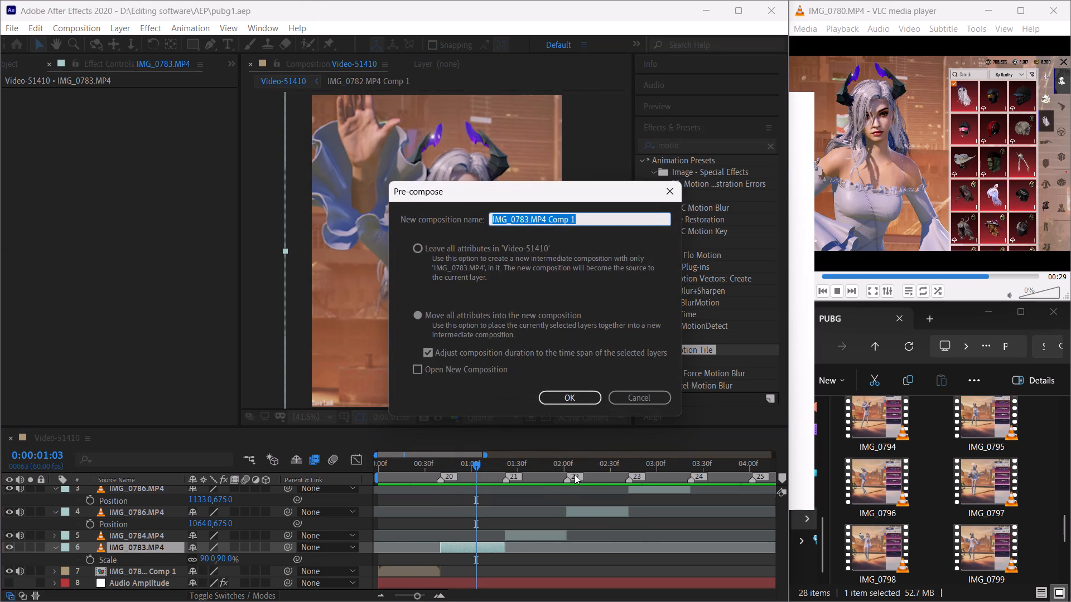
click(573, 400)
Open IMG_0783.MP4 Comp 1 from the timeline and go to its first frame.
drag(491, 469, 508, 486)
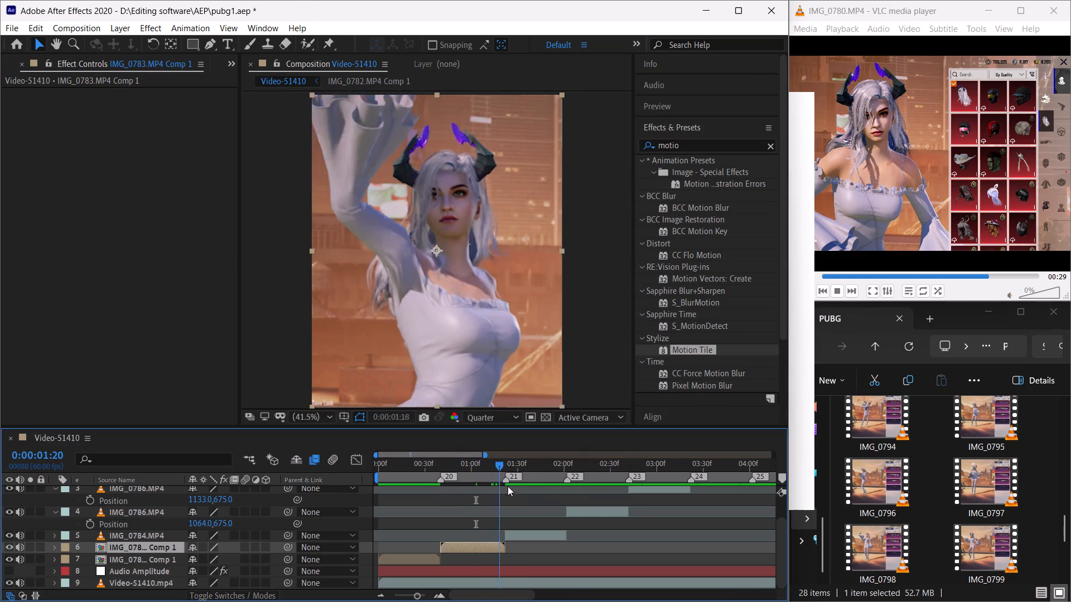
drag(508, 486, 505, 491)
drag(416, 595, 411, 591)
click(427, 472)
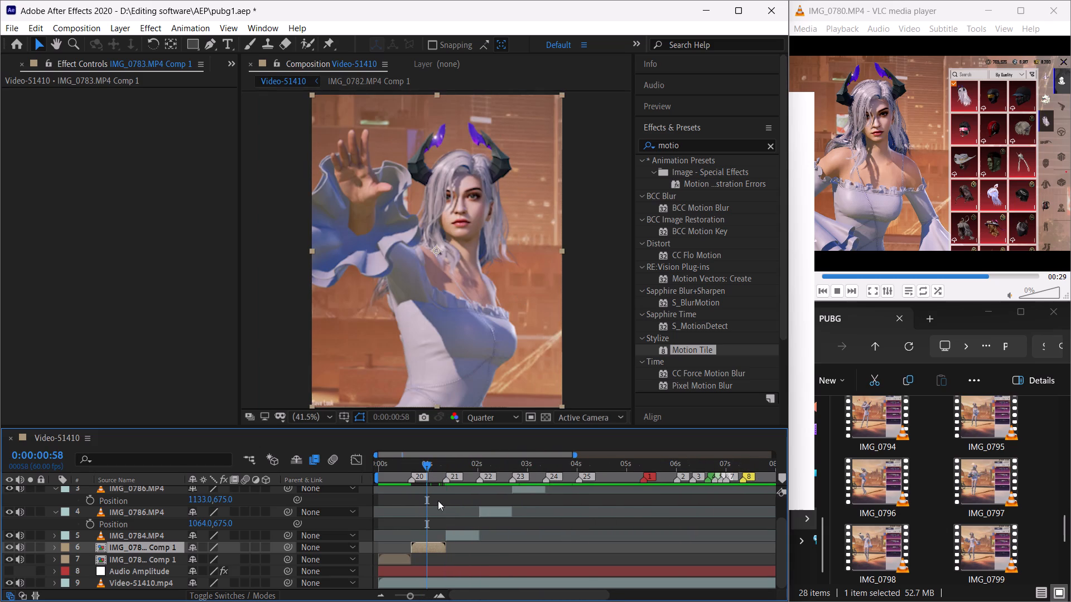
double_click(426, 545)
drag(424, 465, 350, 474)
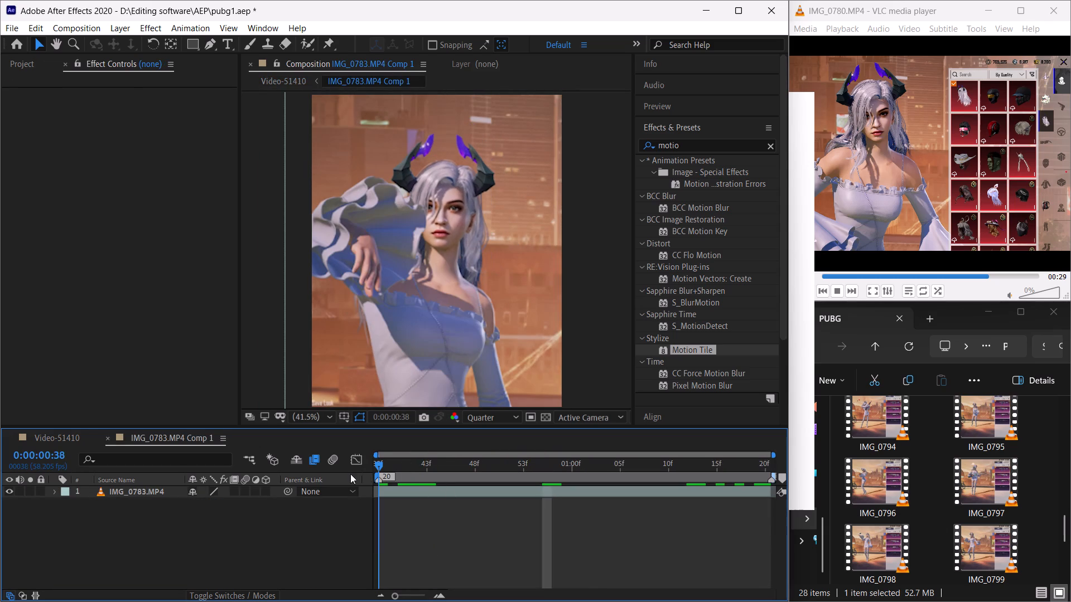
drag(350, 474, 347, 473)
Bring up the Tracker controls and select the IMG_0783.MP4 layer for tracking.
drag(696, 144, 654, 147)
click(672, 120)
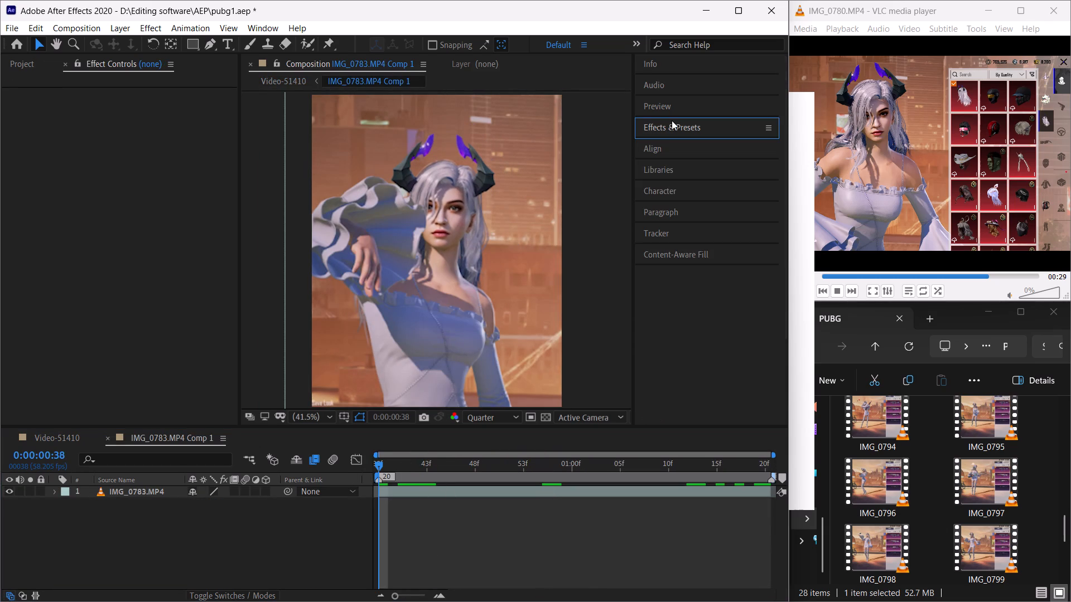
click(669, 234)
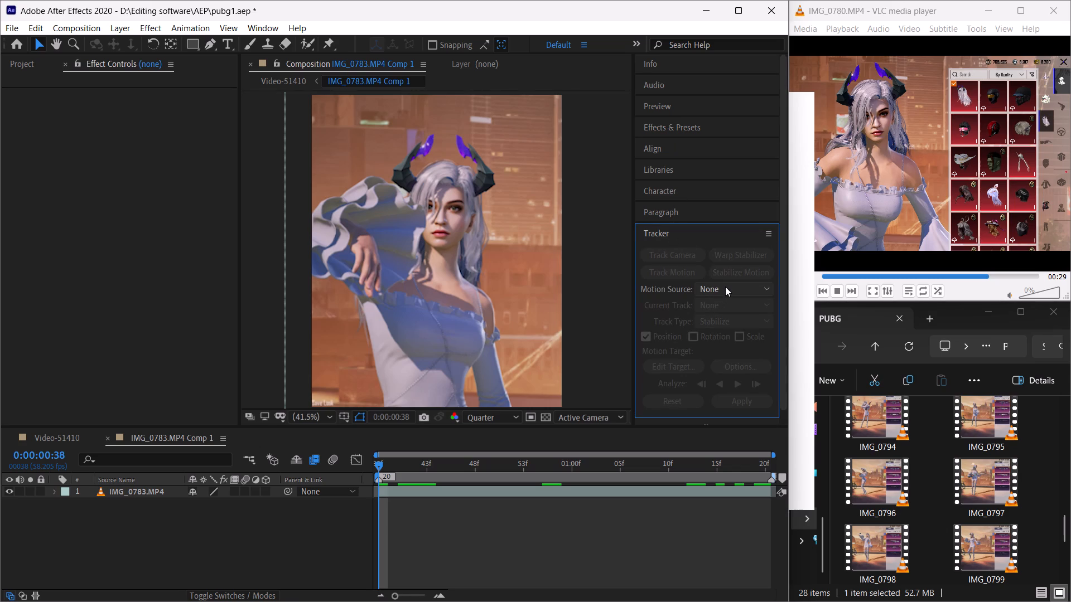
click(454, 514)
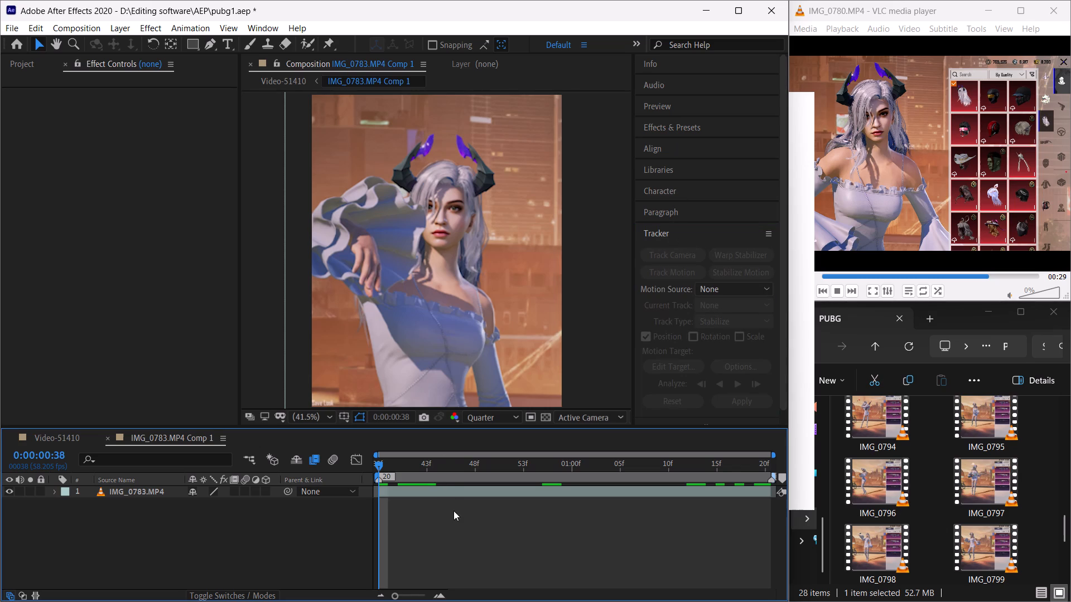
click(455, 487)
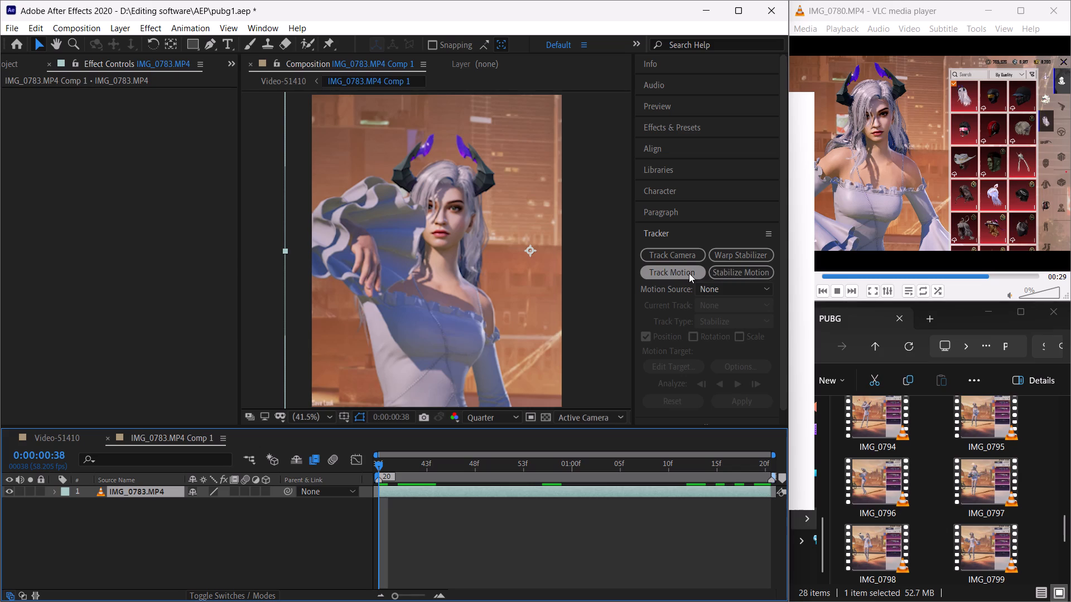
Reframe the IMG_0783.MP4 layer by reducing its Scale from frame 1:04 and setting Position to 925, 675, and scrub to check the framing.
drag(471, 468, 558, 472)
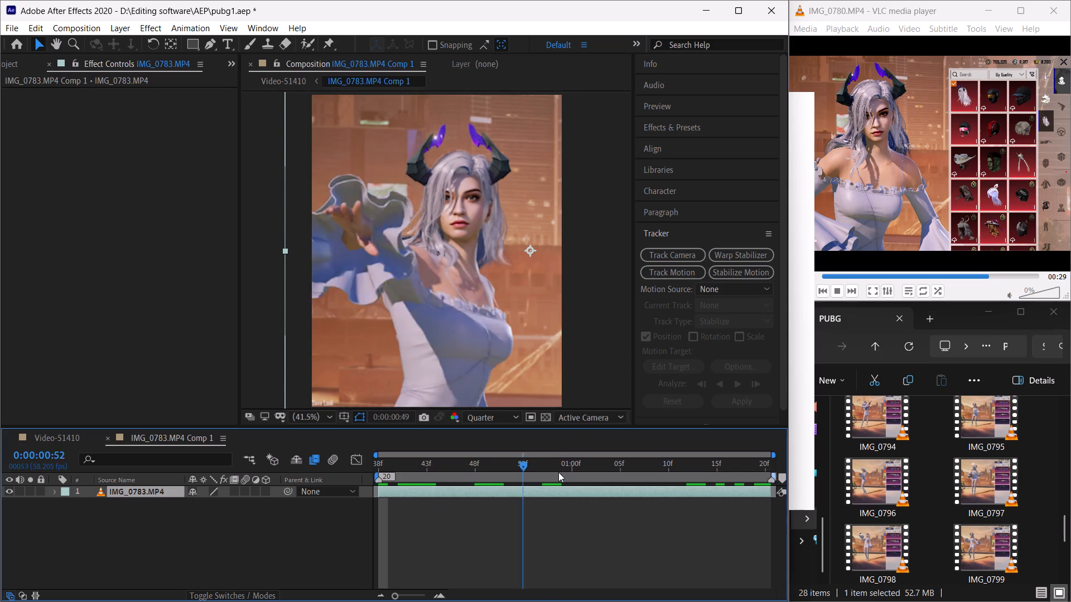
drag(558, 472, 618, 489)
key(s)
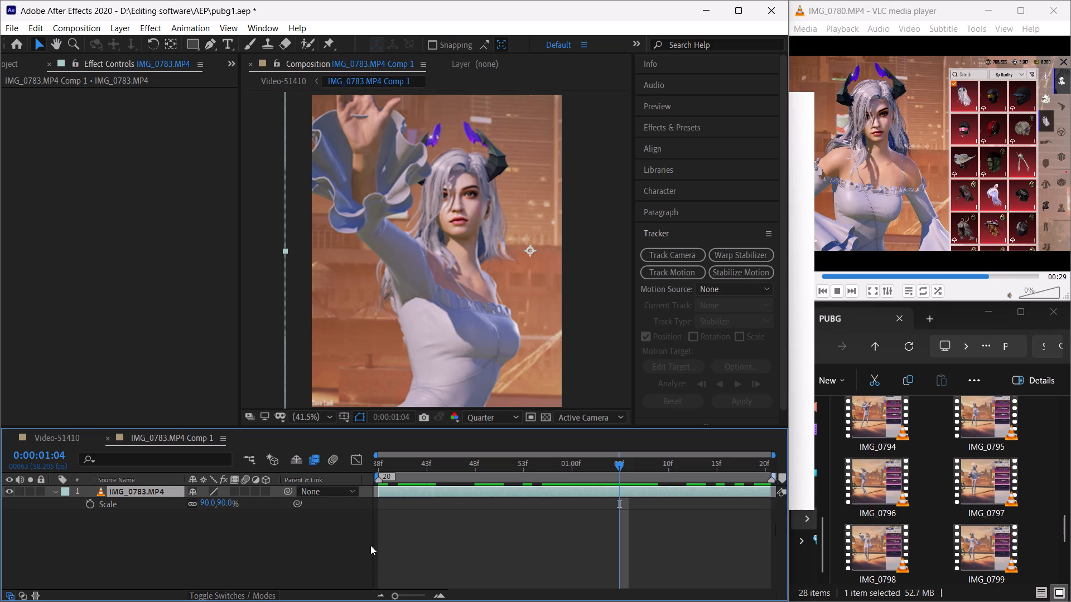
click(202, 506)
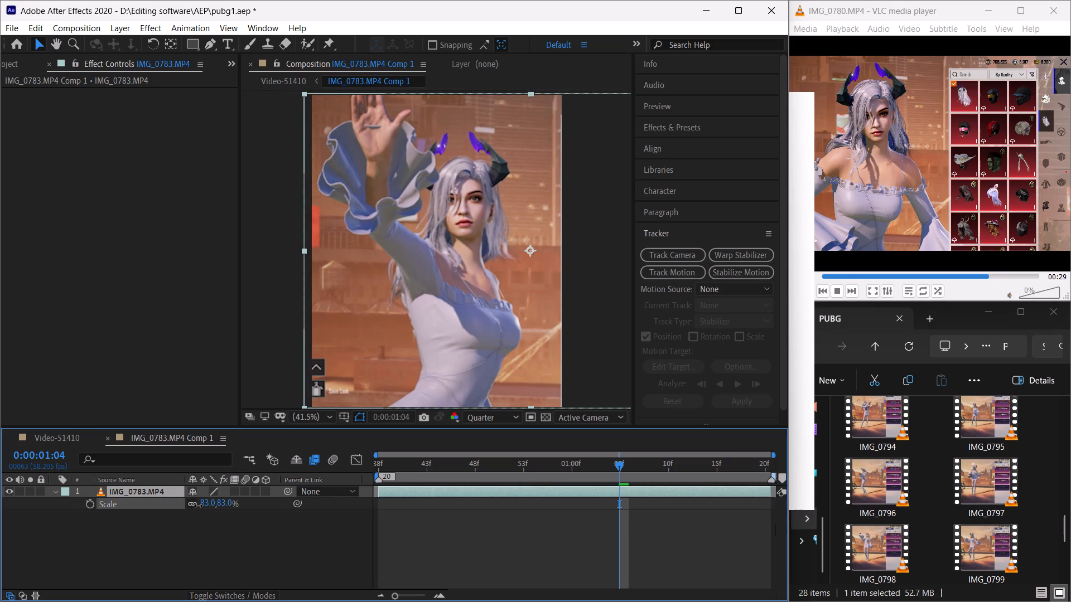
key(p)
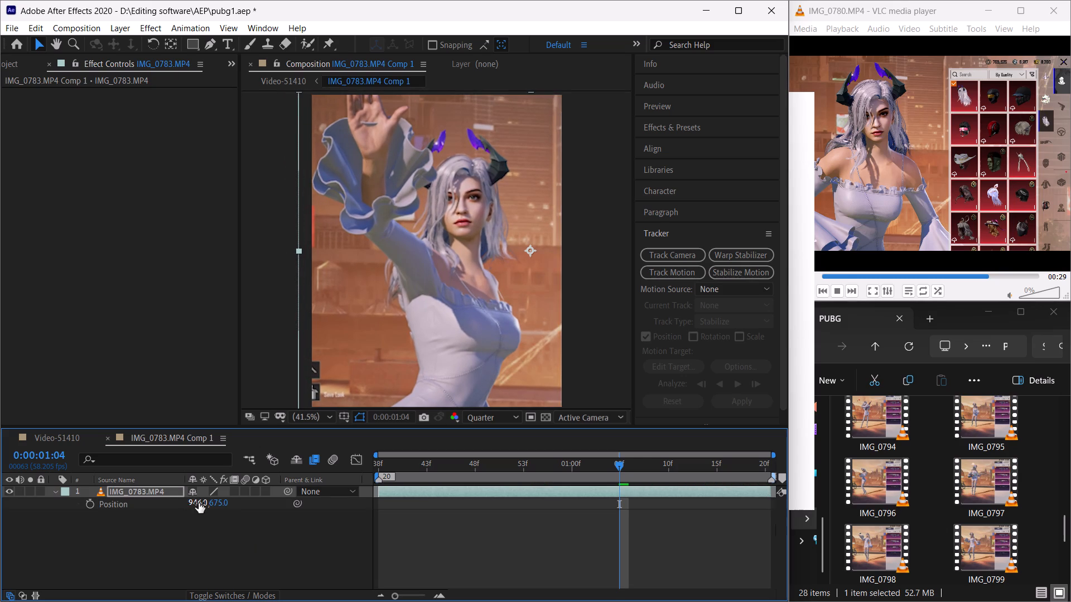
drag(196, 502, 180, 501)
drag(408, 466, 528, 498)
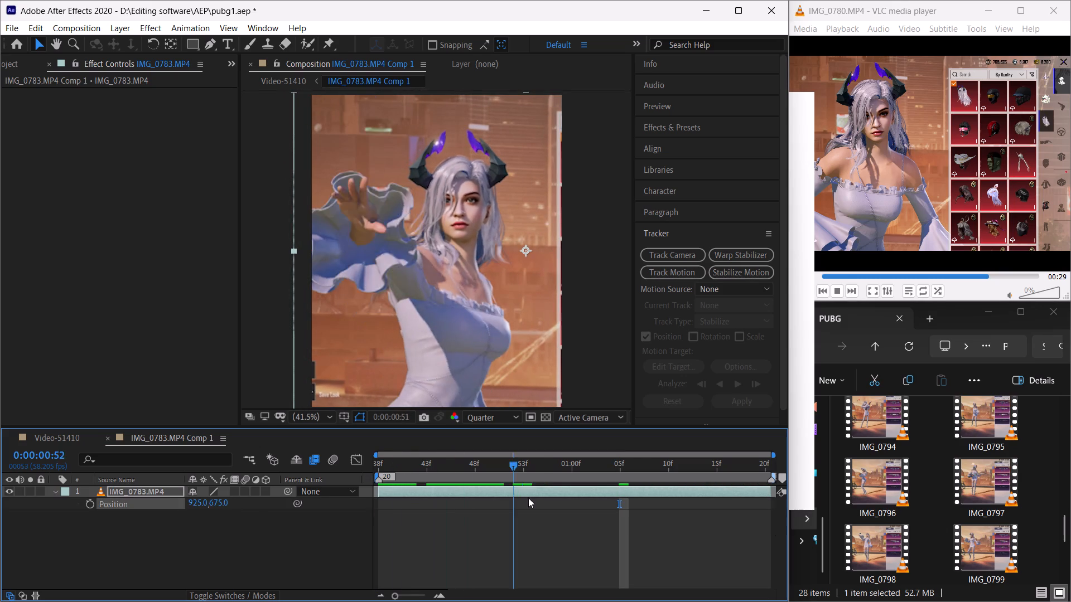
drag(528, 498, 645, 513)
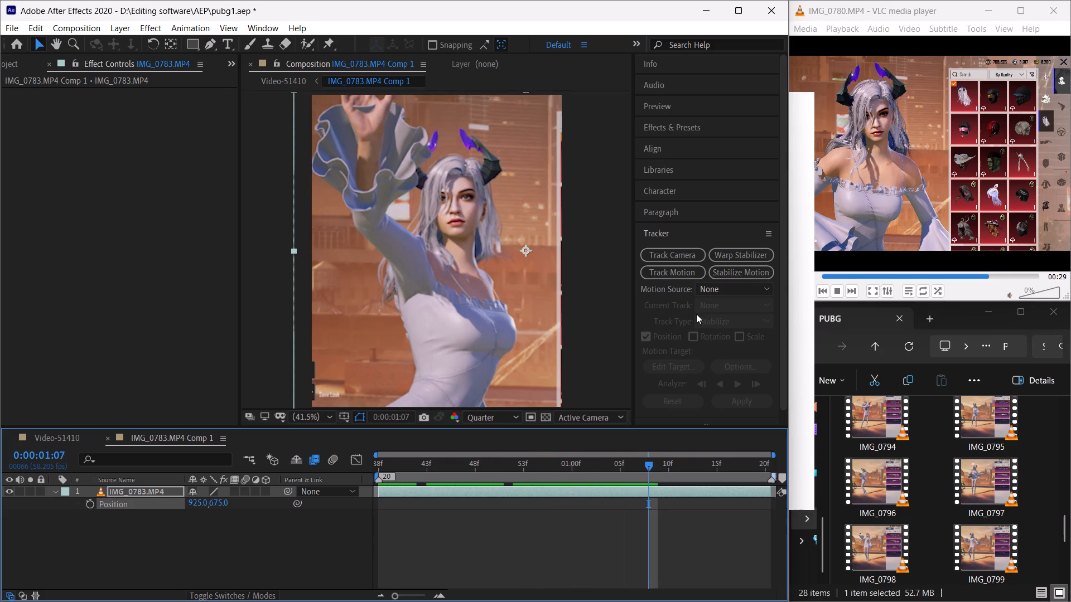
Create a Track Motion tracker for IMG_0783.MP4 at the composition's first frame.
drag(395, 463, 346, 466)
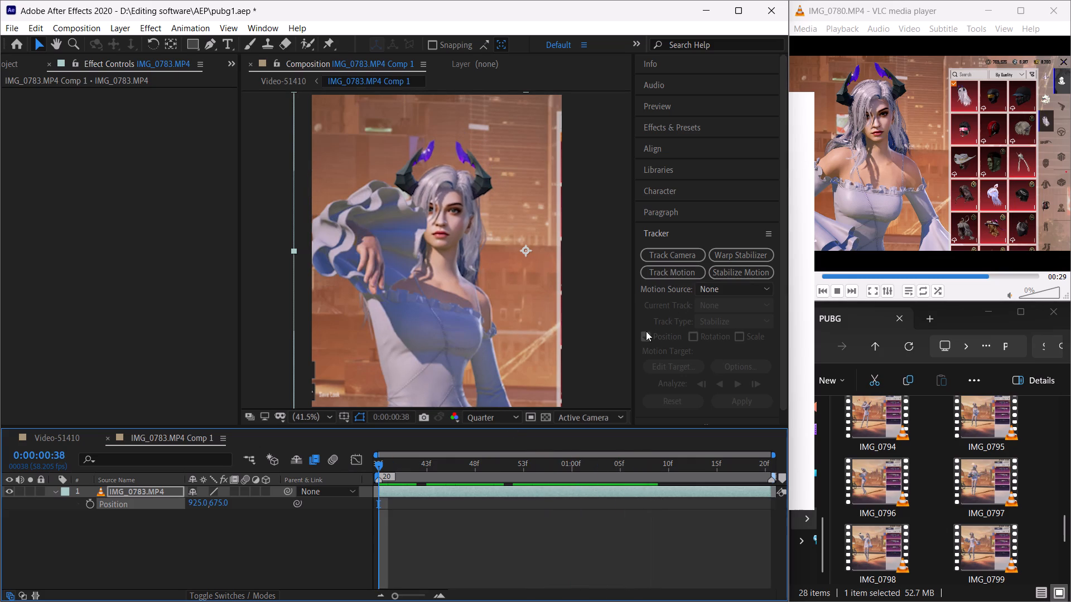
click(674, 275)
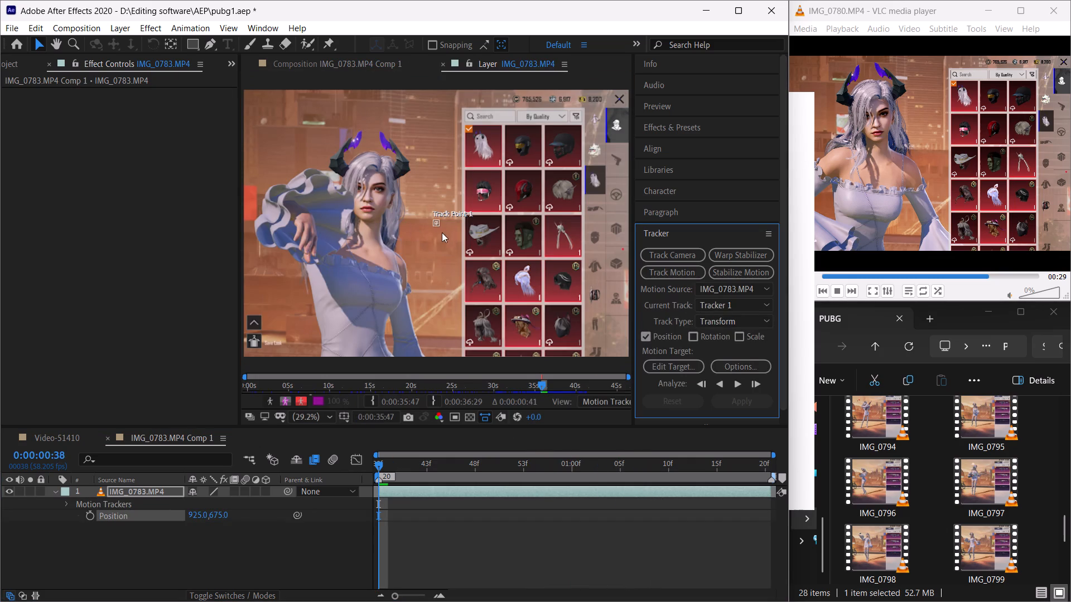
Move Track Point 1 onto the character's nose, just above the nostril, in the IMG_0783.MP4 layer view.
scroll(450, 253, down, 1)
scroll(450, 253, up, 4)
drag(444, 228, 290, 189)
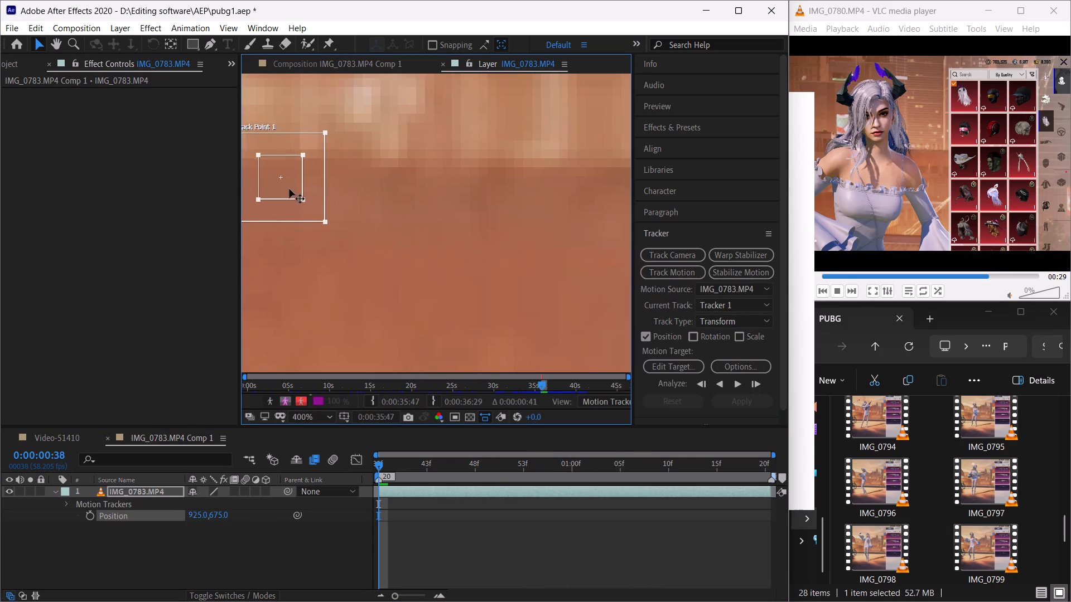
drag(290, 189, 289, 188)
scroll(440, 212, down, 1)
scroll(441, 216, up, 1)
scroll(441, 216, down, 1)
scroll(441, 216, up, 1)
drag(444, 232, 281, 216)
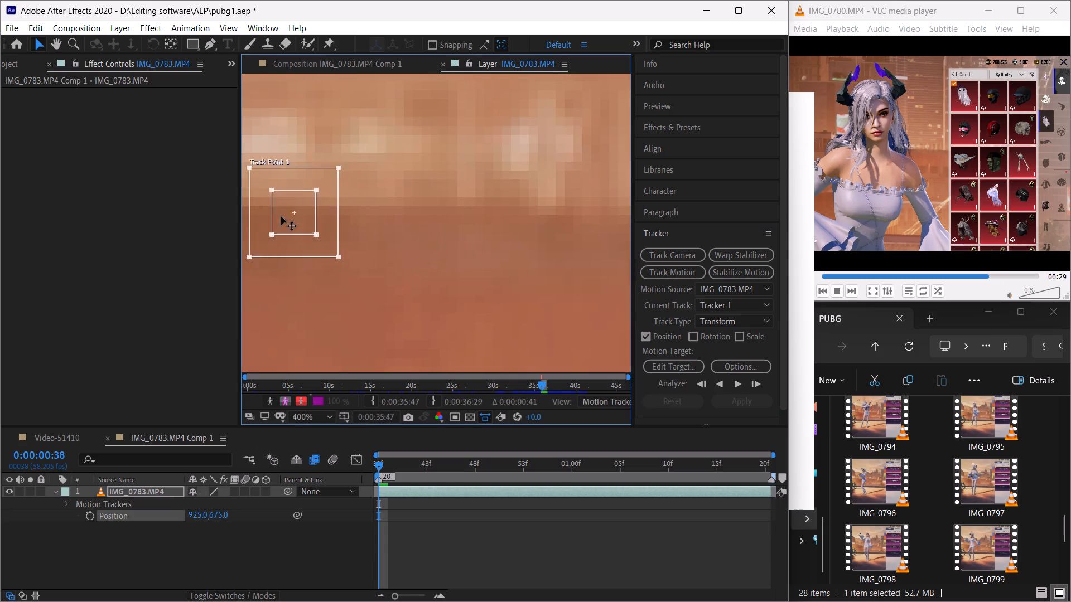
drag(281, 216, 276, 213)
scroll(419, 183, down, 2)
scroll(424, 192, up, 4)
drag(451, 235, 301, 176)
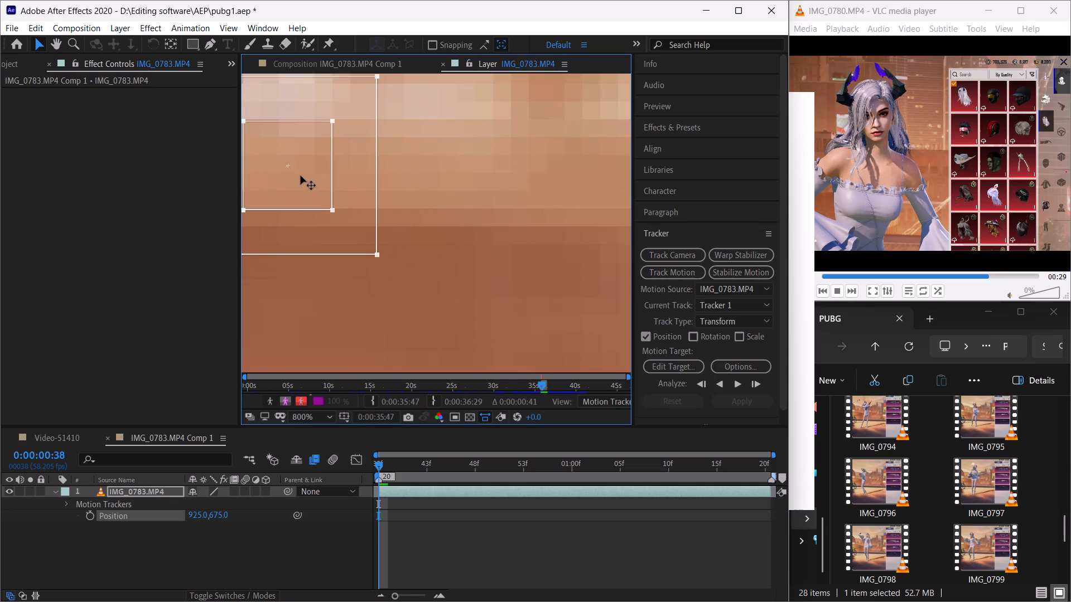
drag(301, 176, 286, 168)
scroll(455, 188, down, 1)
scroll(454, 190, up, 1)
drag(448, 214, 259, 173)
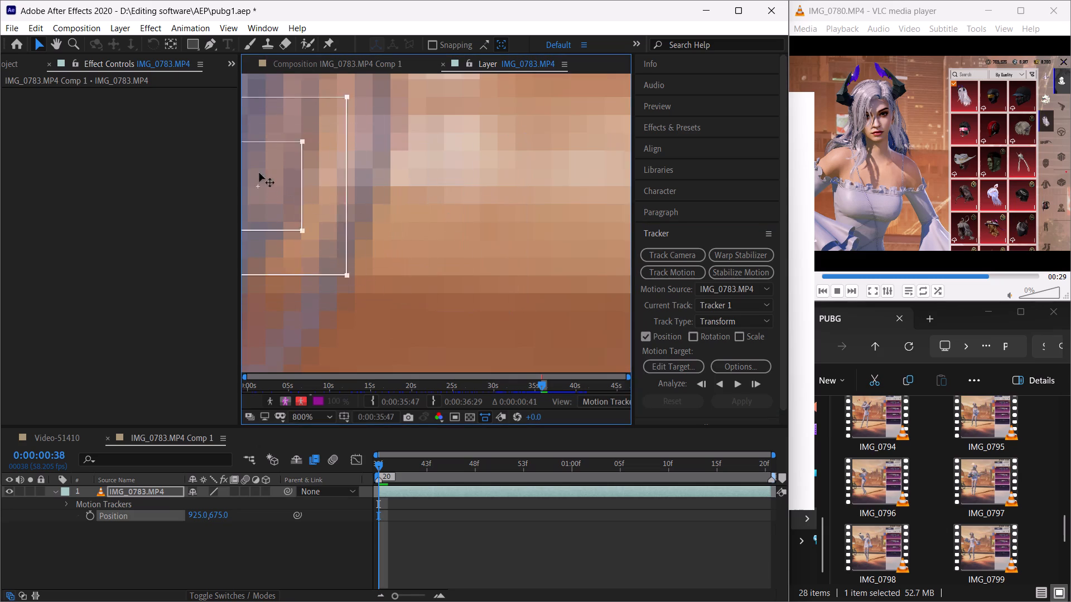
drag(259, 173, 244, 166)
scroll(467, 193, down, 1)
scroll(468, 194, up, 1)
drag(448, 207, 202, 148)
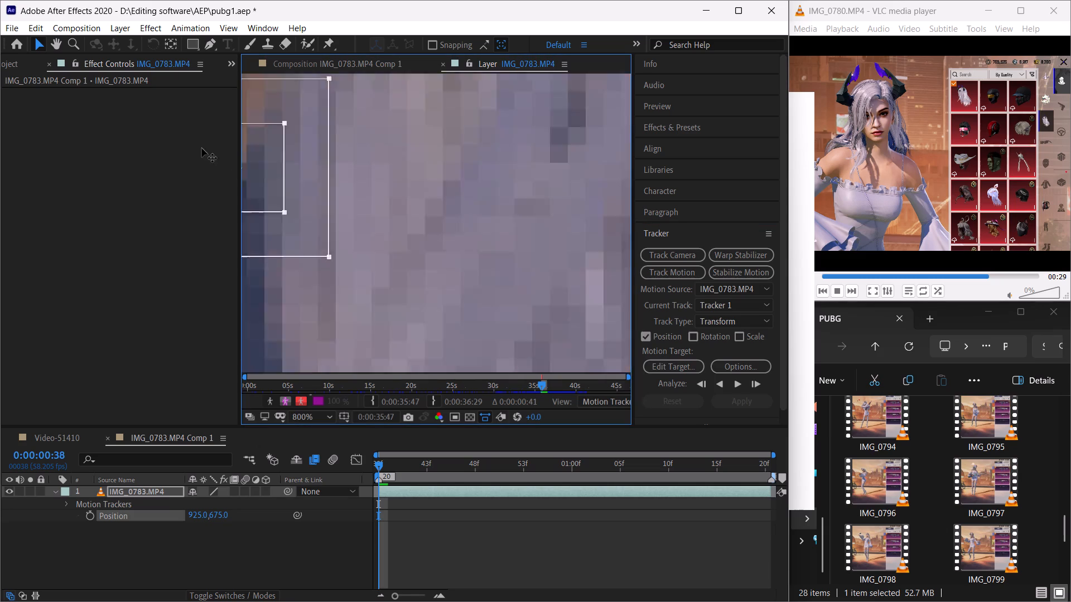
drag(202, 148, 200, 147)
drag(247, 159, 548, 167)
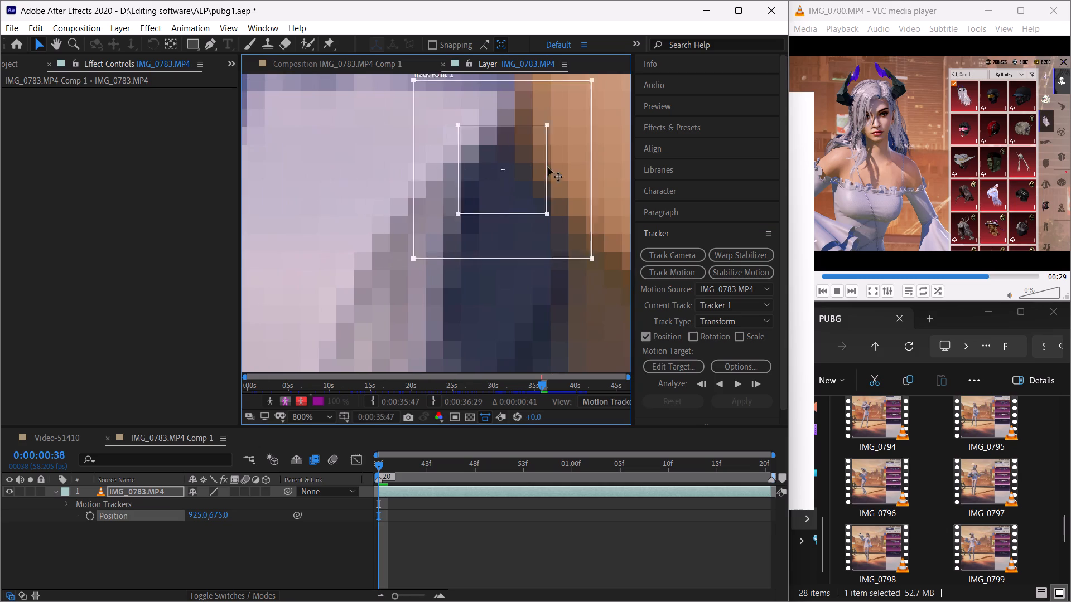
drag(548, 167, 390, 183)
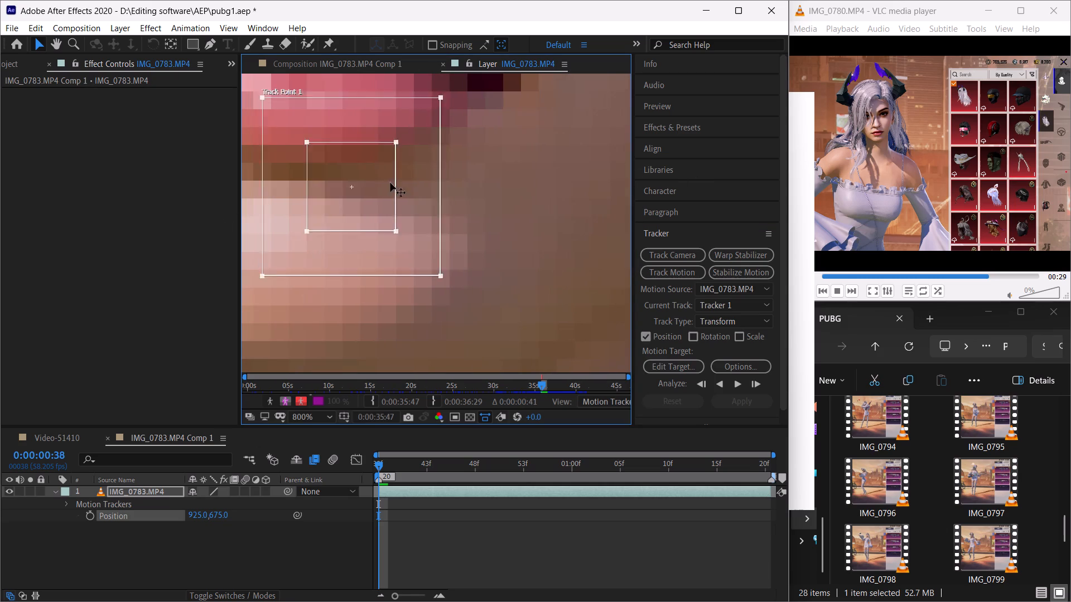
drag(390, 183, 454, 179)
drag(457, 179, 409, 162)
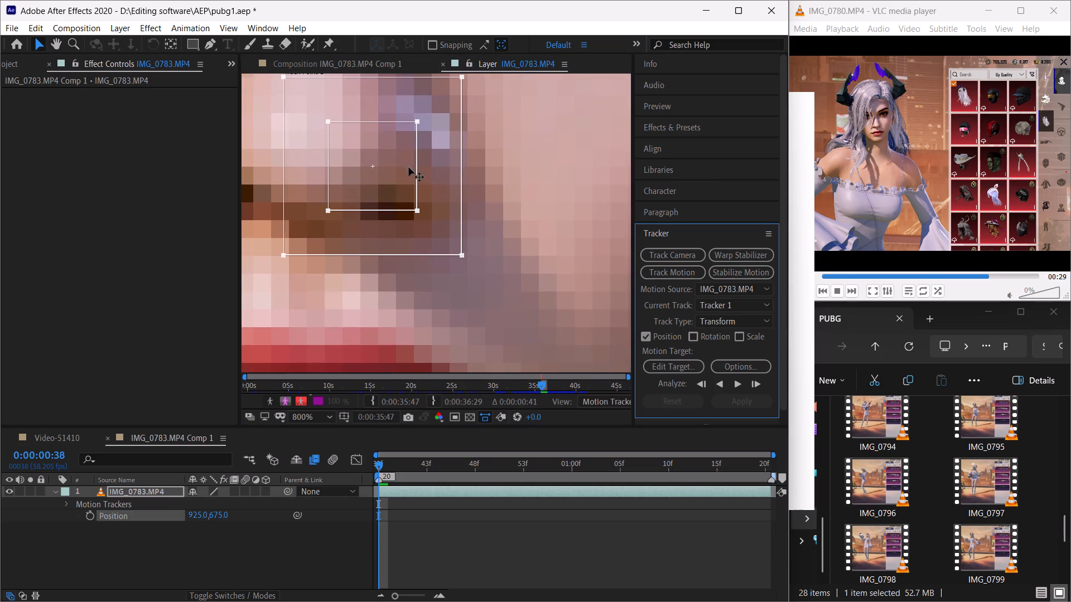
scroll(438, 193, down, 2)
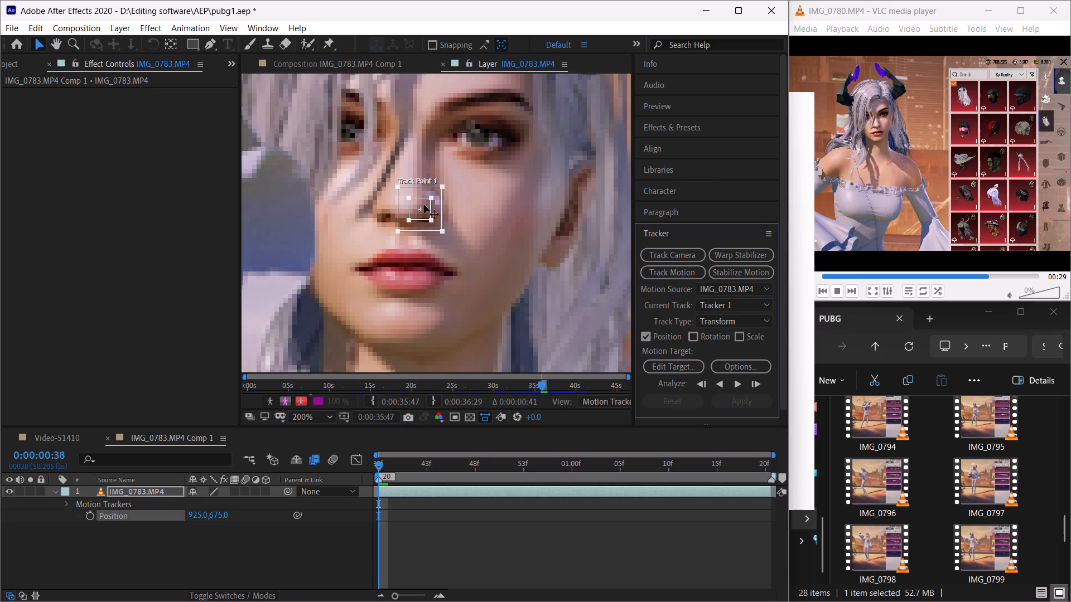
Move Track Point 1 onto the nose tip and enlarge its feature region to about 32 × 39 and search region to about 58 × 57.
drag(423, 206, 411, 199)
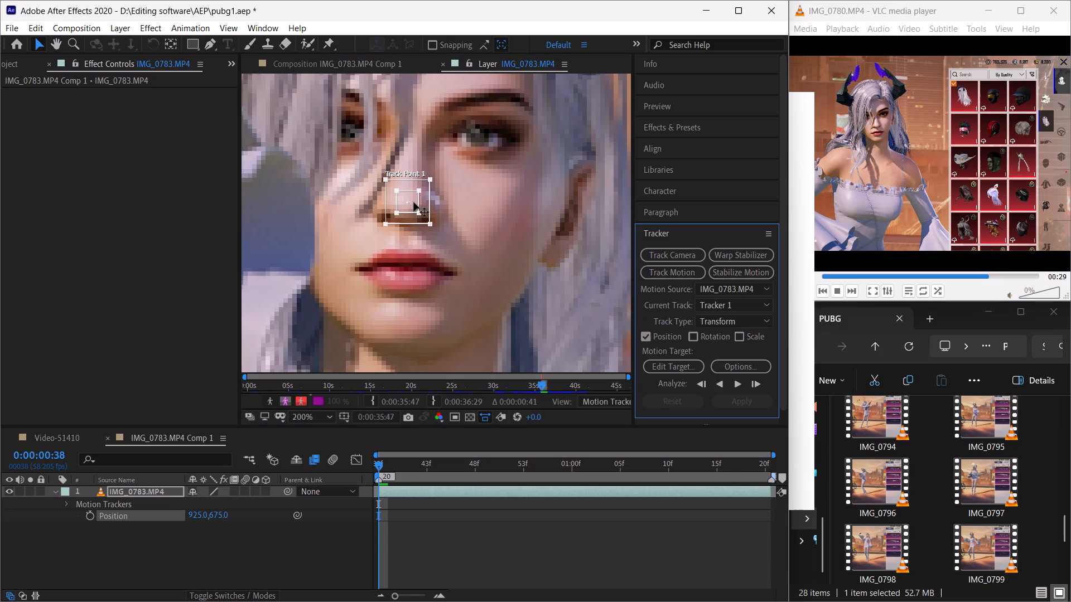
click(414, 202)
drag(434, 223, 443, 229)
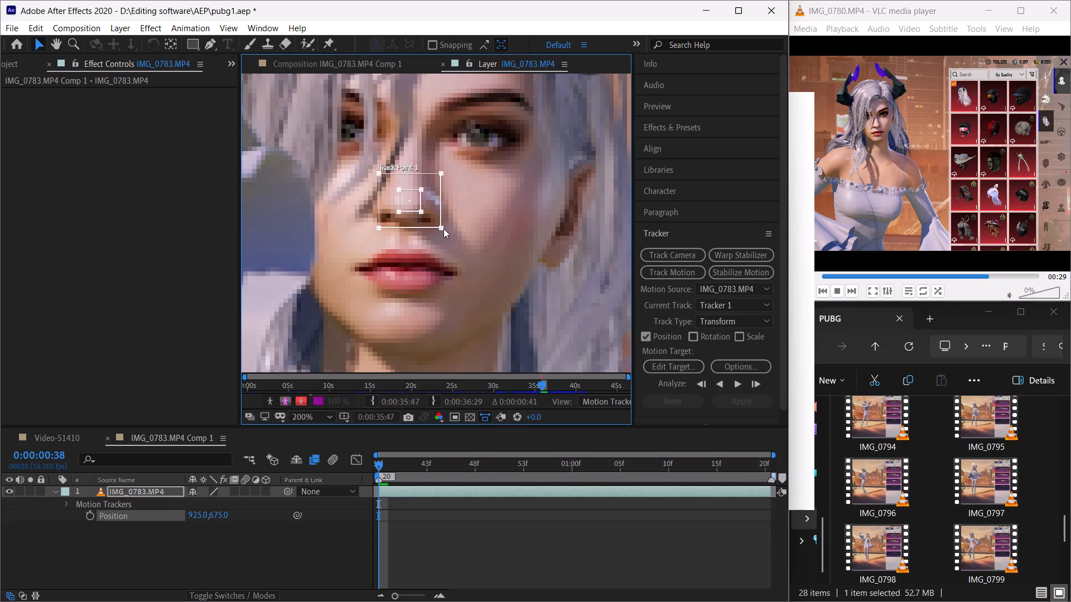
drag(443, 229, 444, 232)
drag(421, 210, 427, 221)
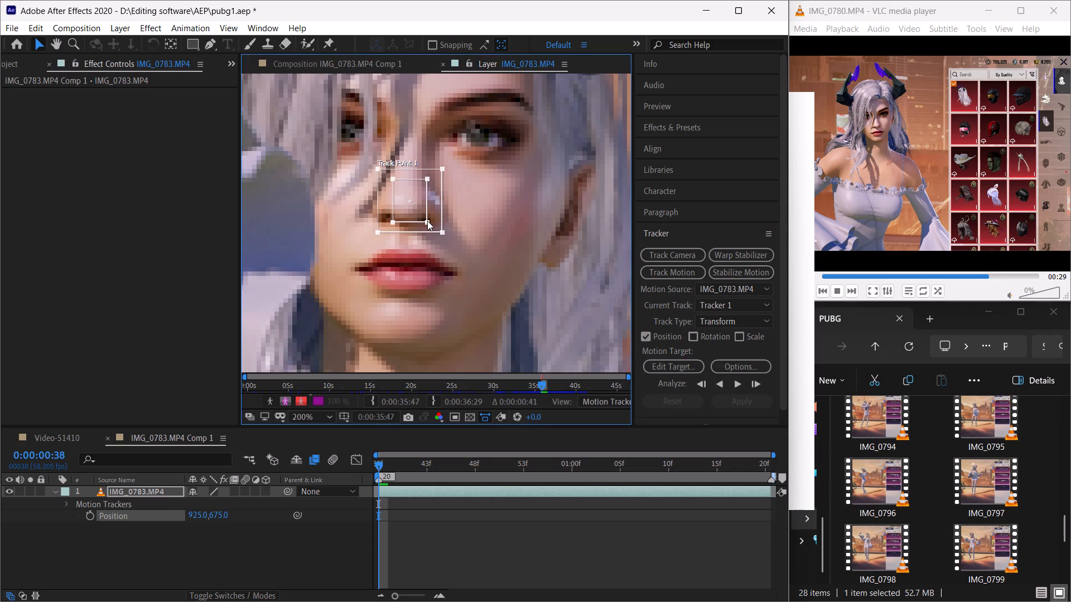
drag(427, 221, 428, 221)
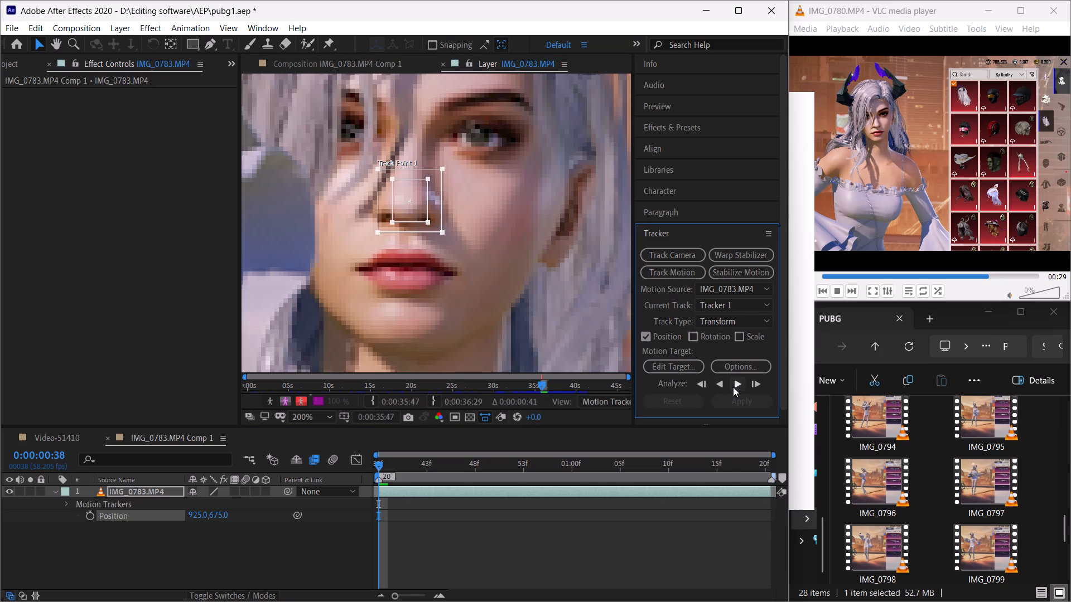
Analyze the motion of IMG_0783.MP4 forward to the end of the clip, resuming whenever the analysis stops.
click(734, 387)
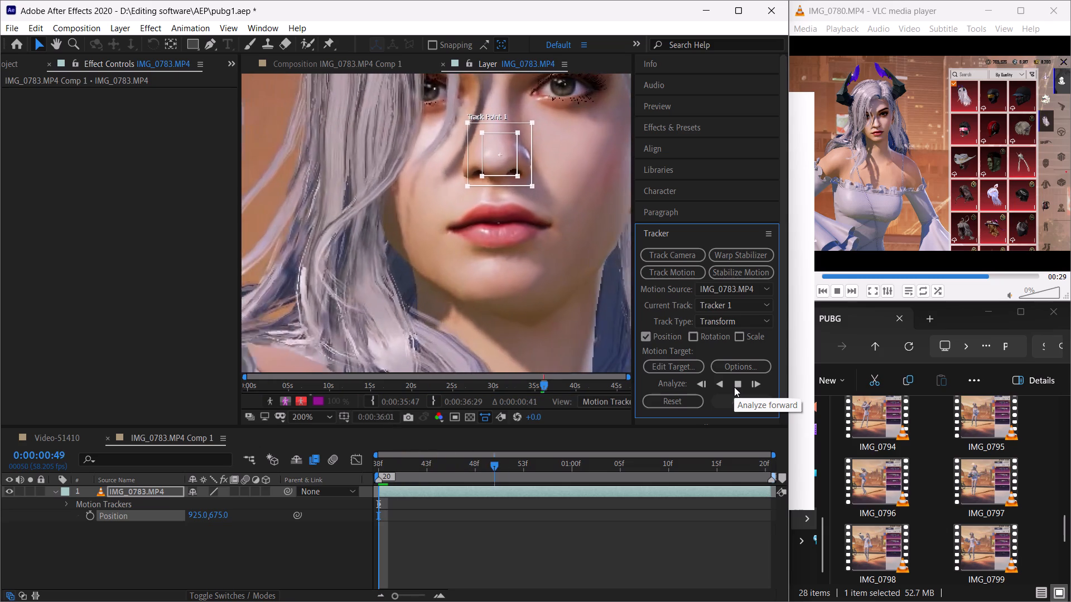
click(734, 387)
click(739, 384)
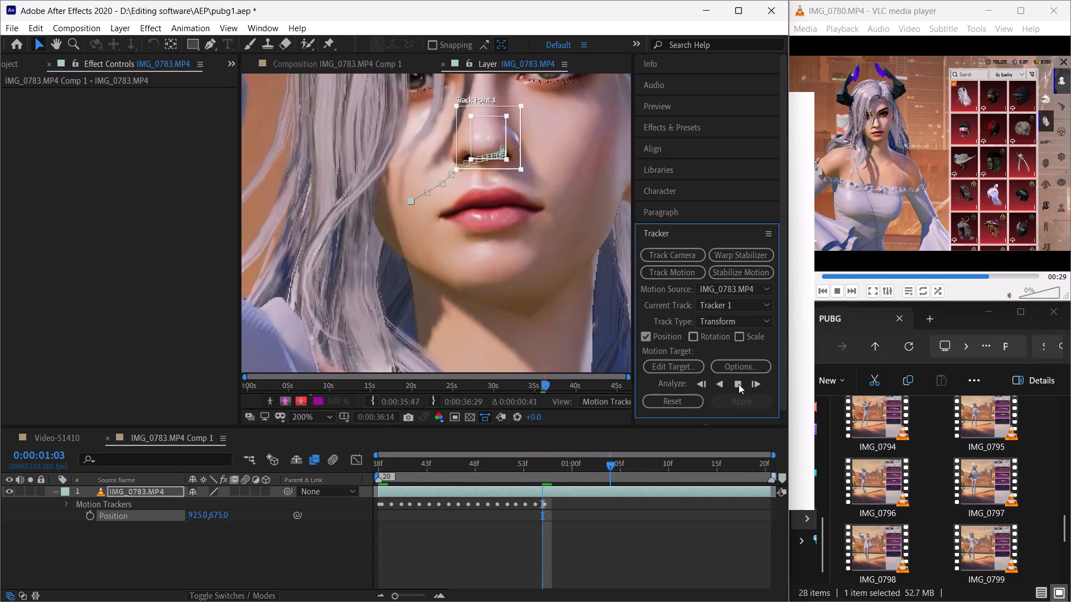
click(739, 384)
click(739, 384)
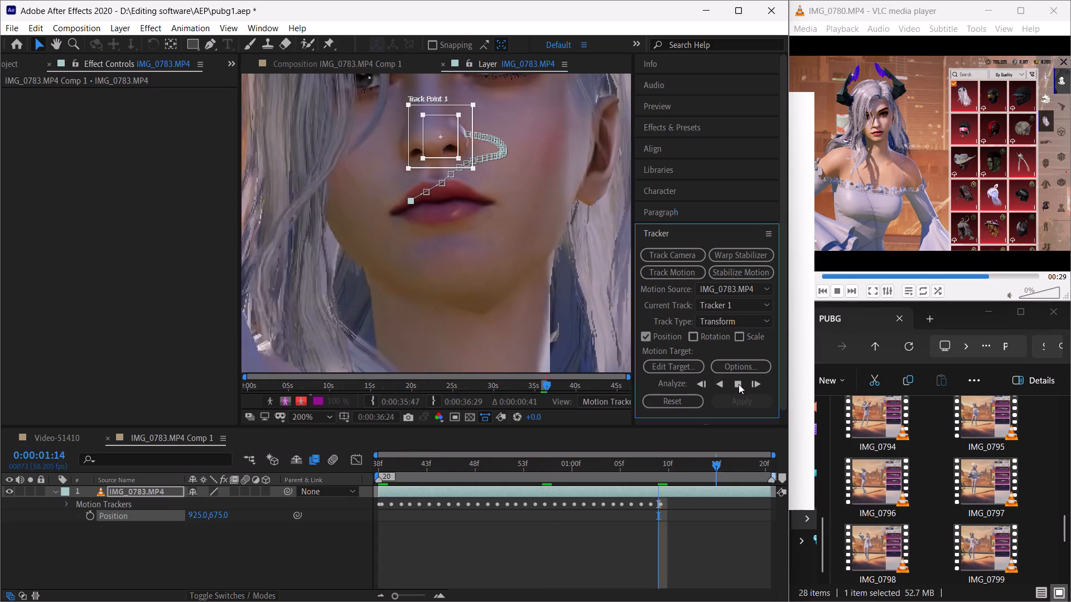
click(739, 384)
click(739, 384)
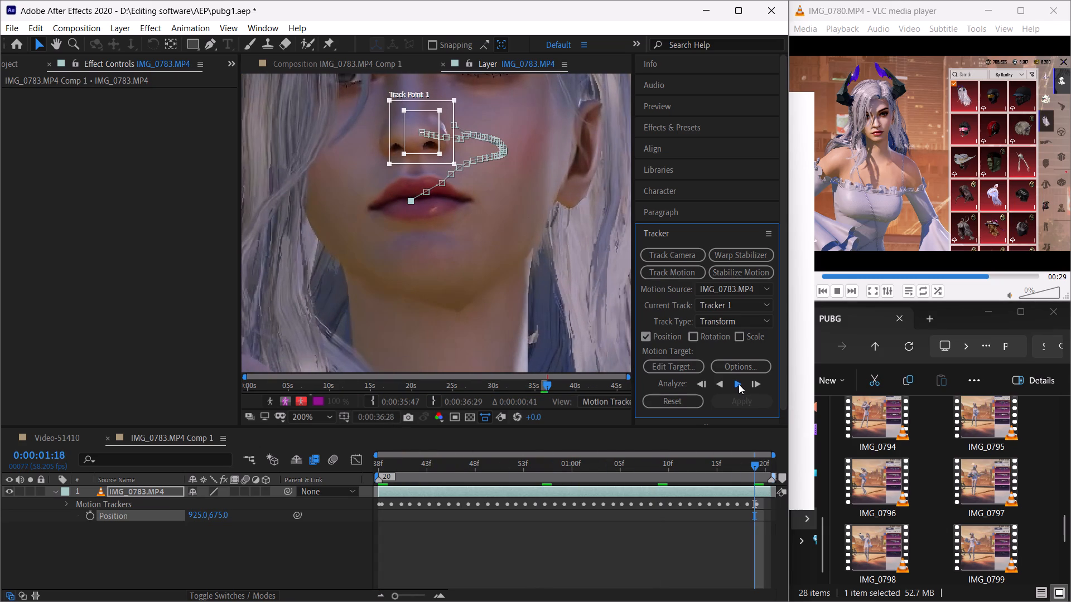
click(739, 384)
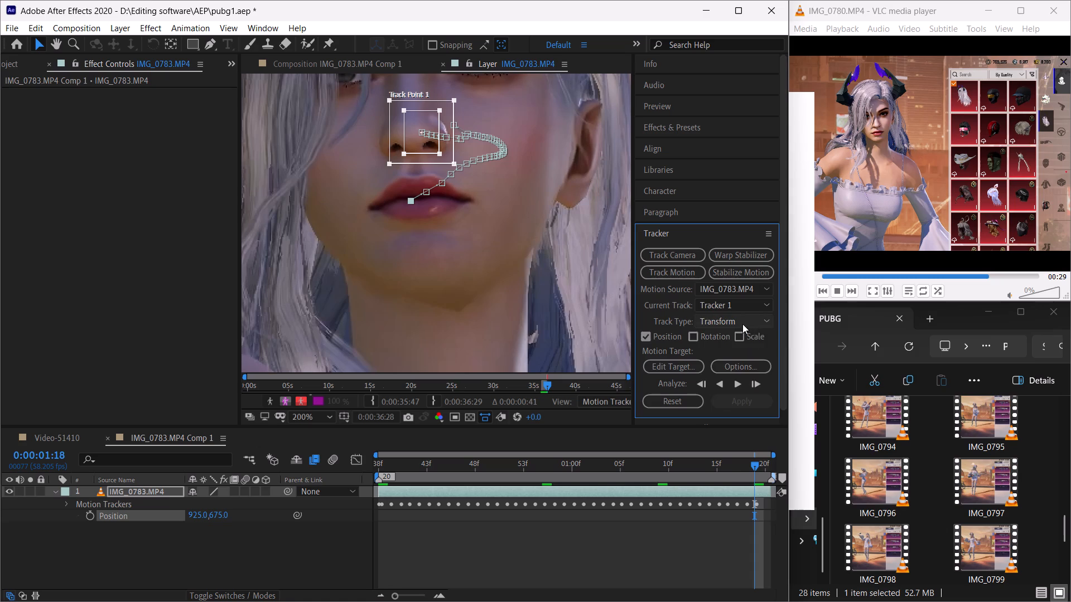
Change the track type to Stabilize, apply the tracking data to IMG_0783.MP4 in X and Y, and preview it from the start.
click(742, 324)
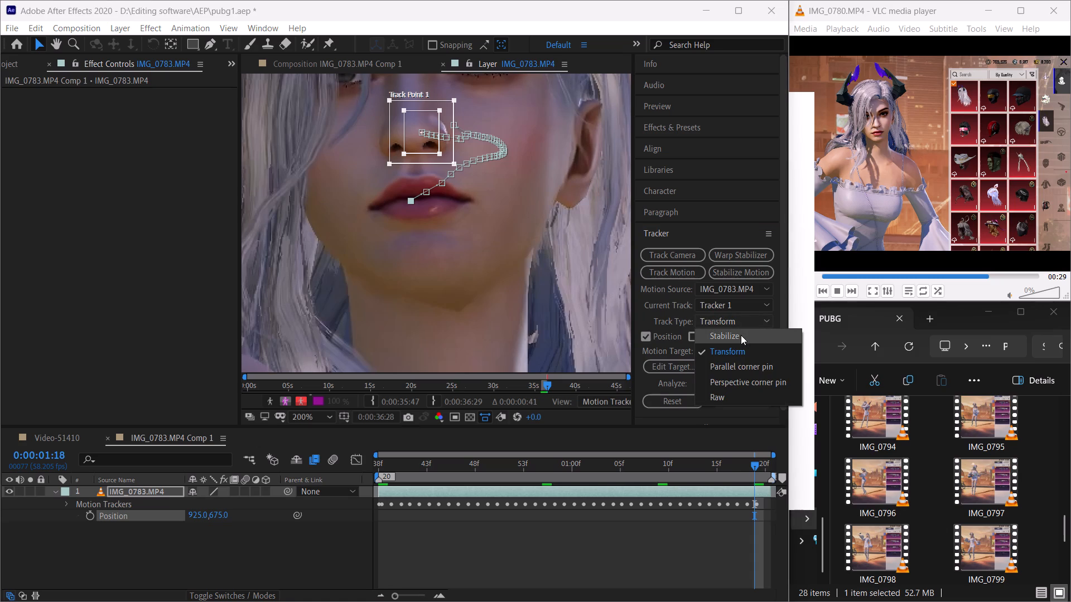
click(741, 335)
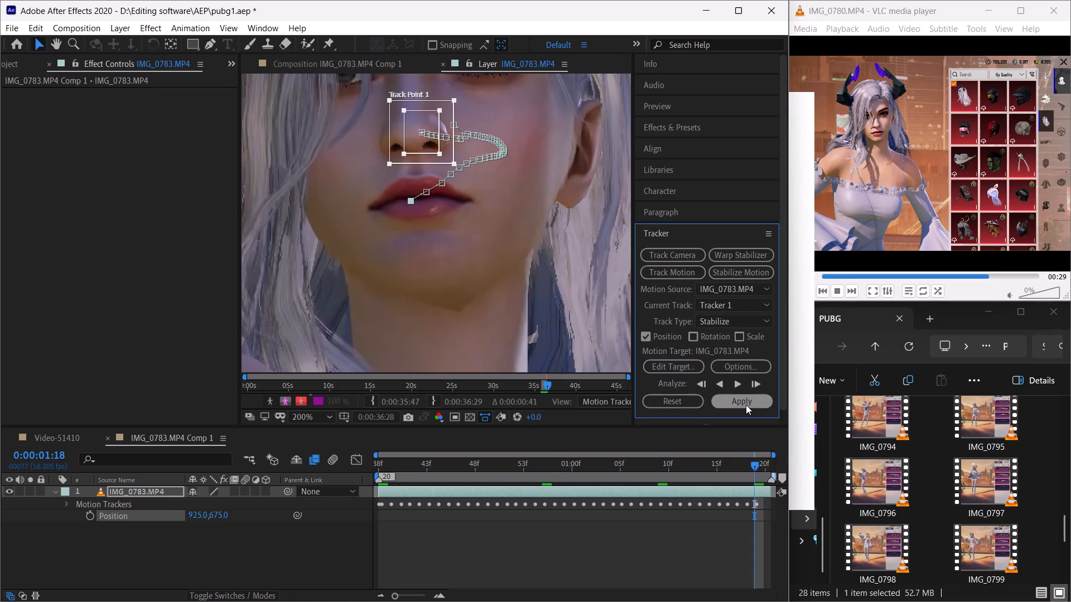
click(746, 405)
click(551, 295)
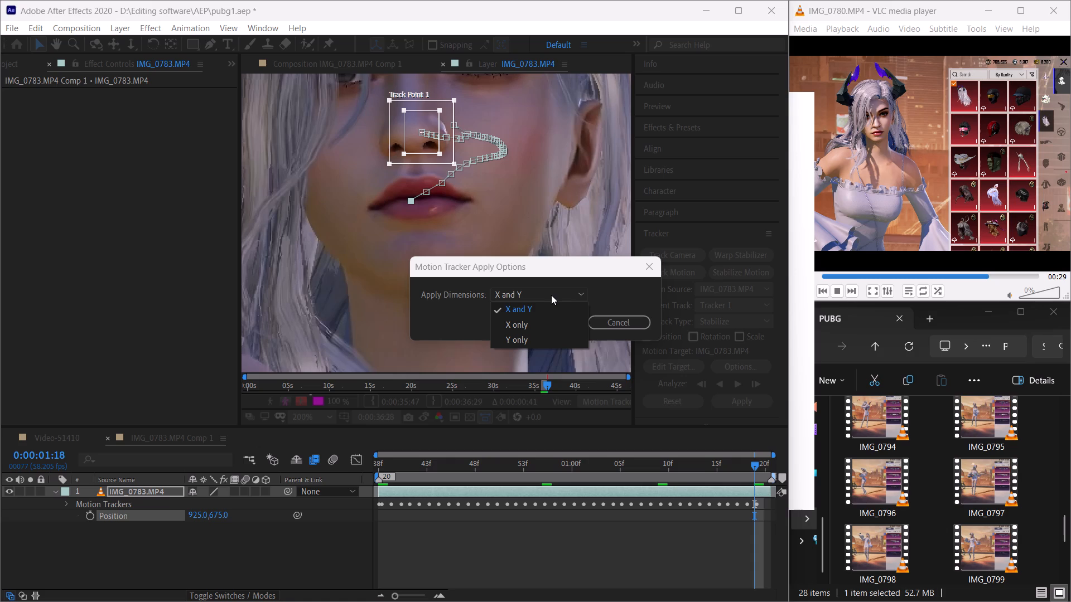
click(551, 295)
click(554, 322)
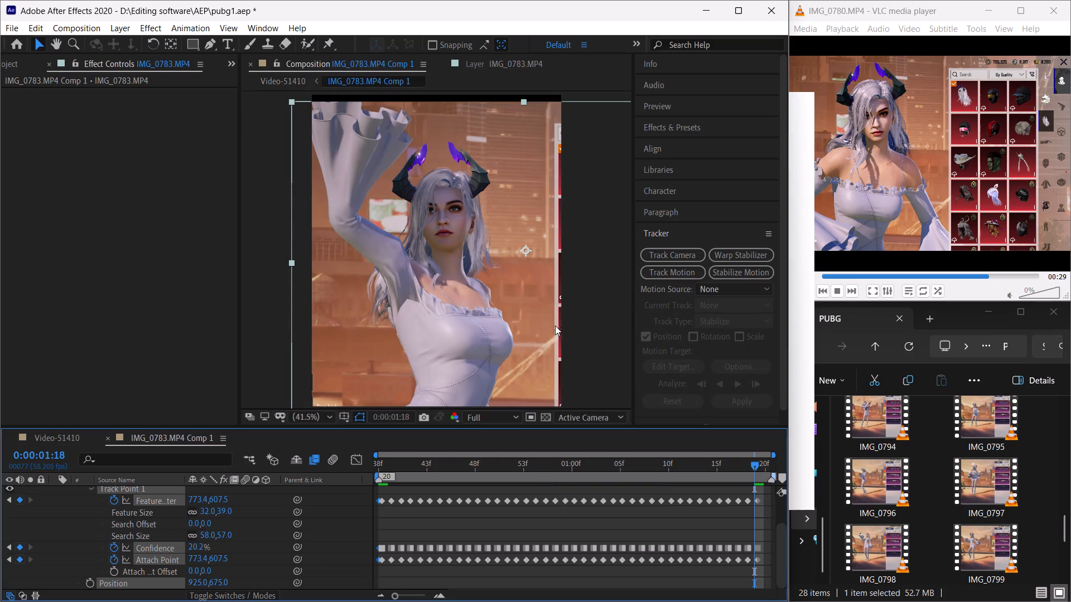
drag(401, 465, 326, 470)
key(space)
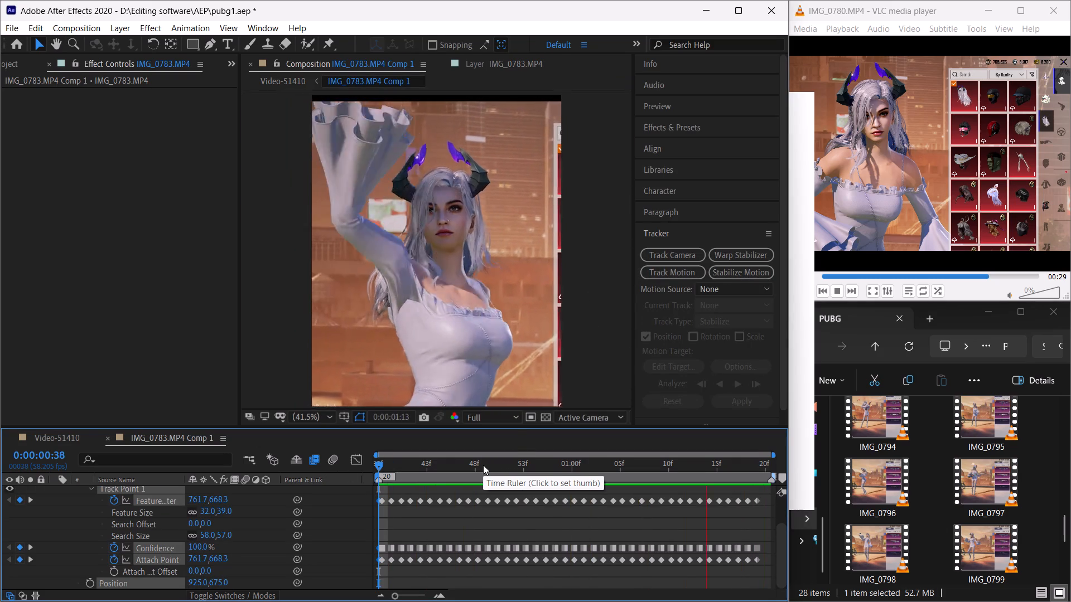
click(464, 461)
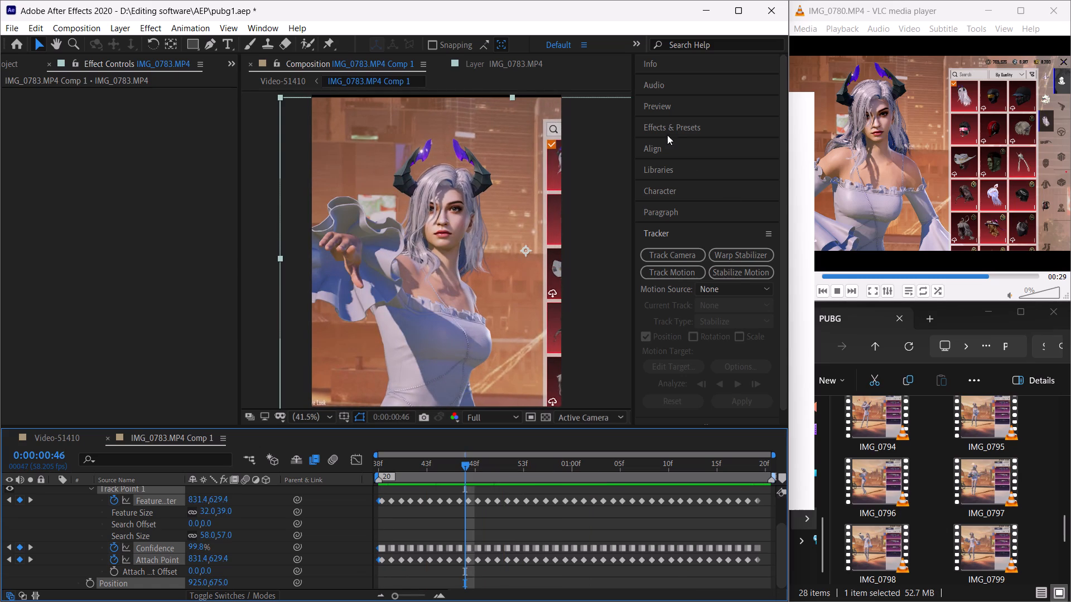
Add Motion Tile to IMG_0783.MP4 with Output Width and Output Height at 150 and Mirror Edges on, and save the project.
click(672, 130)
drag(689, 147, 627, 151)
drag(693, 349, 160, 494)
click(137, 153)
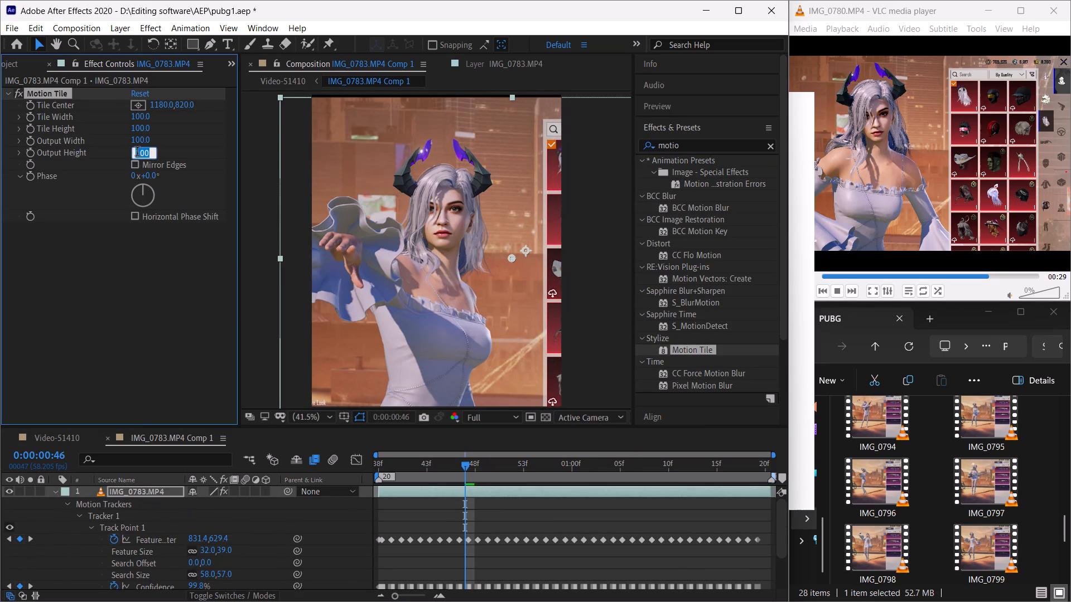
text(150)
key(Return)
click(141, 139)
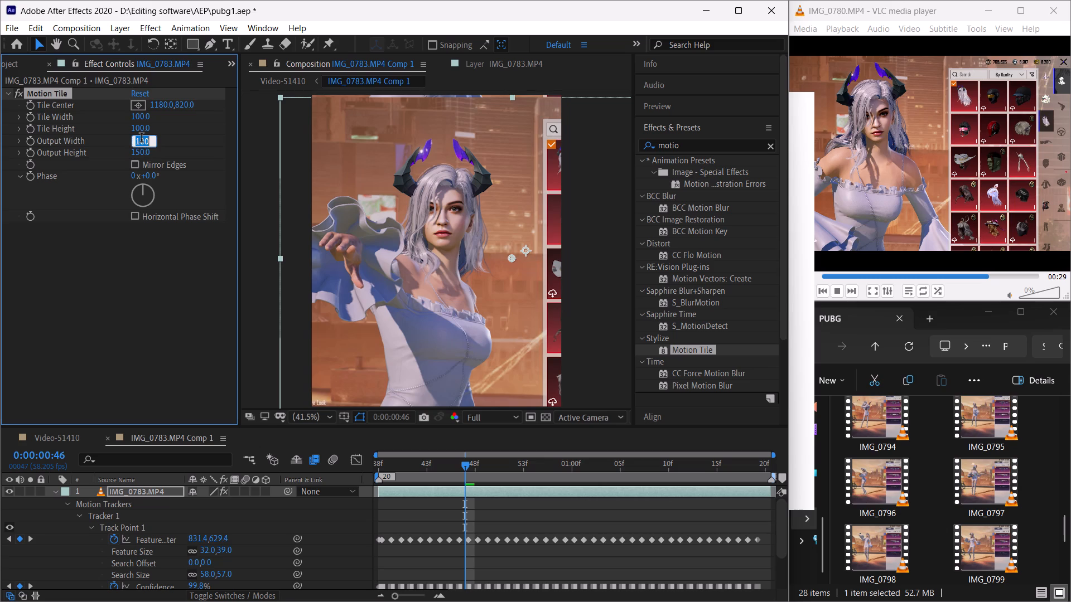
text(15)
key(0)
key(Return)
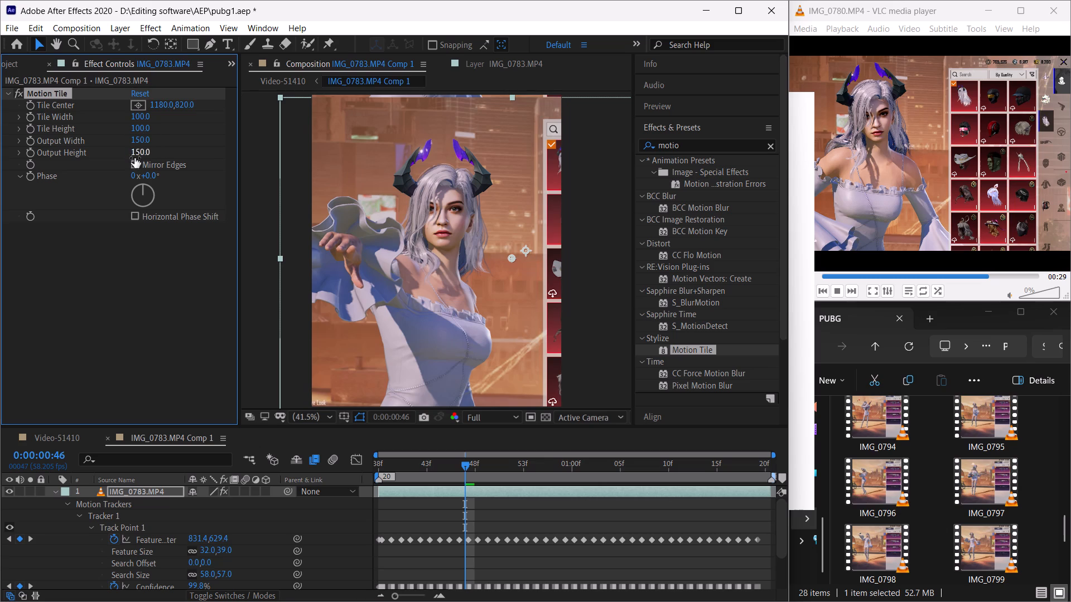
click(136, 162)
click(173, 303)
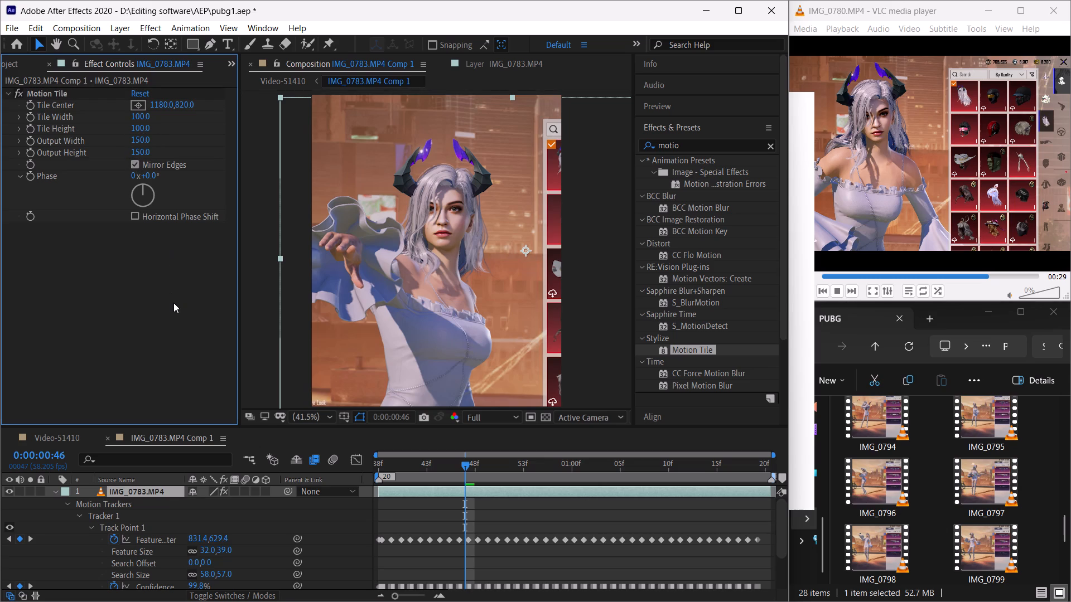
key(ctrl+s)
Play back the IMG_0783.MP4 precomp, close it, and play Video-S1410 from the start to check the stabilized clips.
drag(409, 469, 360, 468)
key(space)
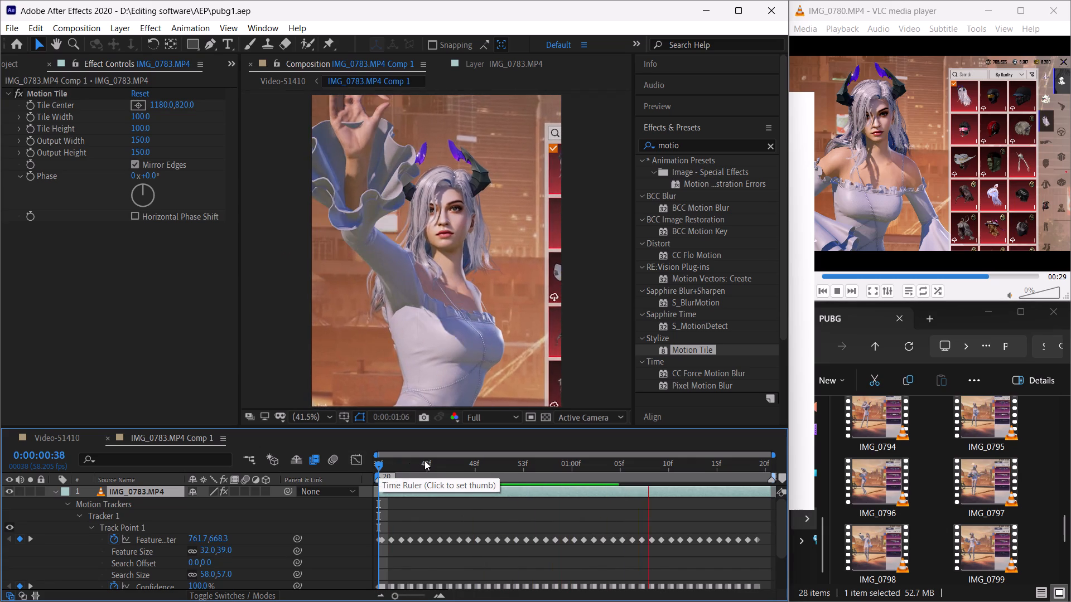
click(426, 463)
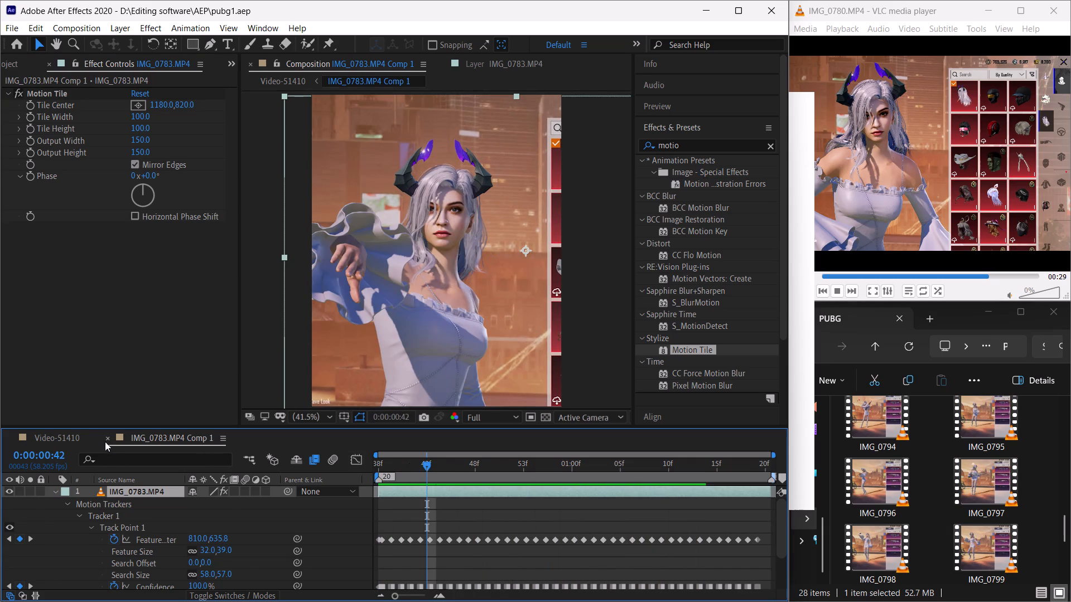
click(107, 439)
key(space)
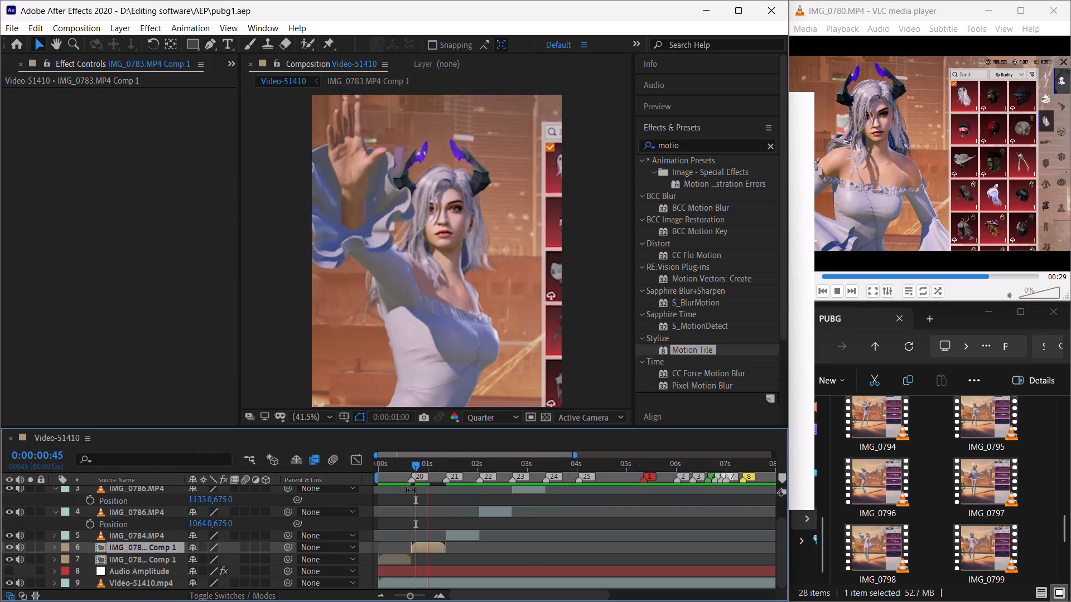
drag(401, 471, 346, 464)
key(space)
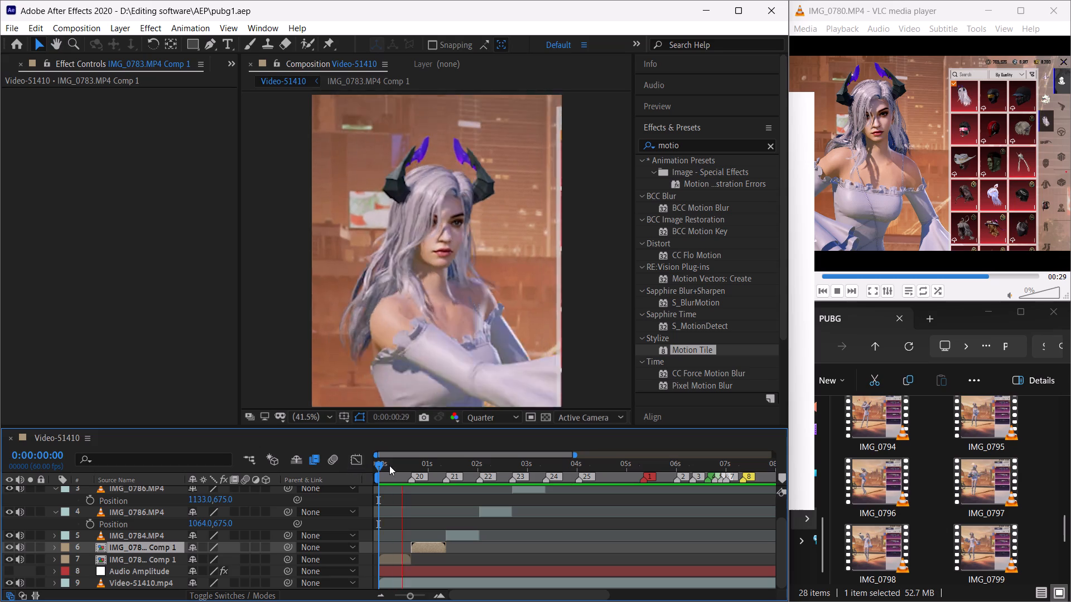
click(394, 464)
Enable Pixel Motion frame blending on the IMG_0782.MP4 layer inside its precomp and return to Video-S1410.
click(403, 523)
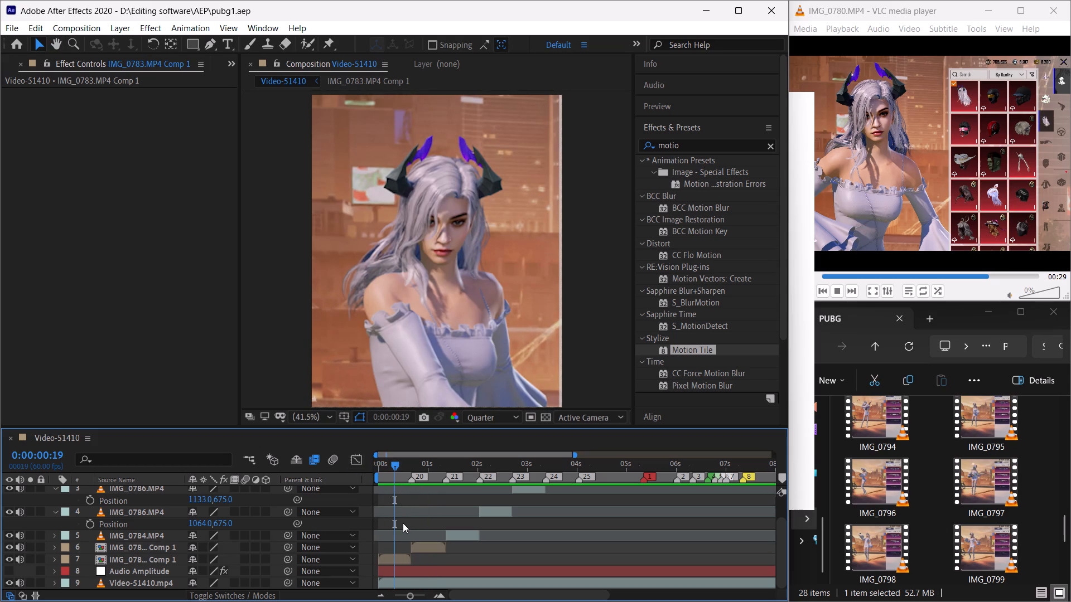
key(u)
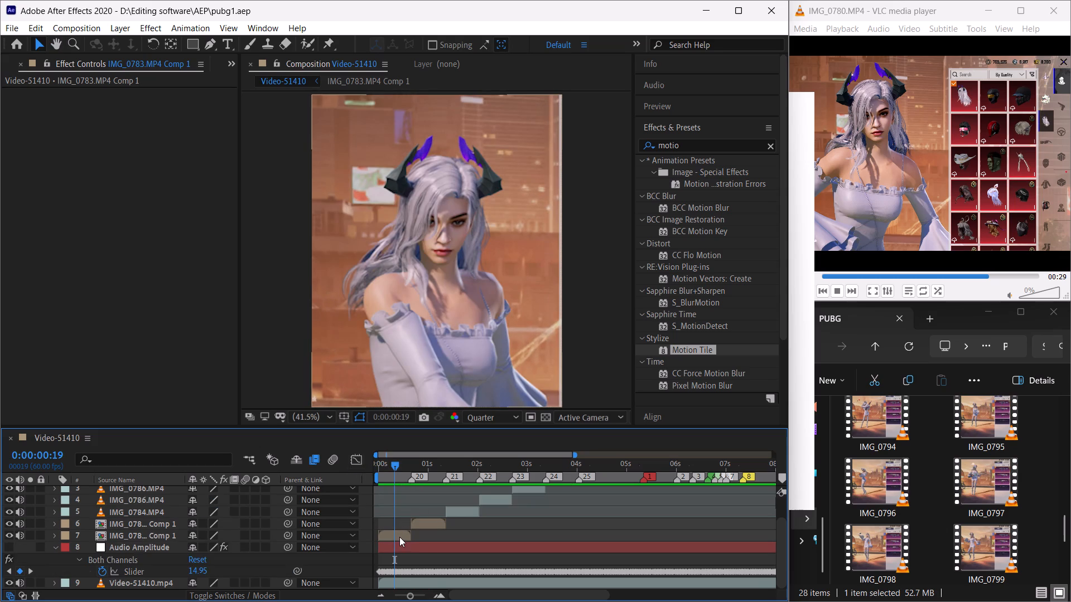
double_click(398, 536)
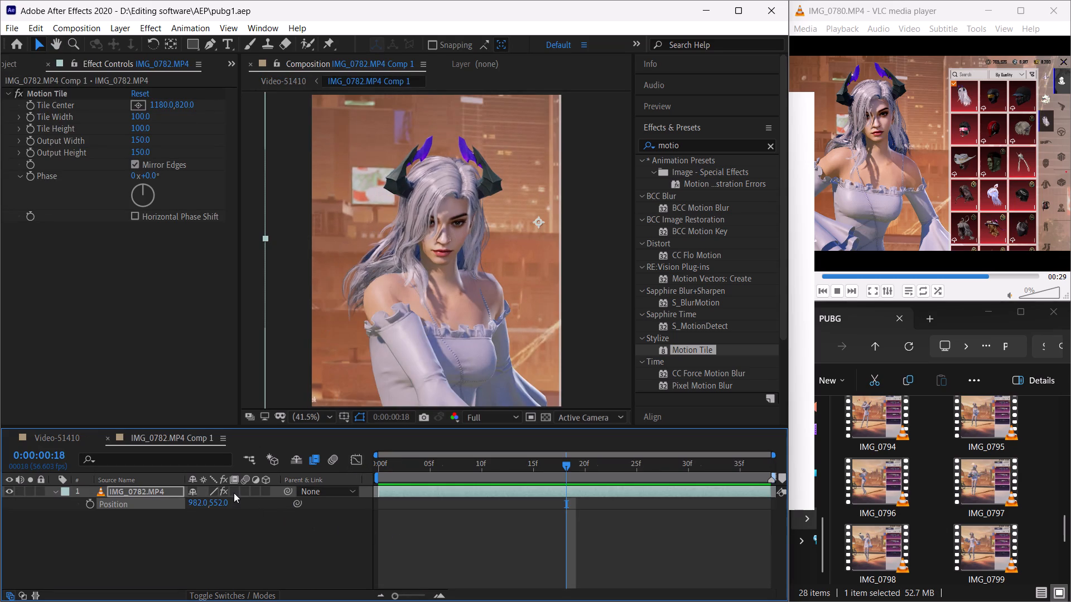
click(234, 493)
click(234, 492)
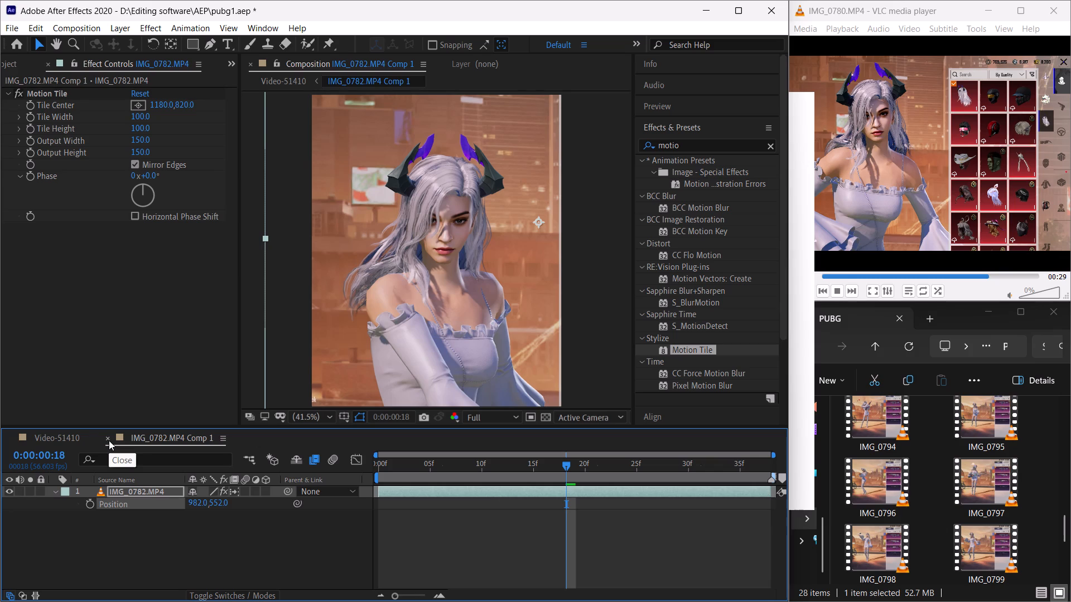
click(109, 440)
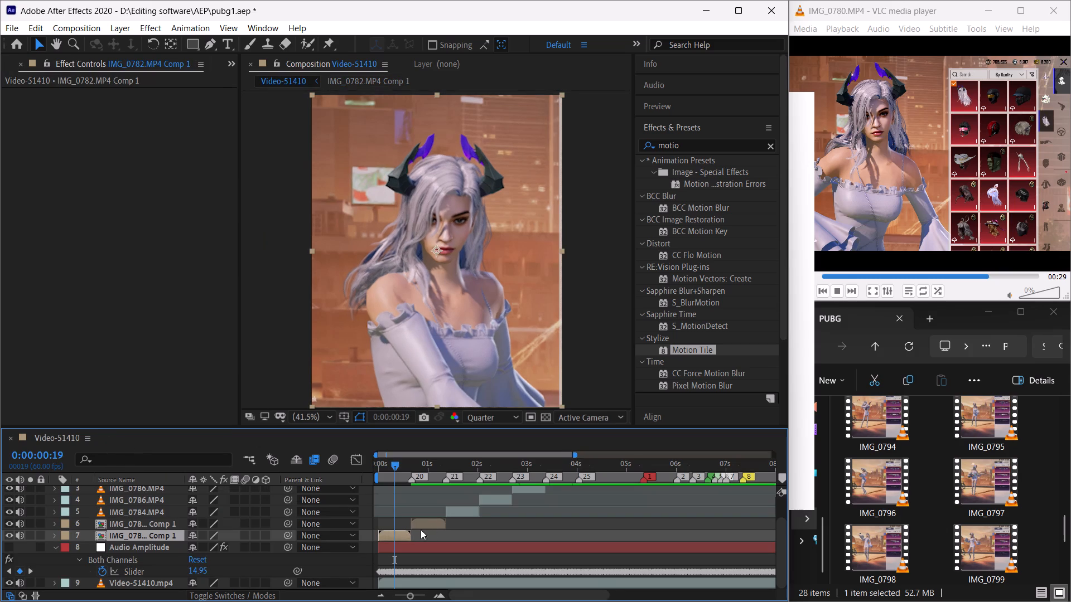
Enable Pixel Motion frame blending on the IMG_0783.MP4 layer inside its precomp and return to Video-S1410.
double_click(430, 521)
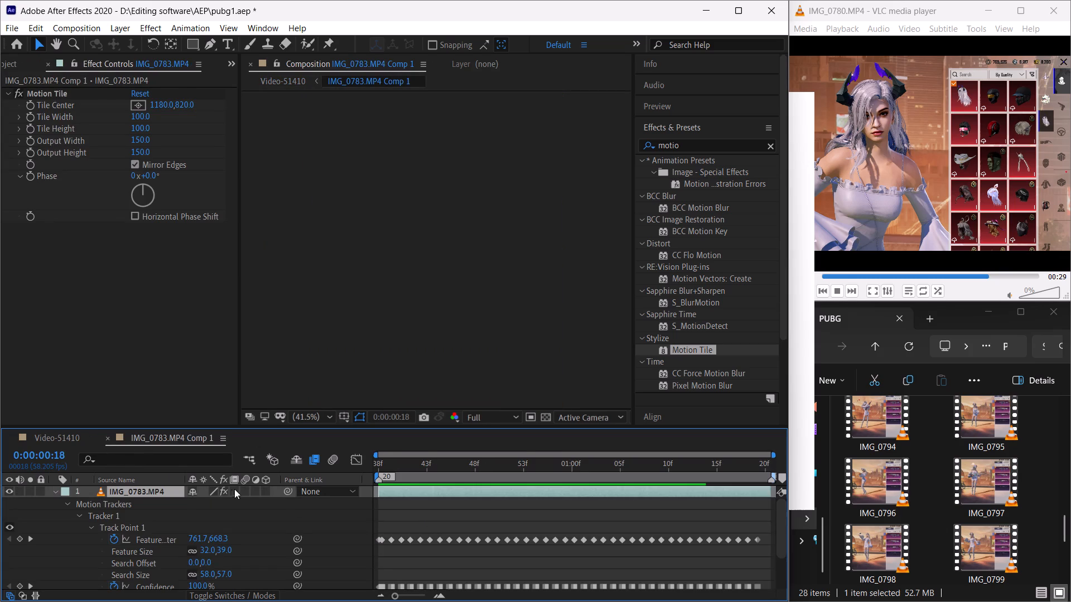
double_click(237, 491)
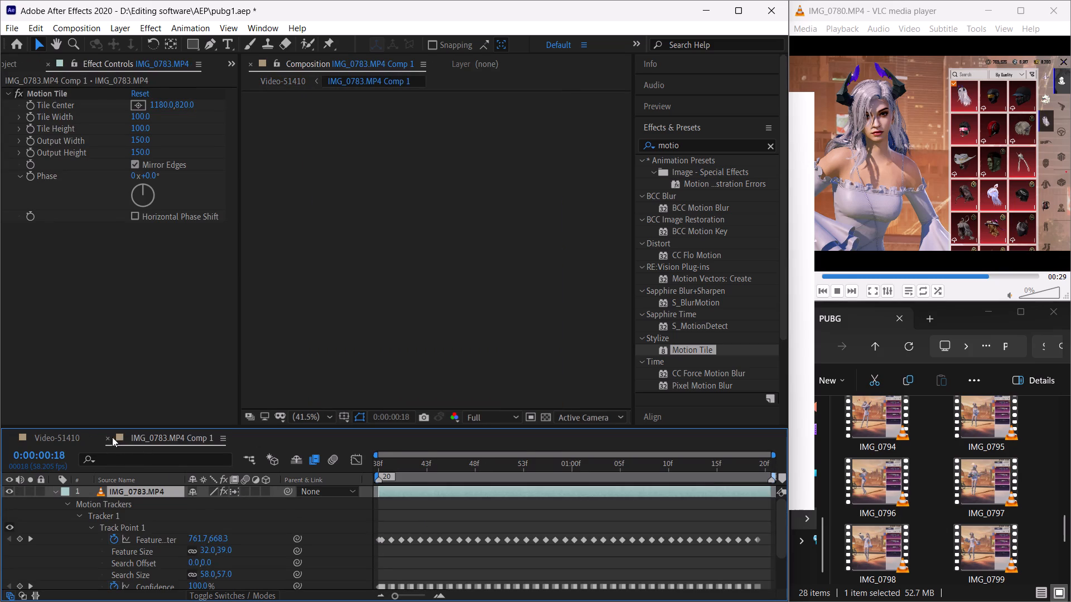
click(111, 437)
Pre-compose the IMG_0784.MP4 layer in Video-S1410 and move the playhead to 1:25 near its start.
drag(447, 463, 455, 472)
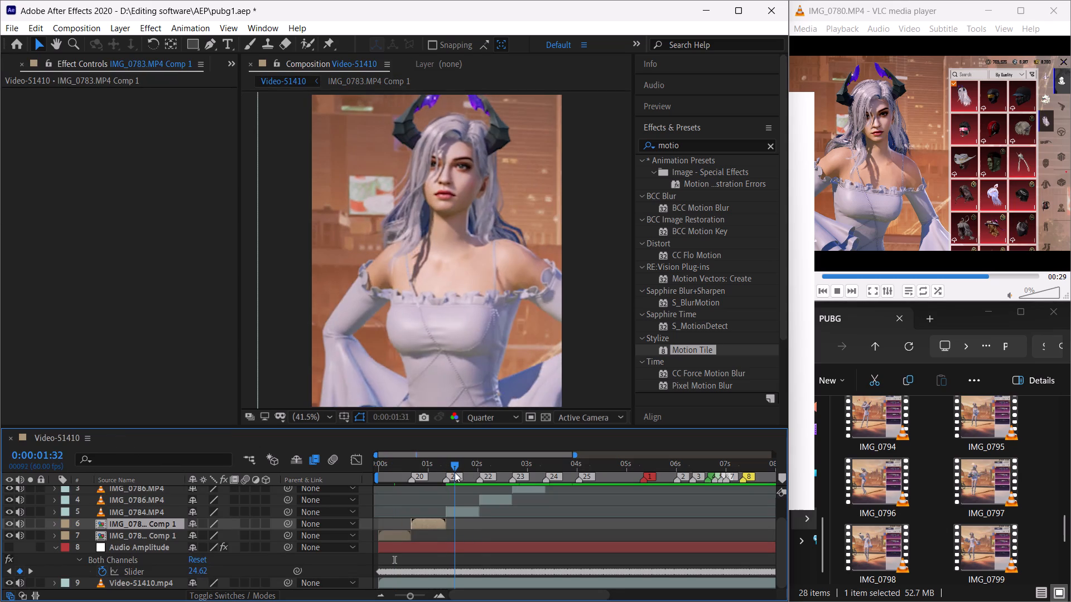
drag(455, 472, 456, 475)
click(459, 514)
right_click(459, 514)
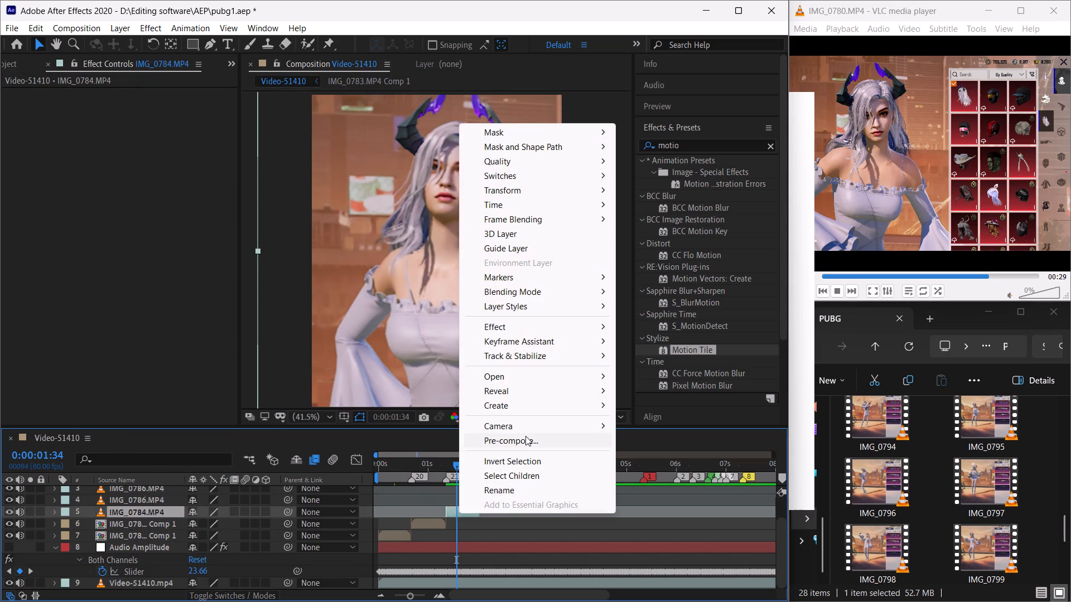
click(525, 441)
click(571, 399)
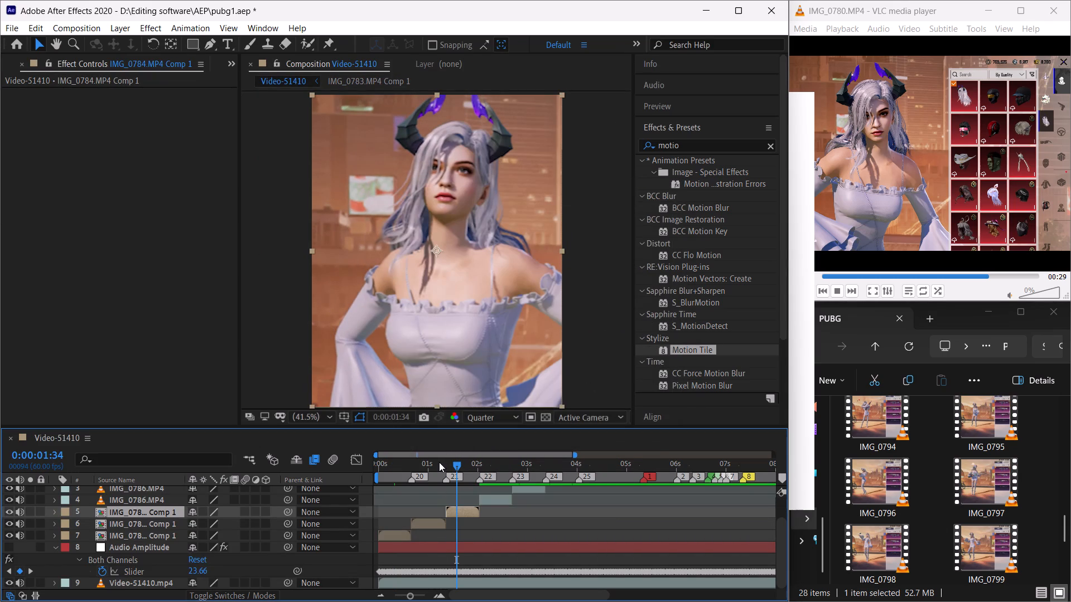
drag(438, 462, 450, 486)
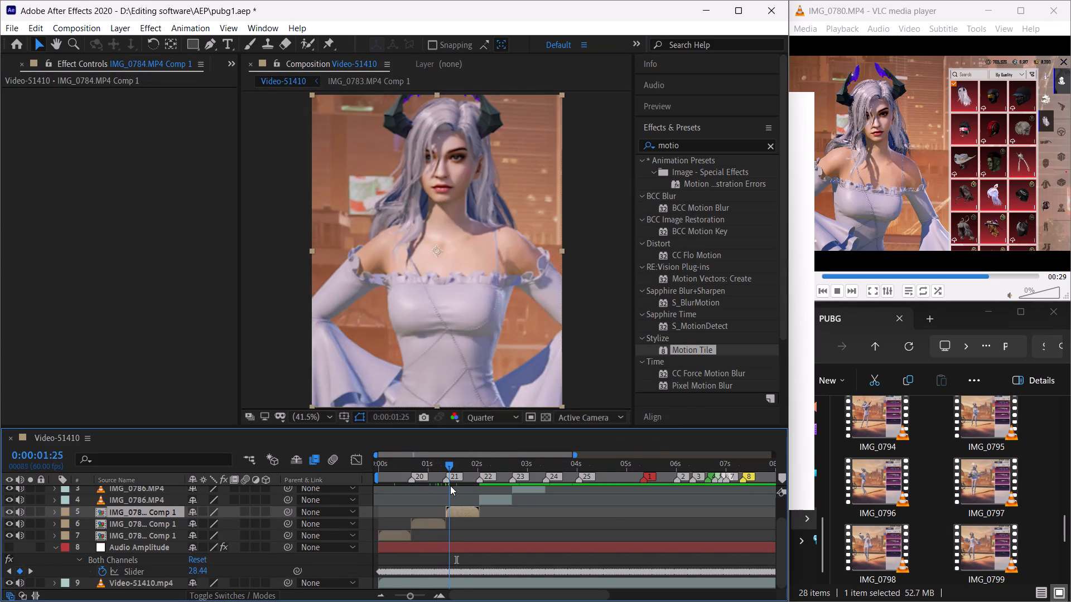
Open the IMG_0784.MP4 precomp and reframe its clip by scaling it down slightly and setting its position to 926, 675.
drag(450, 486, 468, 495)
double_click(468, 511)
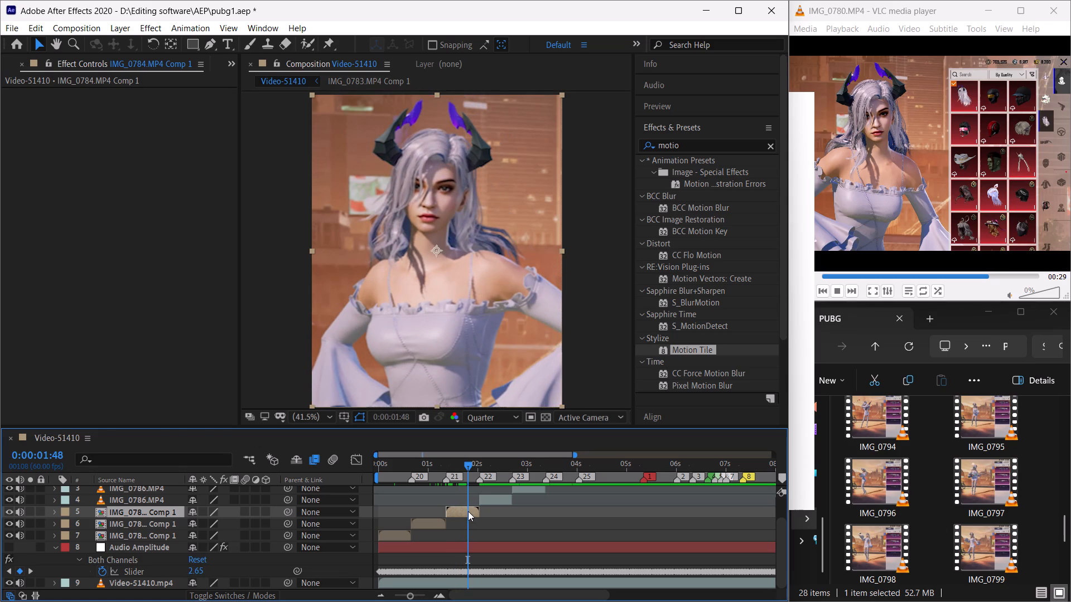
key(s)
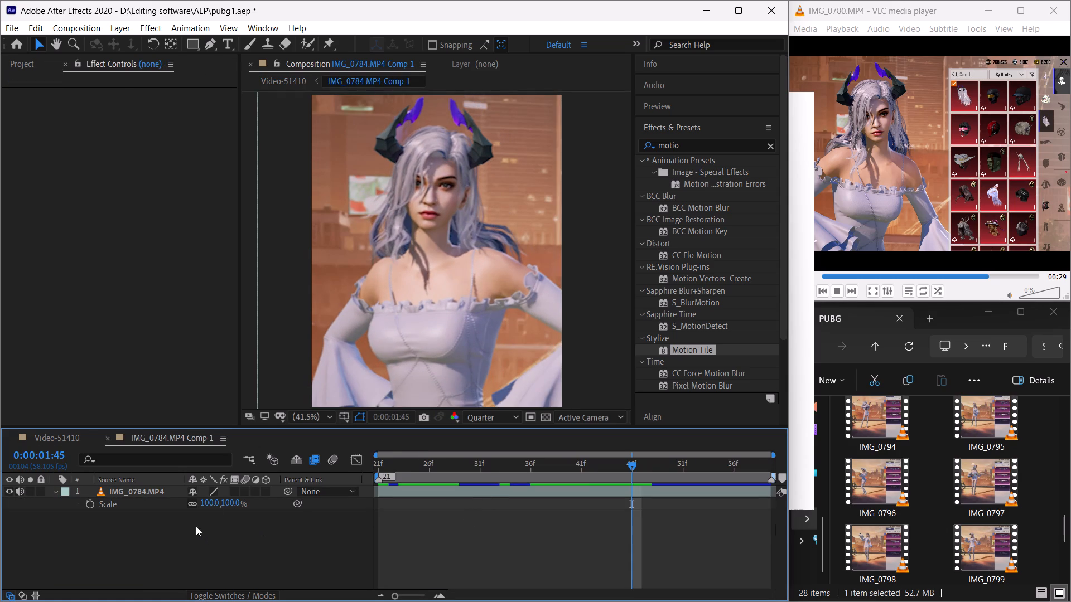
drag(210, 503, 203, 503)
key(p)
drag(198, 503, 192, 503)
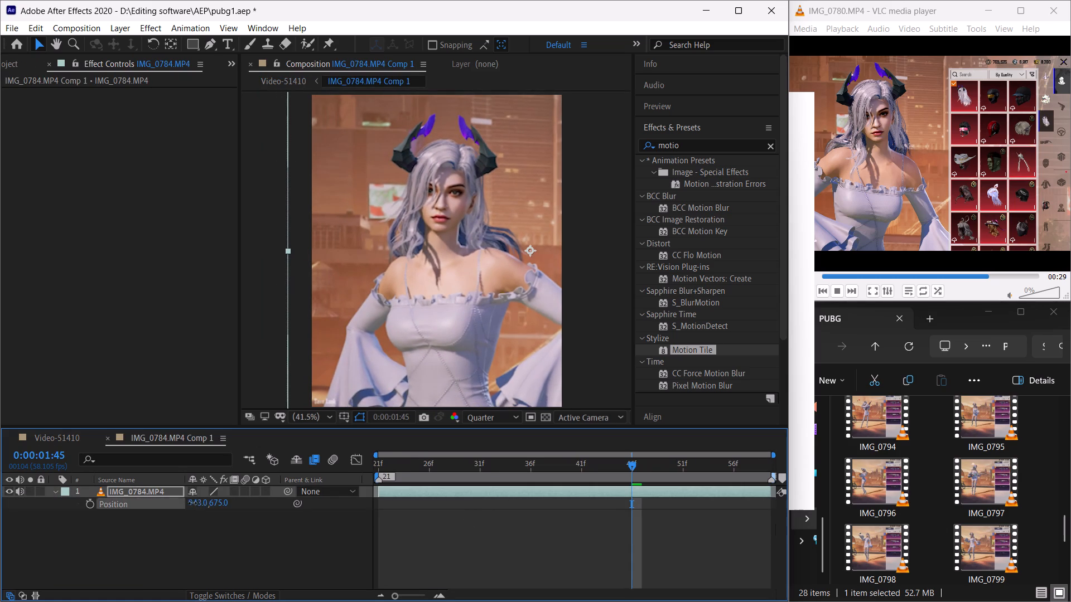
drag(192, 503, 185, 505)
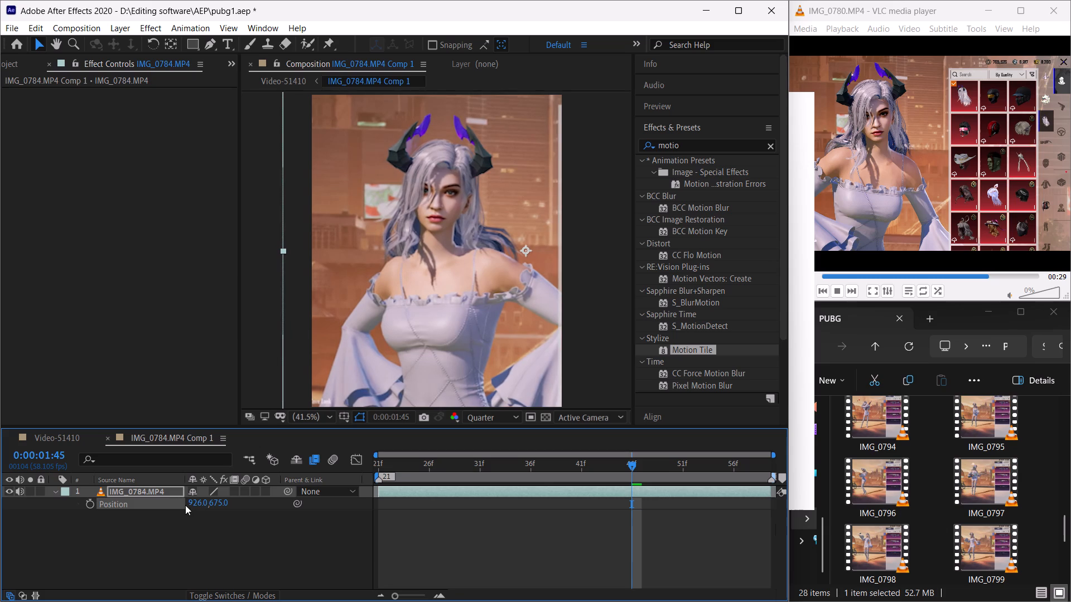
Start motion tracking on the IMG_0784.MP4 layer from its first frame at 1:21.
click(467, 532)
drag(403, 469, 348, 470)
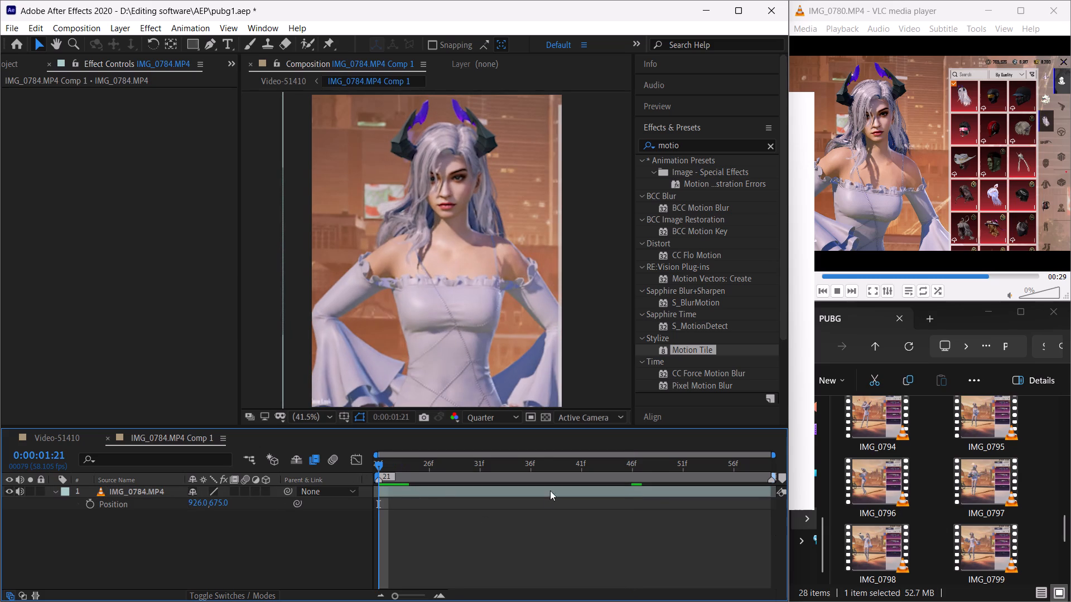
click(679, 125)
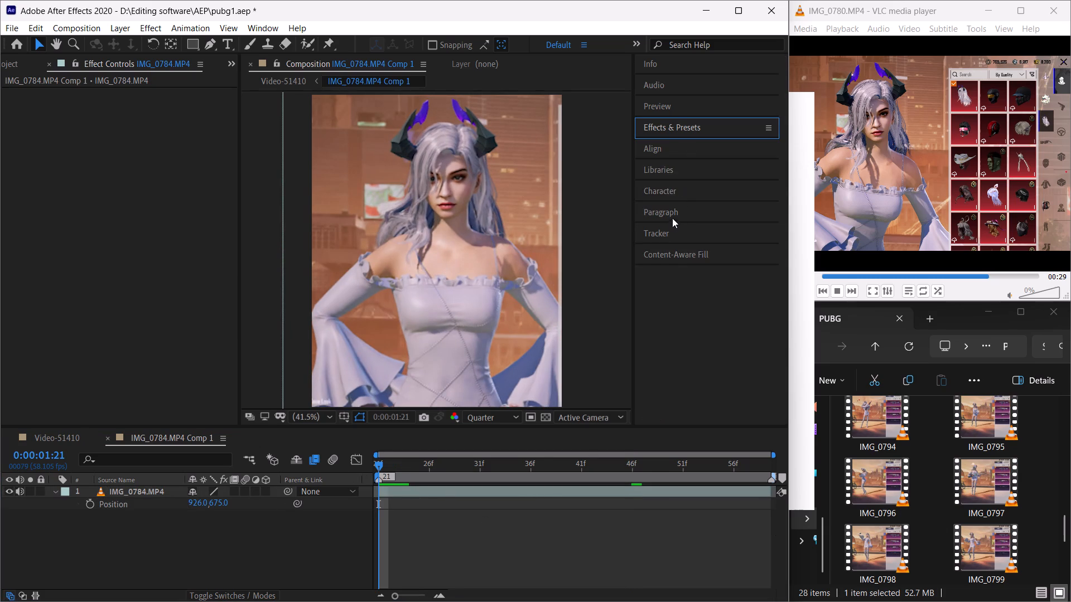
click(676, 229)
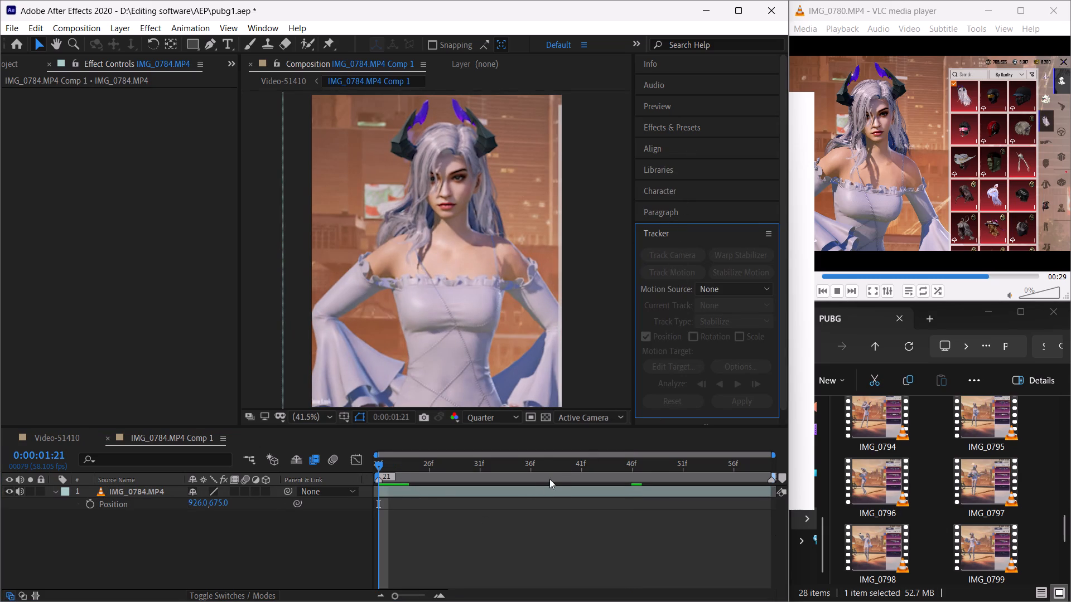
click(548, 490)
click(681, 276)
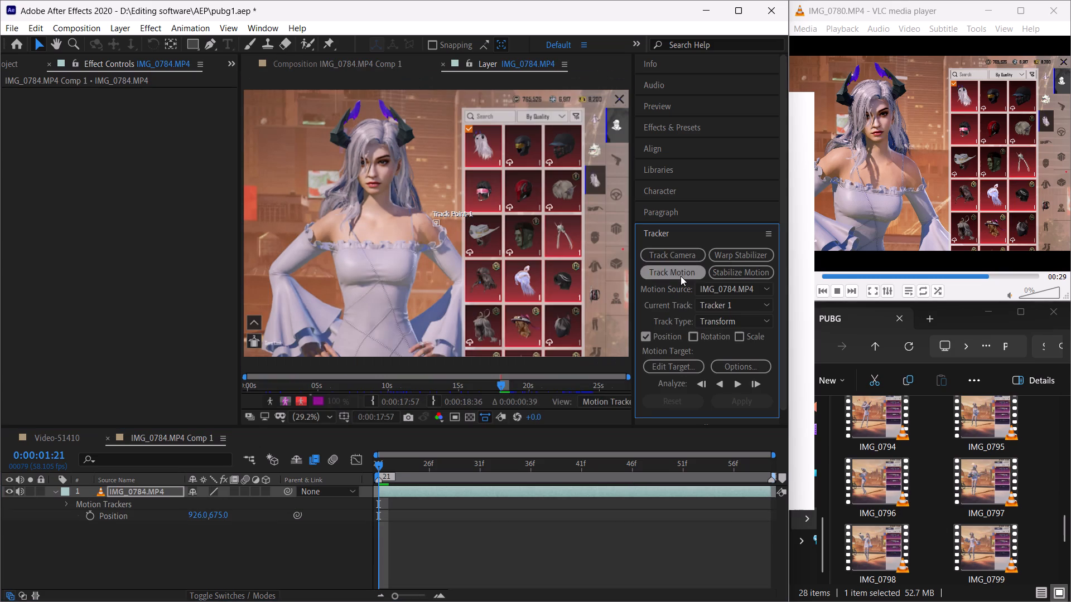
Place Track Point 1 on the tip of the character's nose in the first frame.
scroll(542, 217, down, 1)
scroll(542, 217, up, 5)
drag(445, 222, 218, 124)
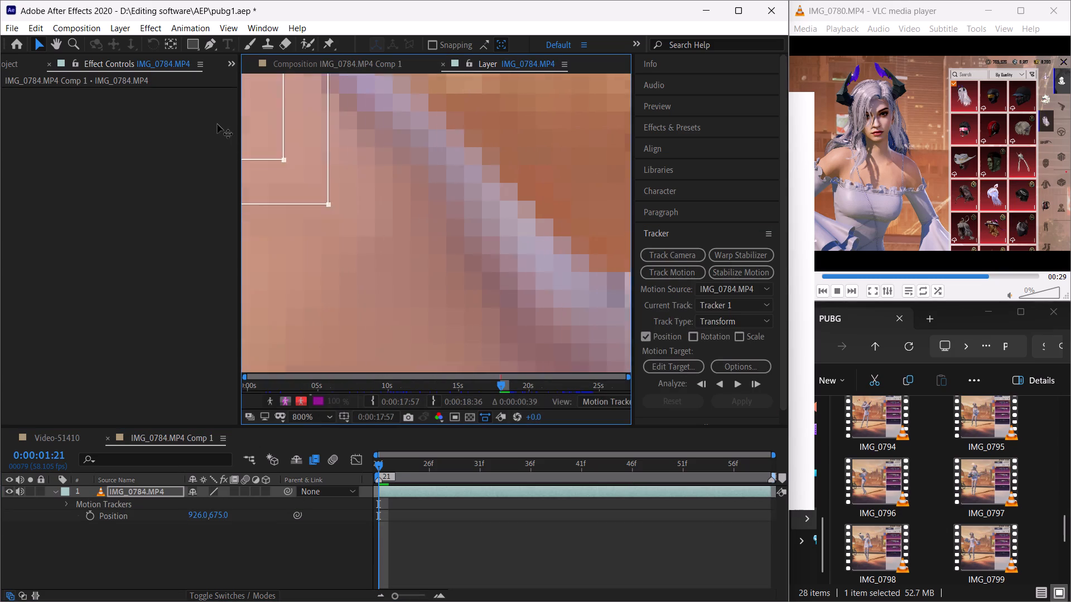
drag(218, 124, 448, 101)
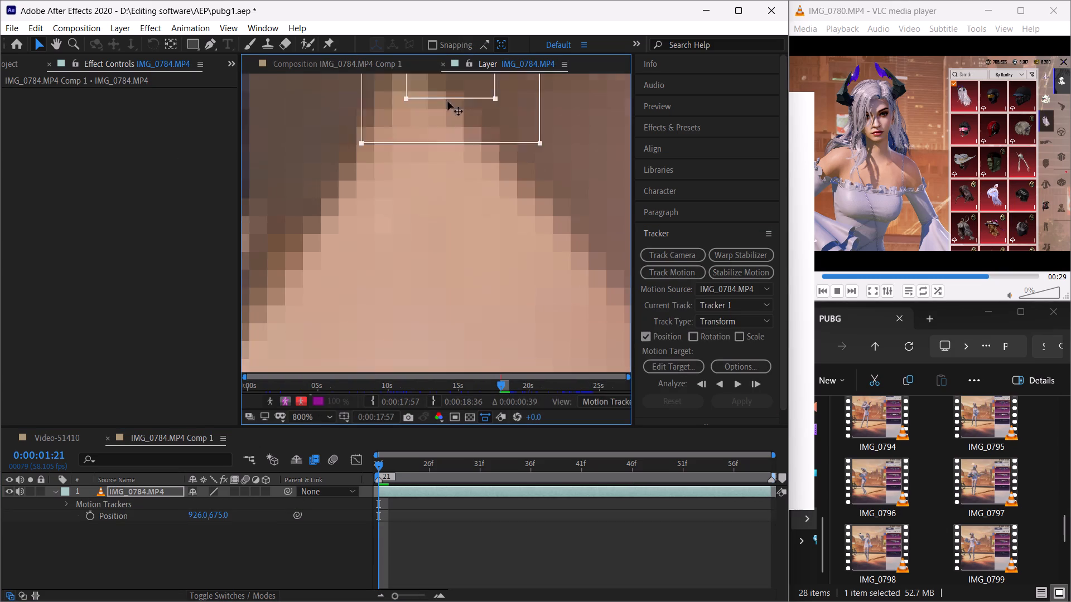
drag(448, 101, 279, 206)
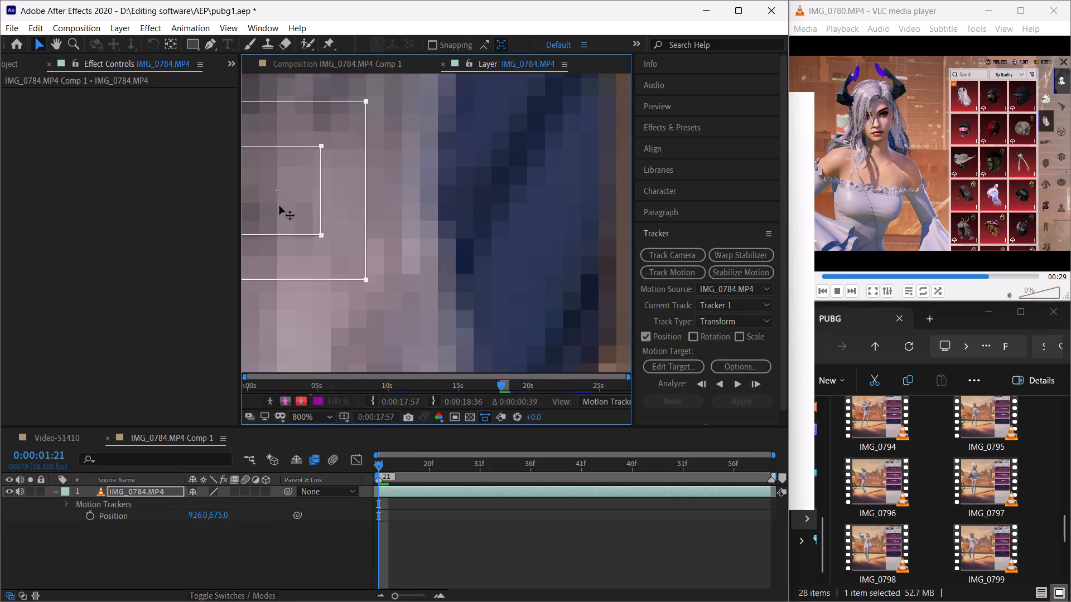
drag(279, 206, 485, 147)
scroll(500, 190, down, 1)
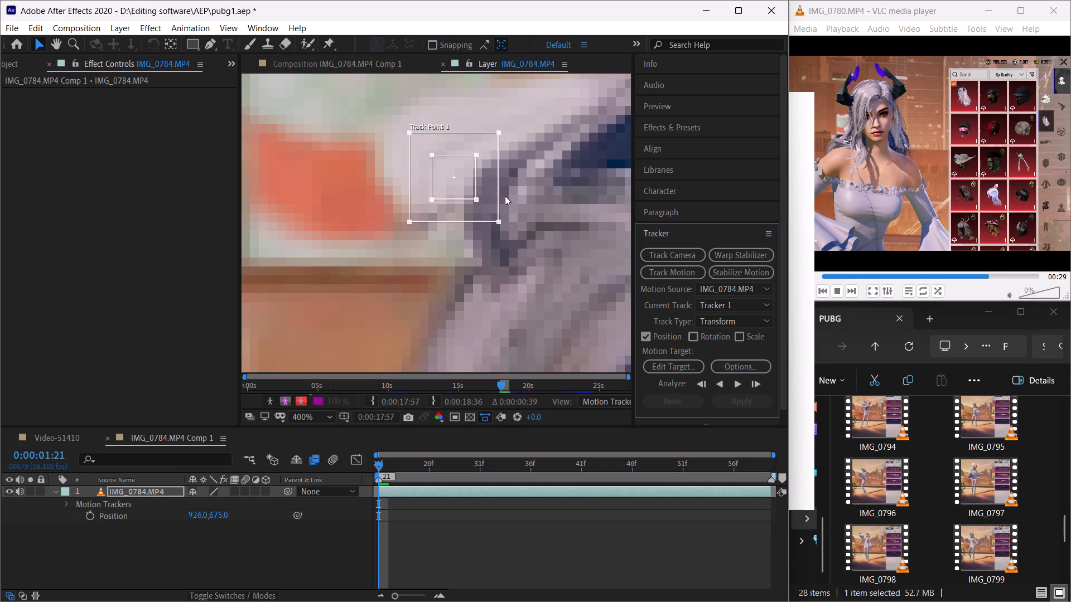
scroll(505, 196, down, 1)
drag(453, 205, 496, 115)
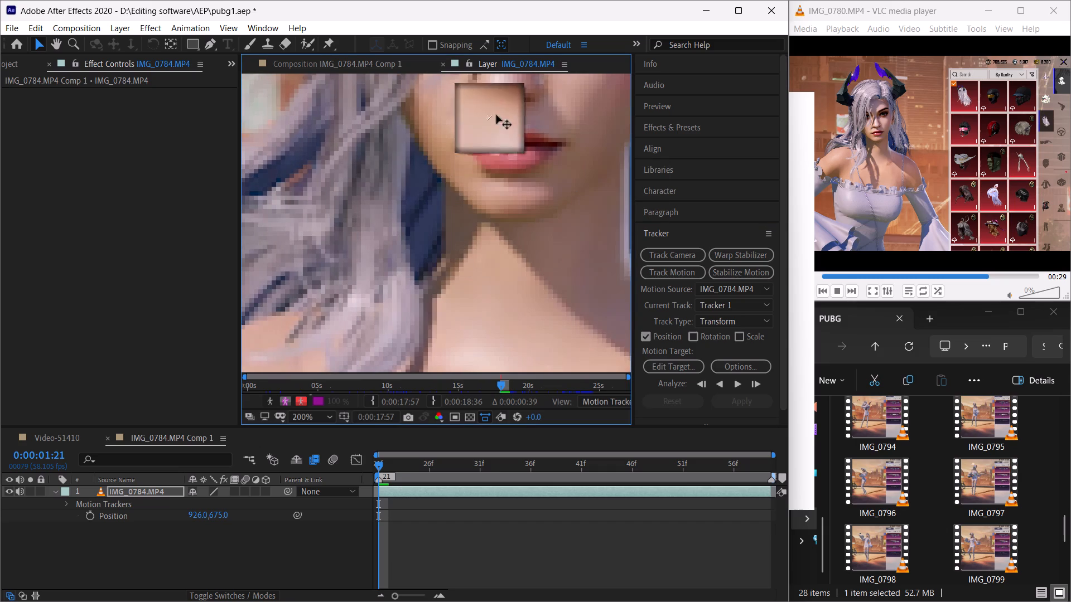
drag(496, 115, 515, 98)
scroll(557, 159, down, 1)
scroll(558, 162, up, 1)
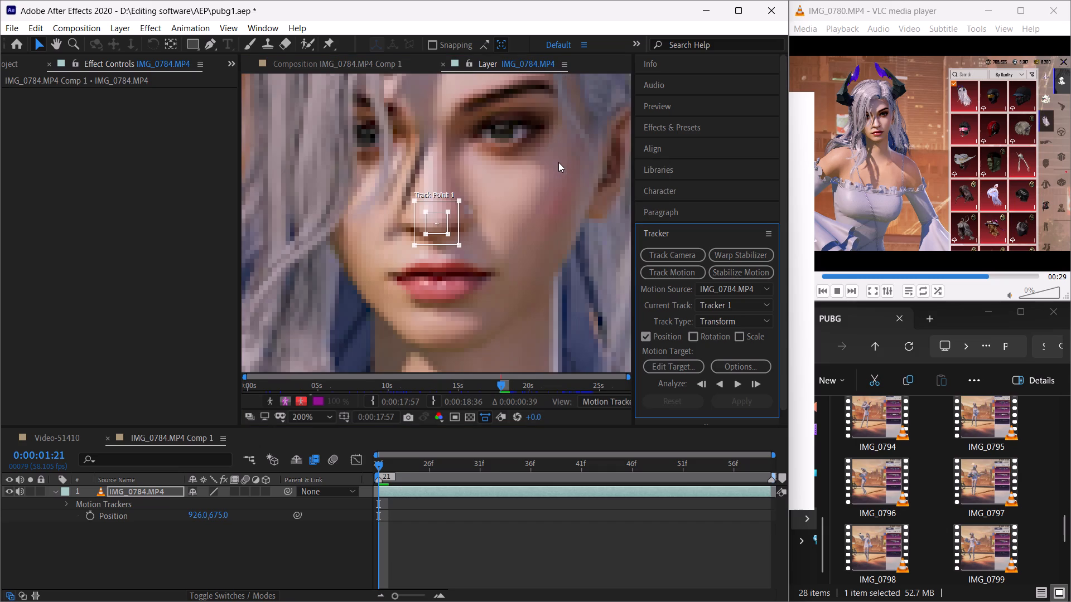
scroll(505, 212, up, 1)
drag(447, 234, 439, 224)
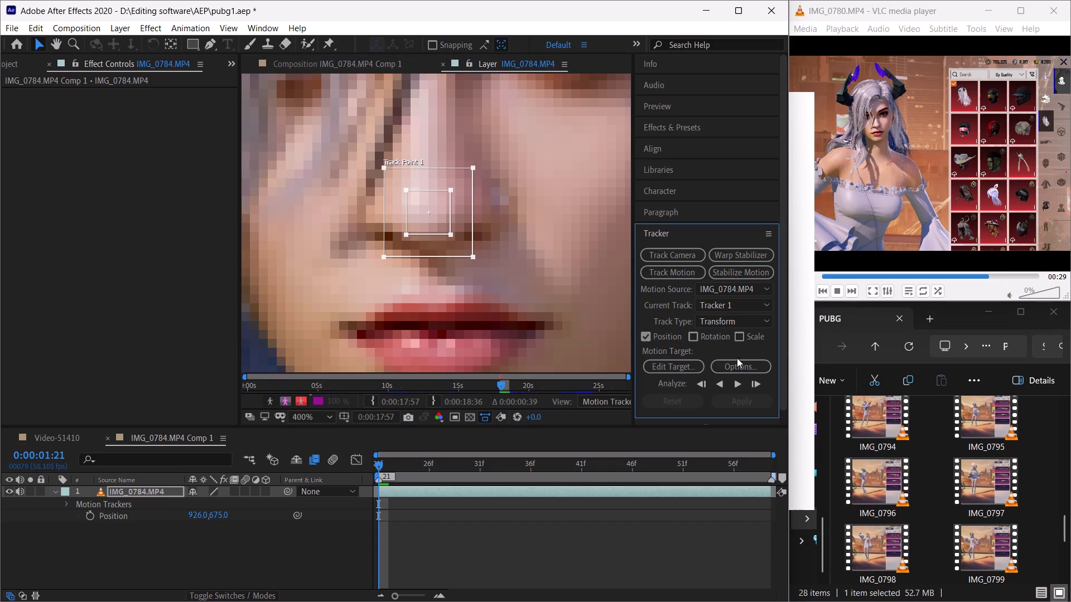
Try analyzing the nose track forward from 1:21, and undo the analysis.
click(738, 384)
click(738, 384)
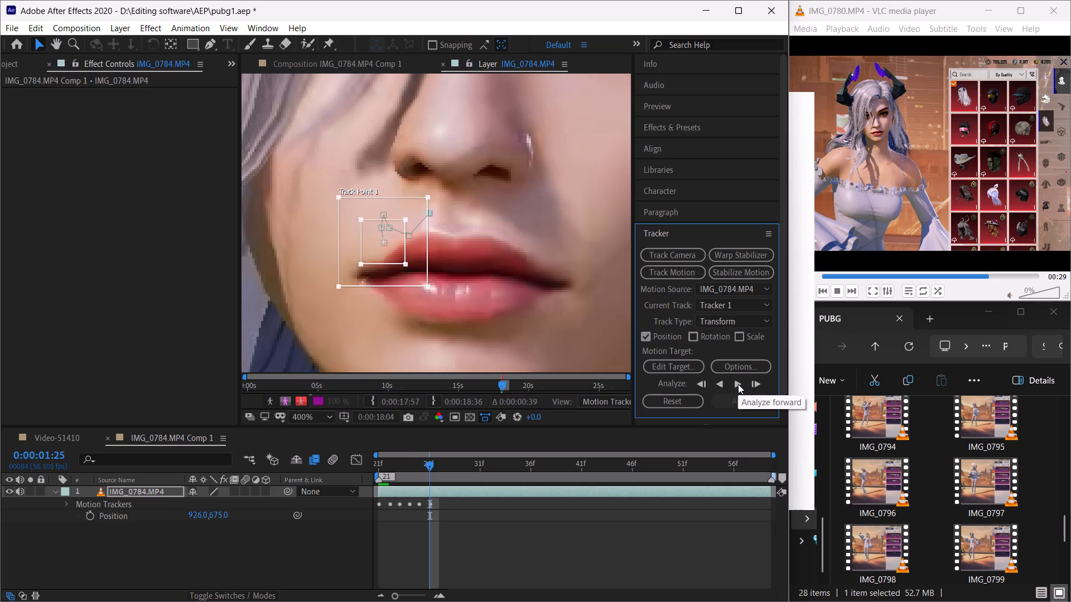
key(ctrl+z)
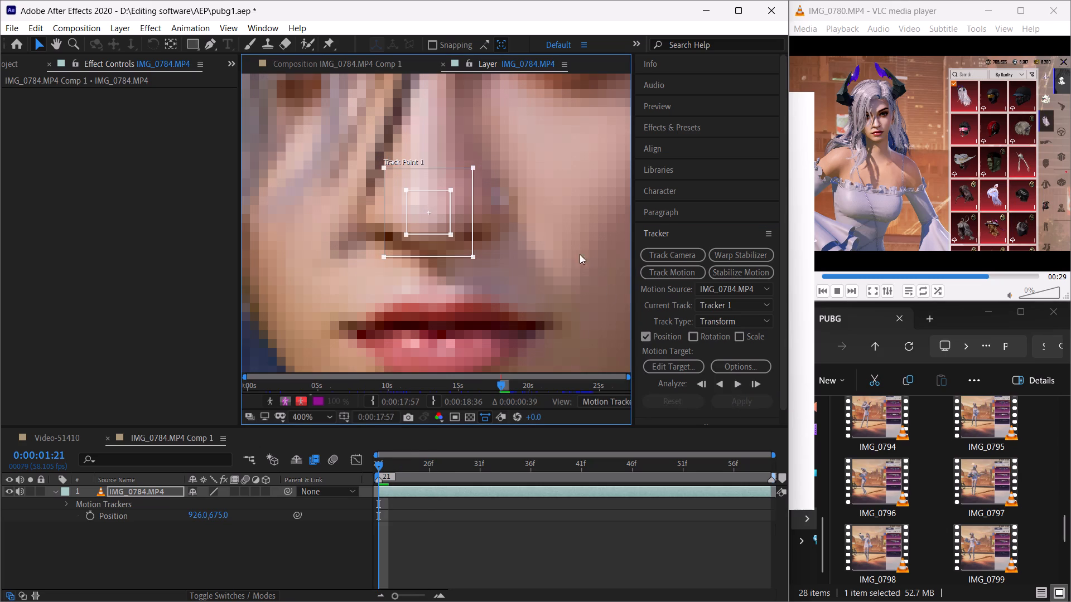
Enlarge the track point's search and feature regions around the nose and analyze forward to 1:28.
scroll(568, 231, down, 1)
drag(456, 237, 470, 255)
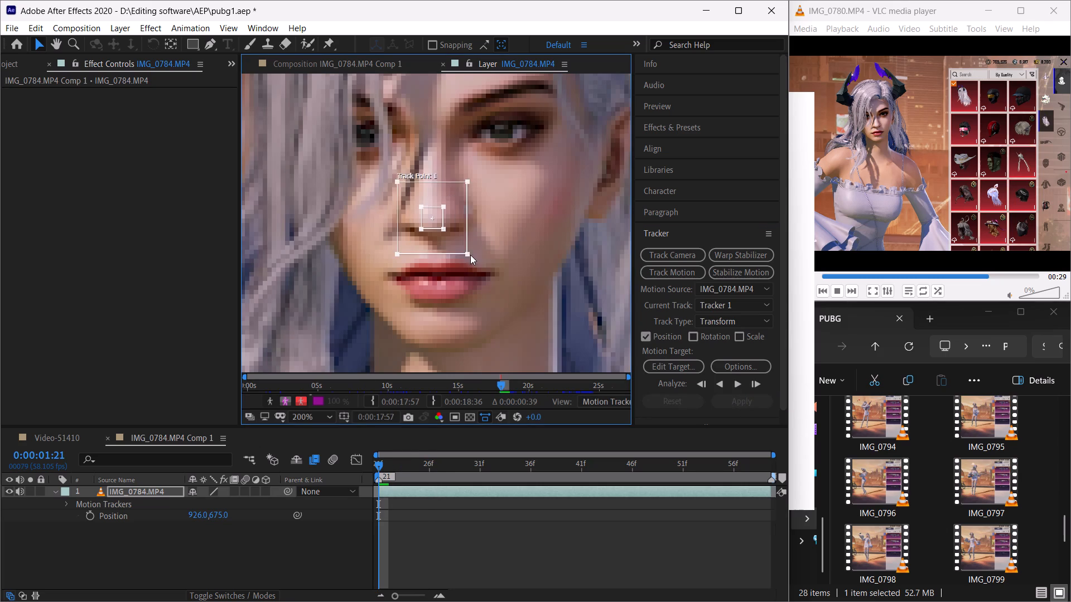
drag(470, 255, 472, 258)
drag(444, 228, 459, 244)
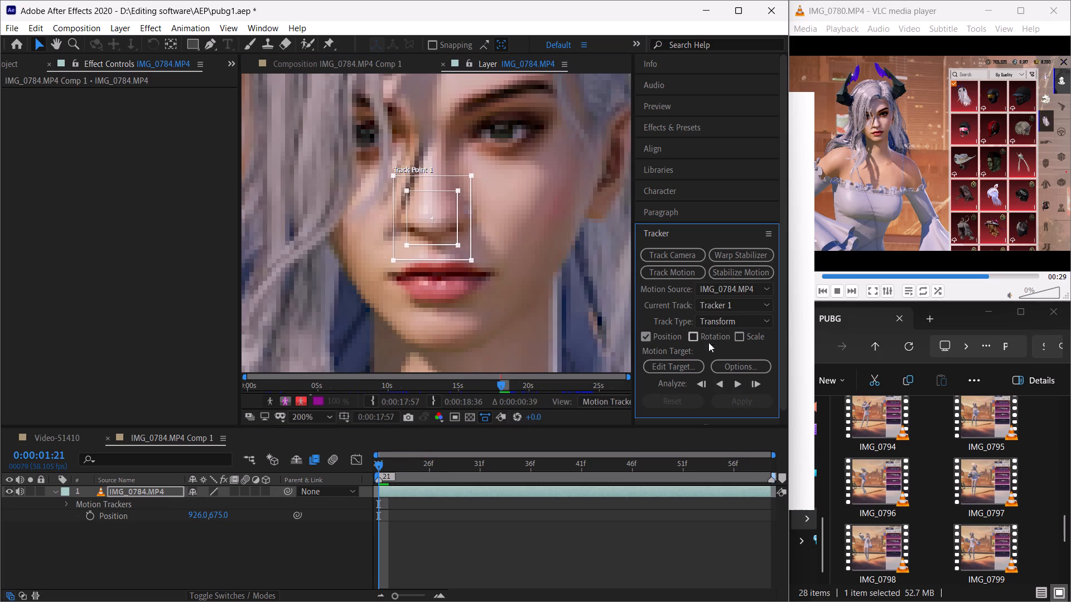
click(734, 390)
click(733, 389)
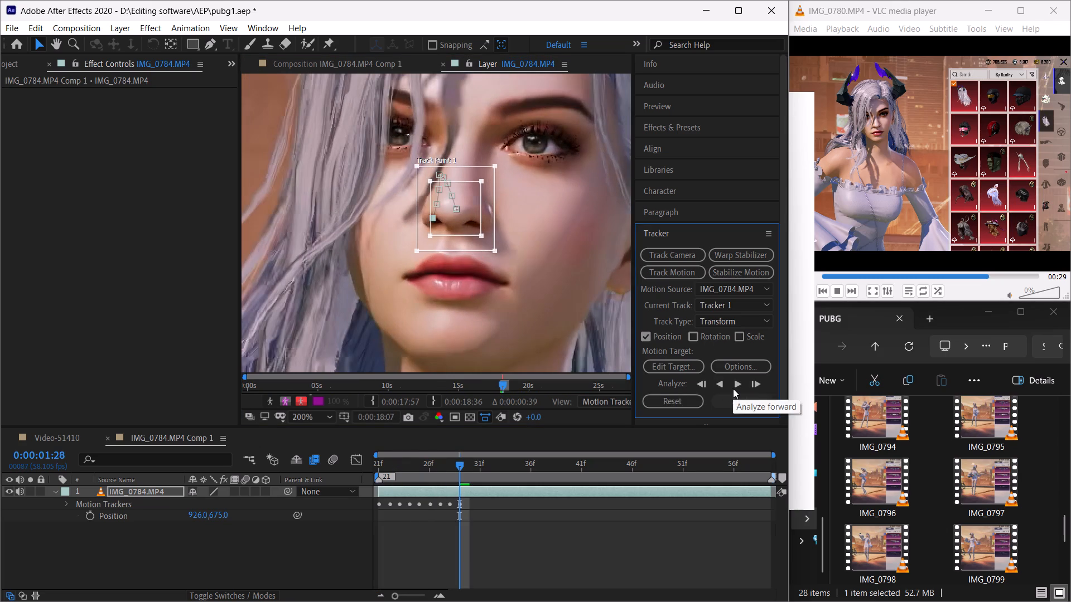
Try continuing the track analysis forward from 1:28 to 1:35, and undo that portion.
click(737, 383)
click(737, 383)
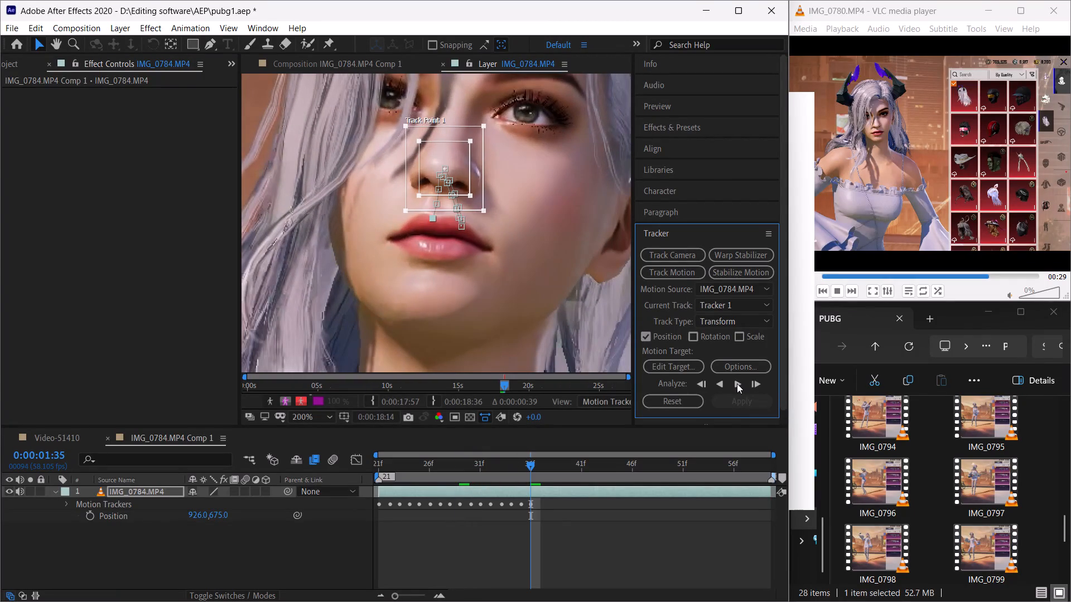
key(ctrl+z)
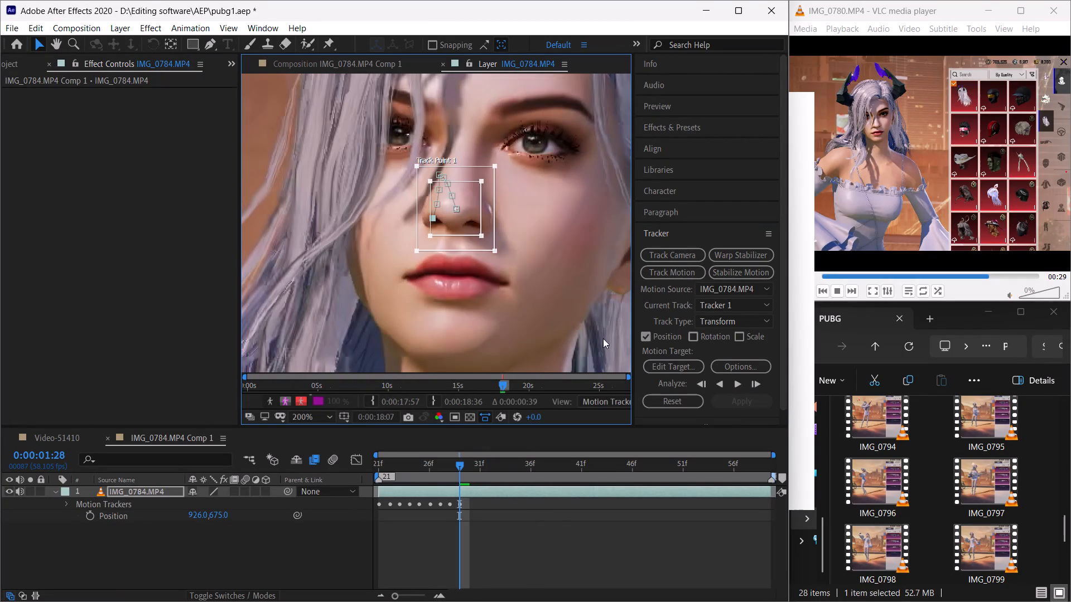
Enlarge the track point's search and feature regions further at 1:28 and analyze forward in short runs to 1:44.
drag(495, 251, 513, 264)
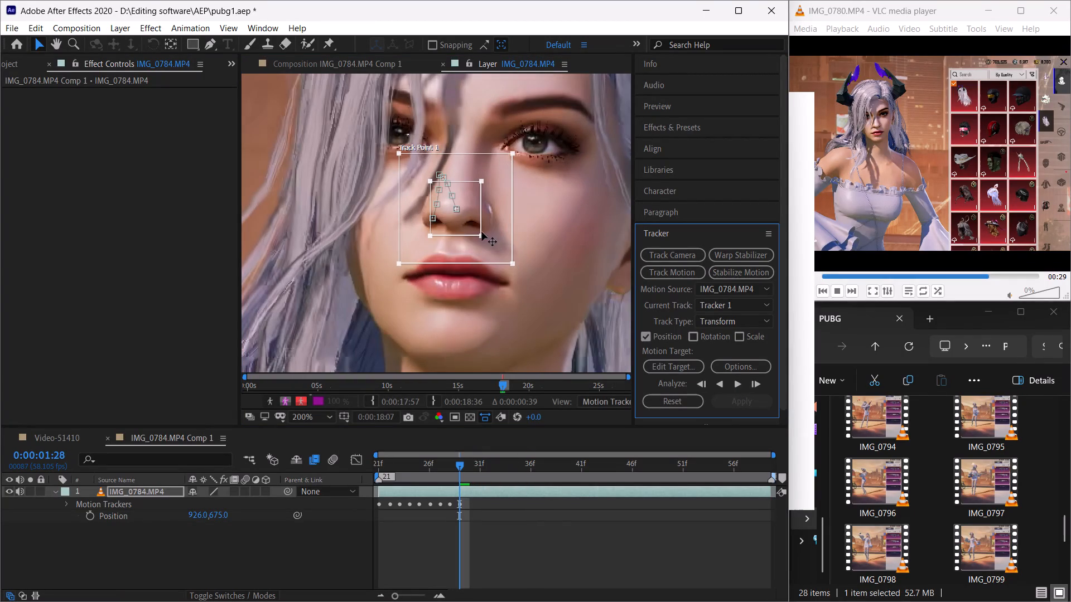
click(484, 234)
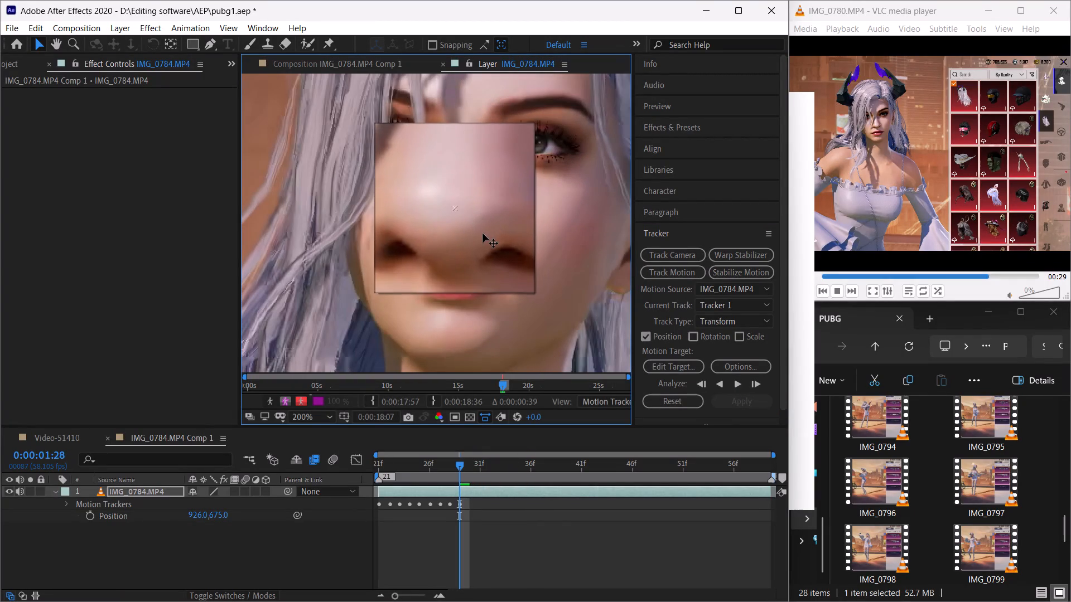
drag(477, 235, 488, 246)
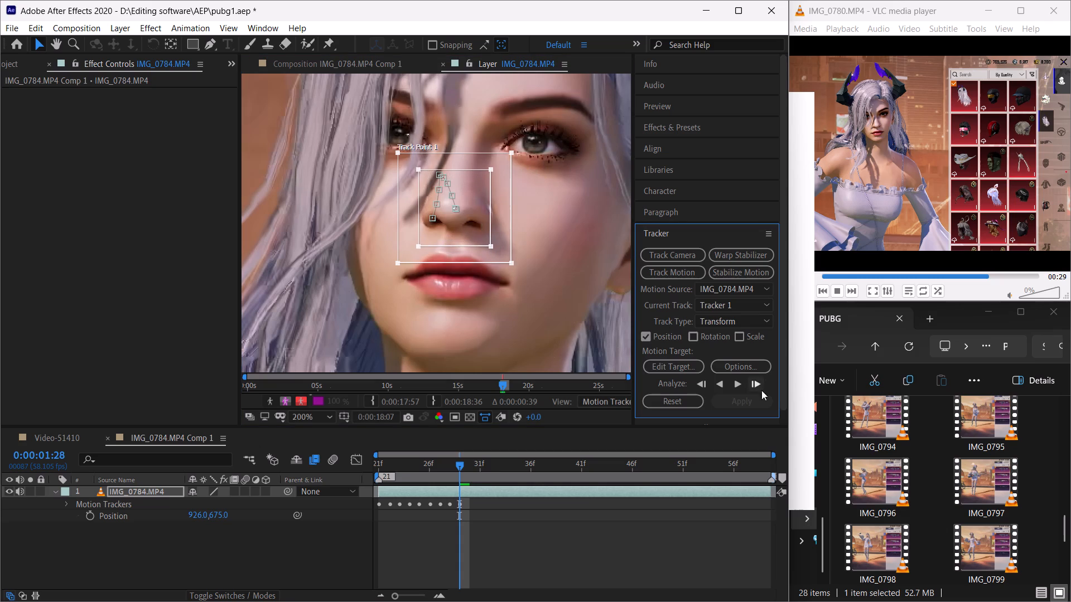
click(734, 385)
click(734, 385)
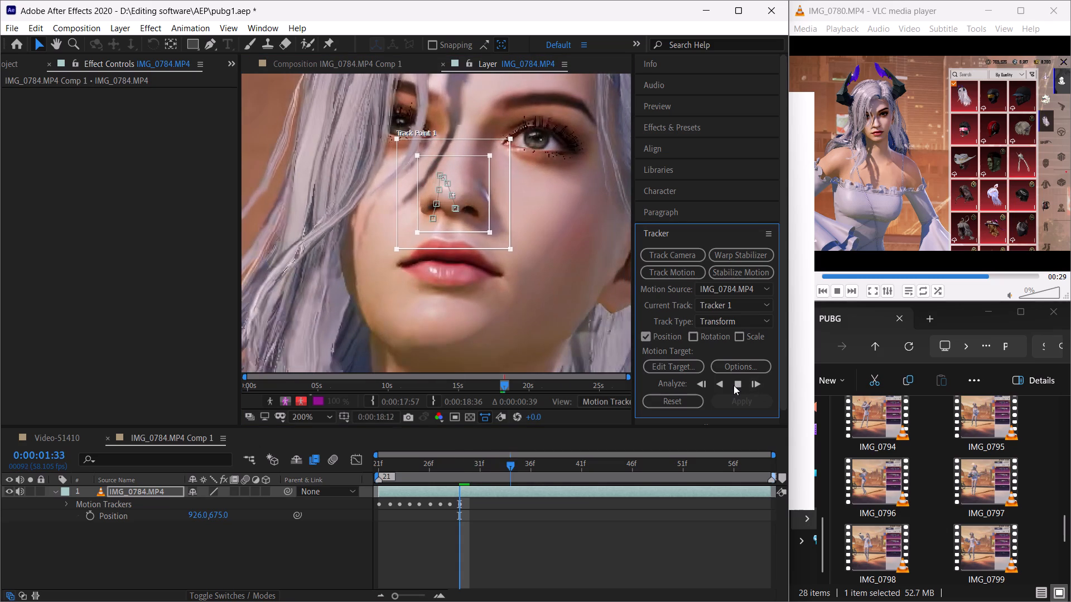
click(735, 385)
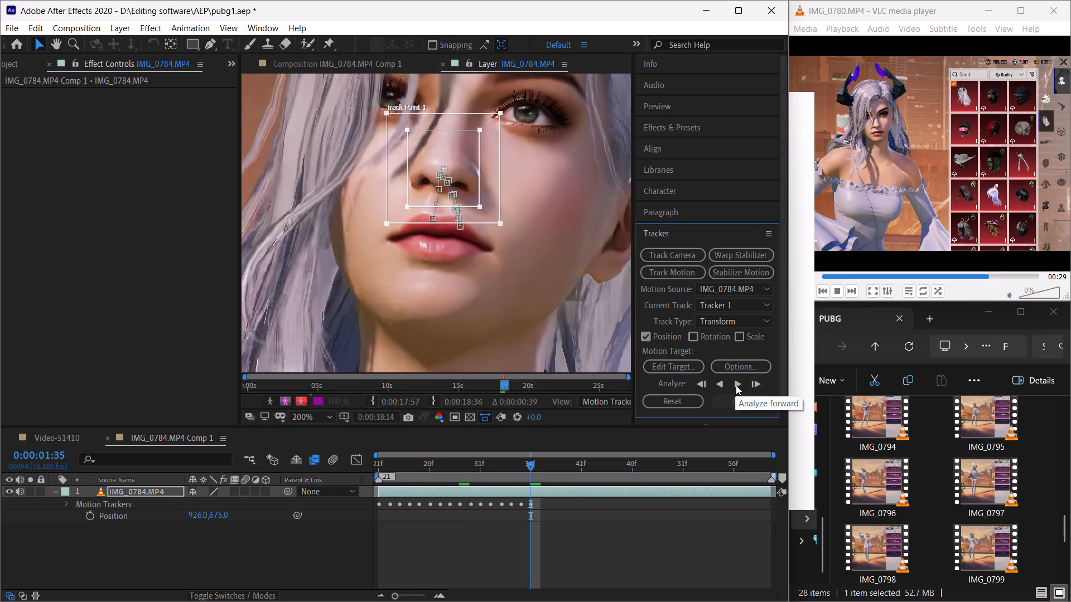
click(737, 385)
click(737, 385)
click(737, 385)
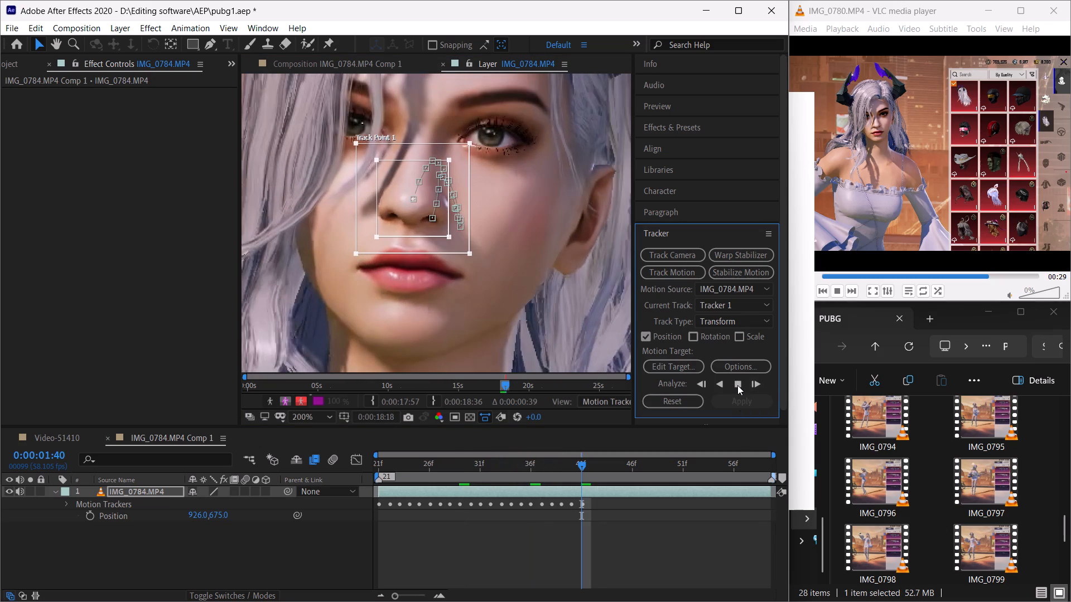
click(737, 385)
Move the track point back onto the nose at 1:44 and analyze forward to the clip's end at 1:57.
drag(413, 290, 401, 323)
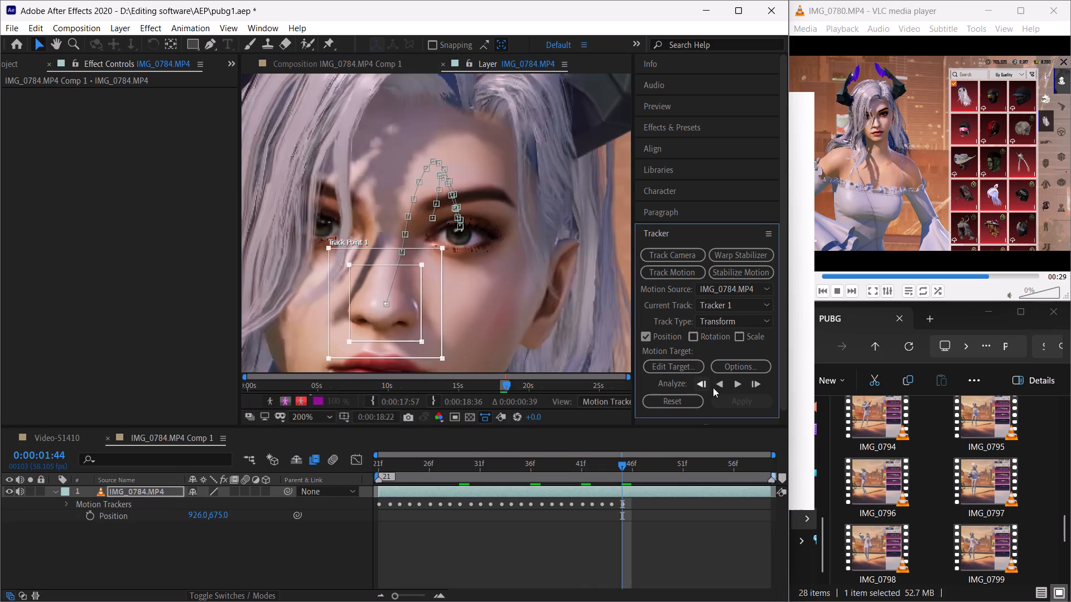
click(740, 383)
click(740, 383)
scroll(557, 288, down, 2)
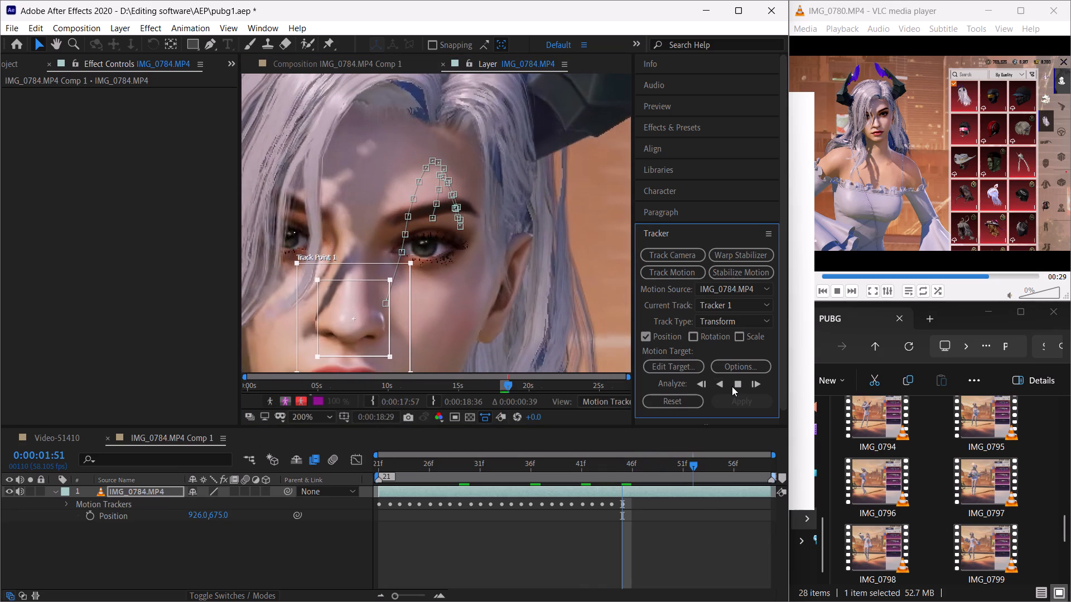
click(734, 386)
scroll(538, 322, down, 6)
scroll(541, 324, up, 1)
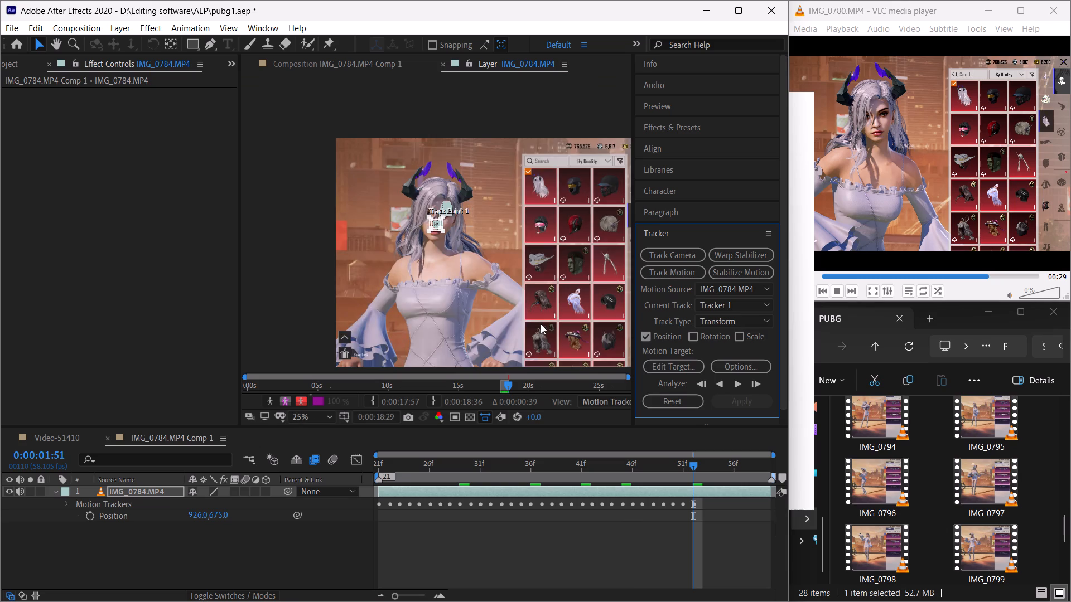
scroll(541, 324, up, 2)
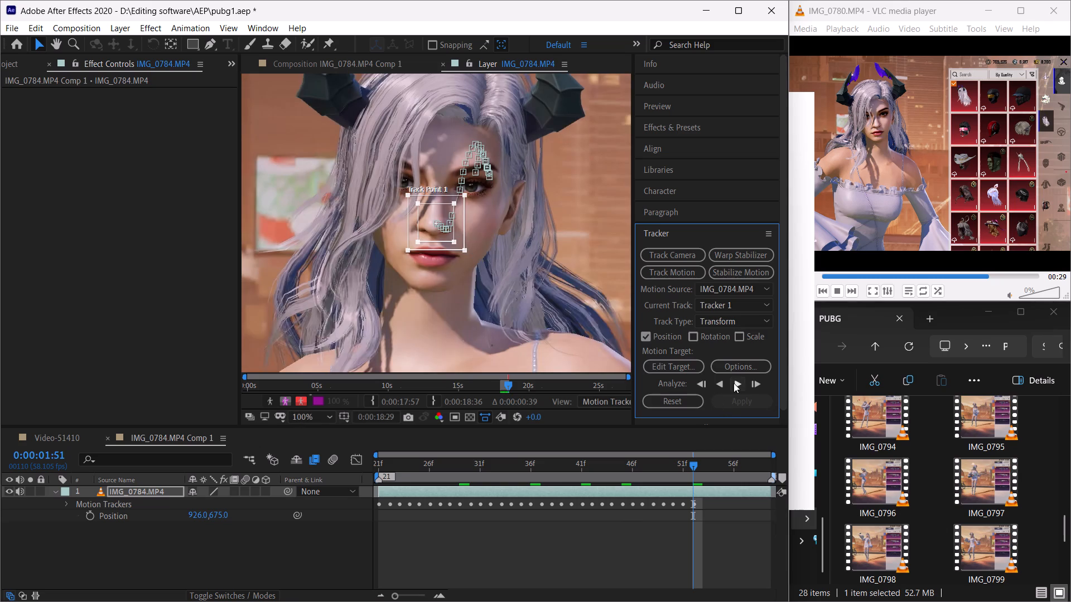
click(734, 383)
click(734, 383)
click(734, 382)
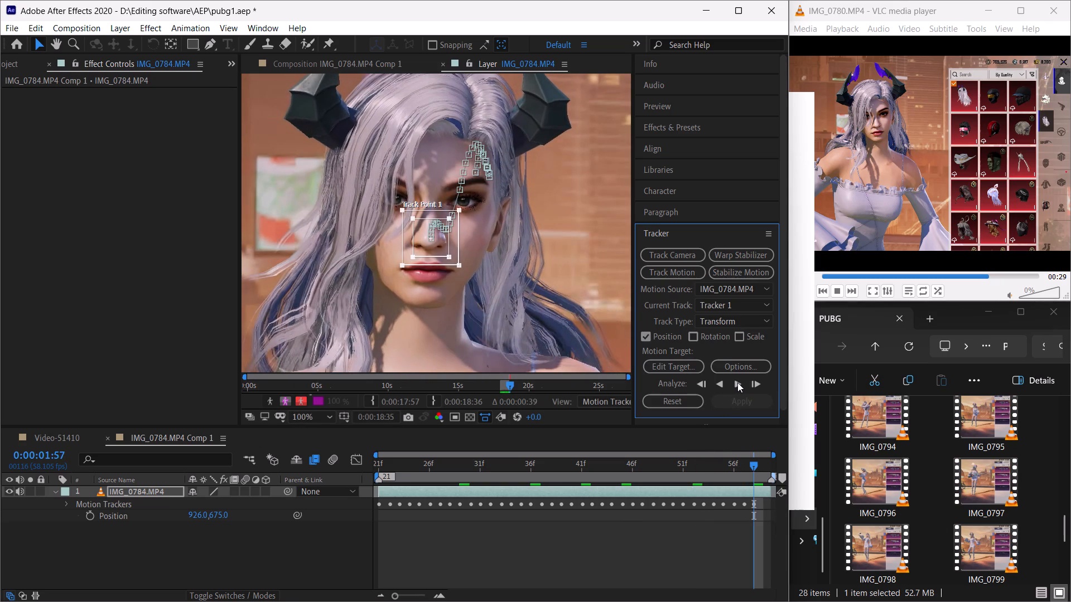
click(737, 382)
Set the track type to Stabilize and apply the nose track to the IMG_0784.MP4 layer.
click(745, 317)
click(740, 332)
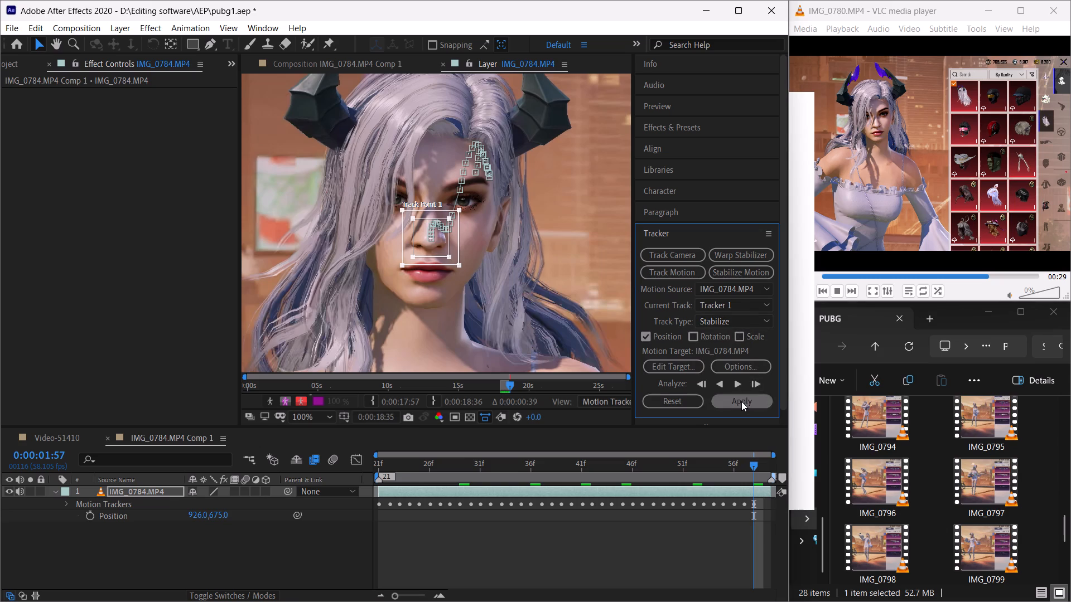
click(741, 401)
click(544, 323)
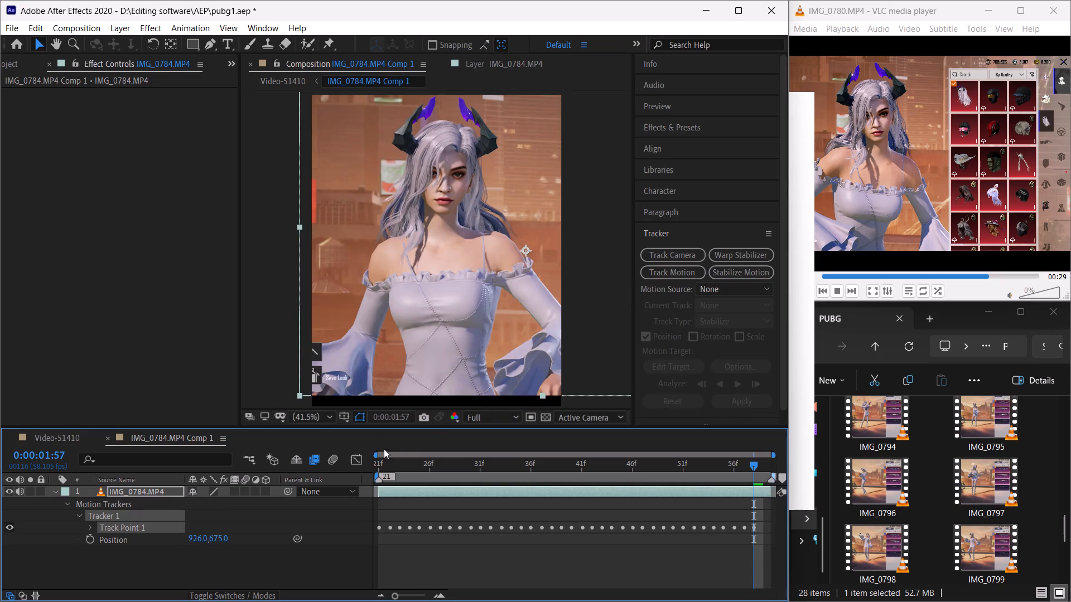
Play back and scrub the stabilized IMG_0784.MP4 clip from 1:21 to check how steady the character's face stays.
drag(393, 458, 364, 460)
click(392, 465)
drag(392, 465, 367, 462)
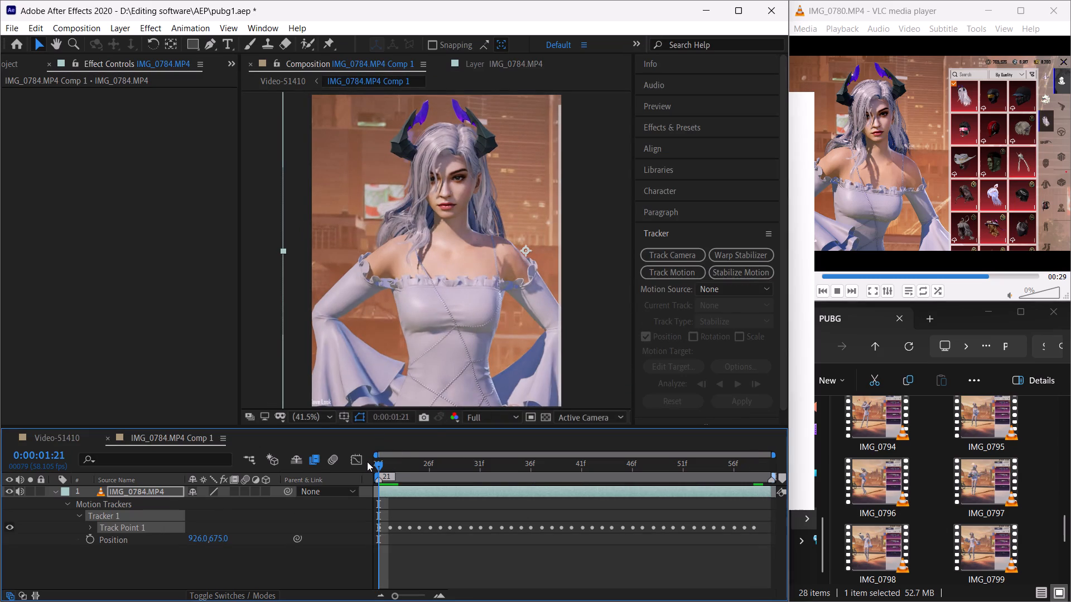
key(space)
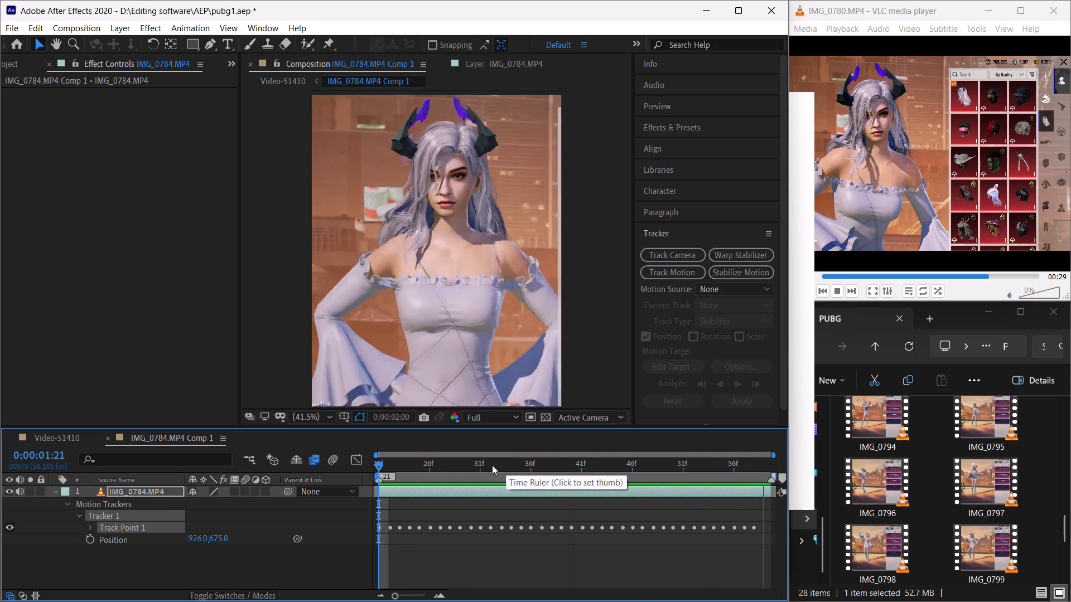
click(419, 464)
drag(419, 464, 533, 479)
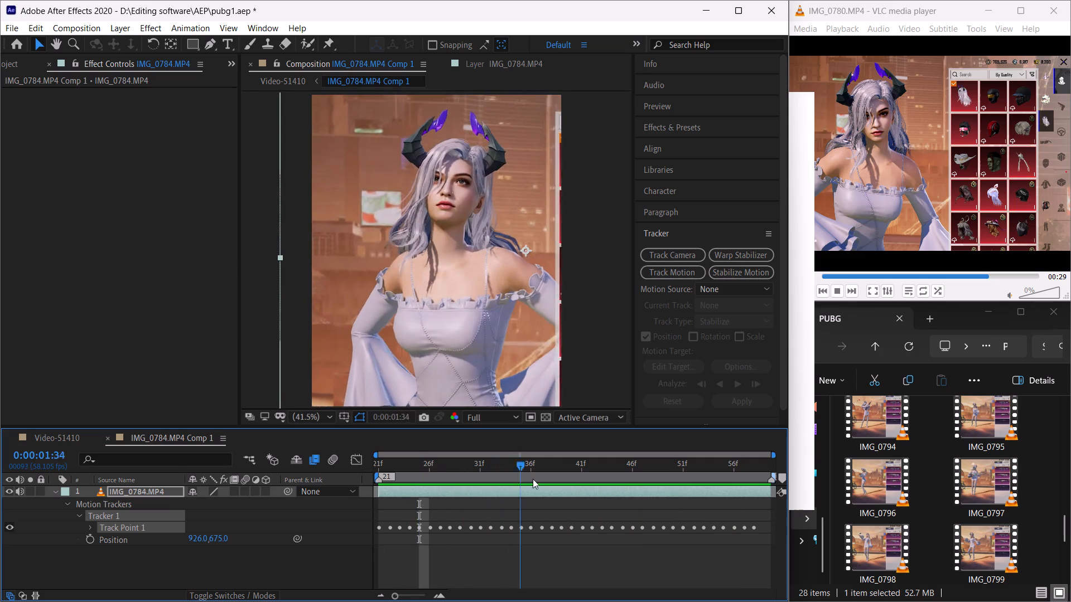
drag(533, 479, 589, 501)
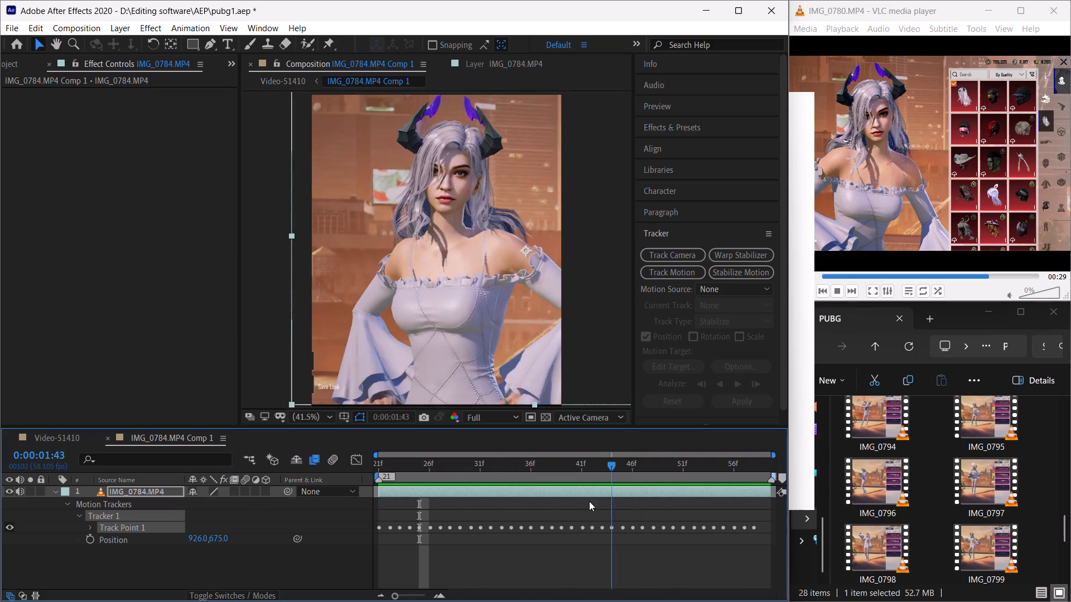
drag(589, 501, 588, 501)
Apply the Motion Tile effect to the IMG_0784.MP4 layer.
click(681, 127)
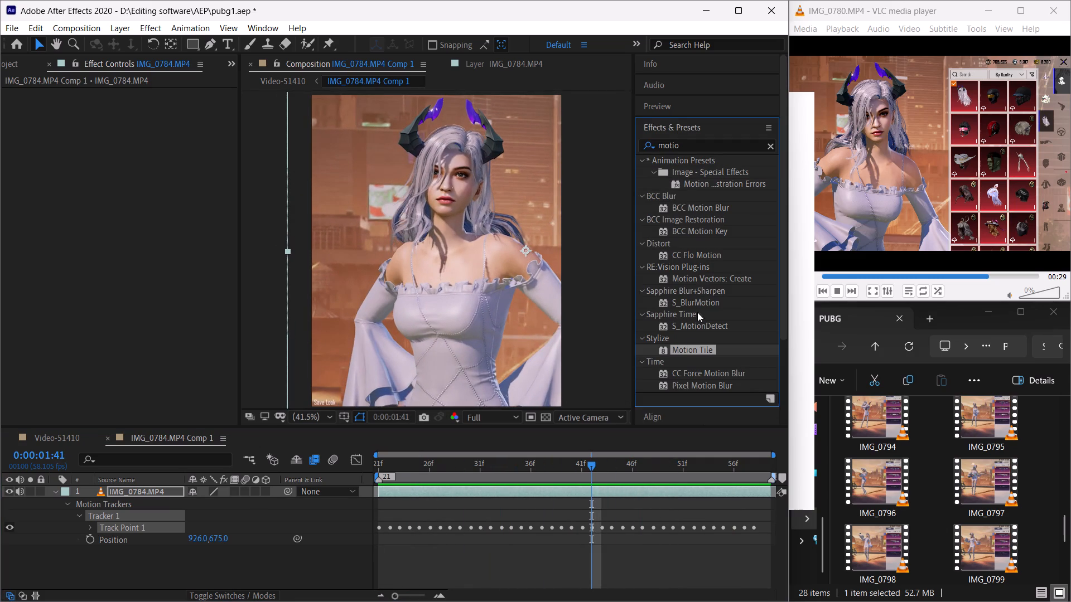
drag(692, 349, 598, 491)
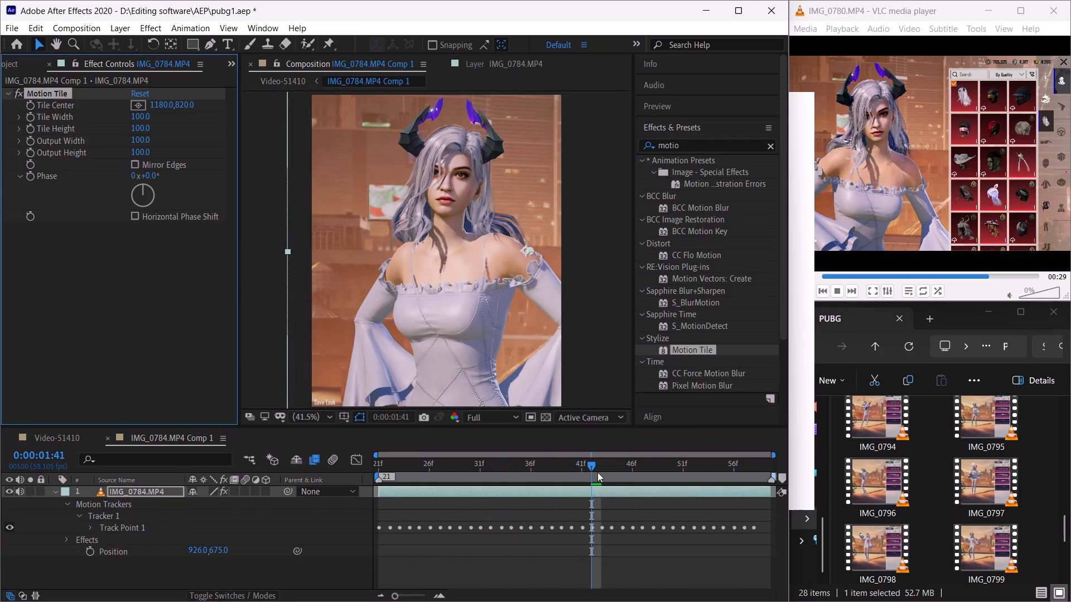
Mute the IMG_0784.MP4 layer's audio and turn on its frame blending.
click(21, 493)
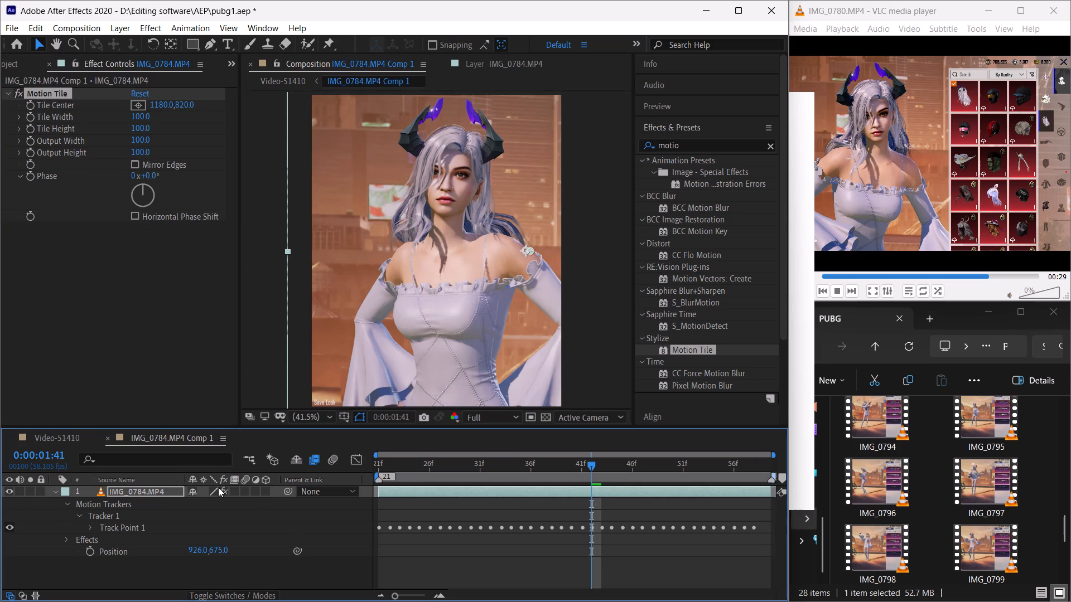
click(234, 492)
click(234, 492)
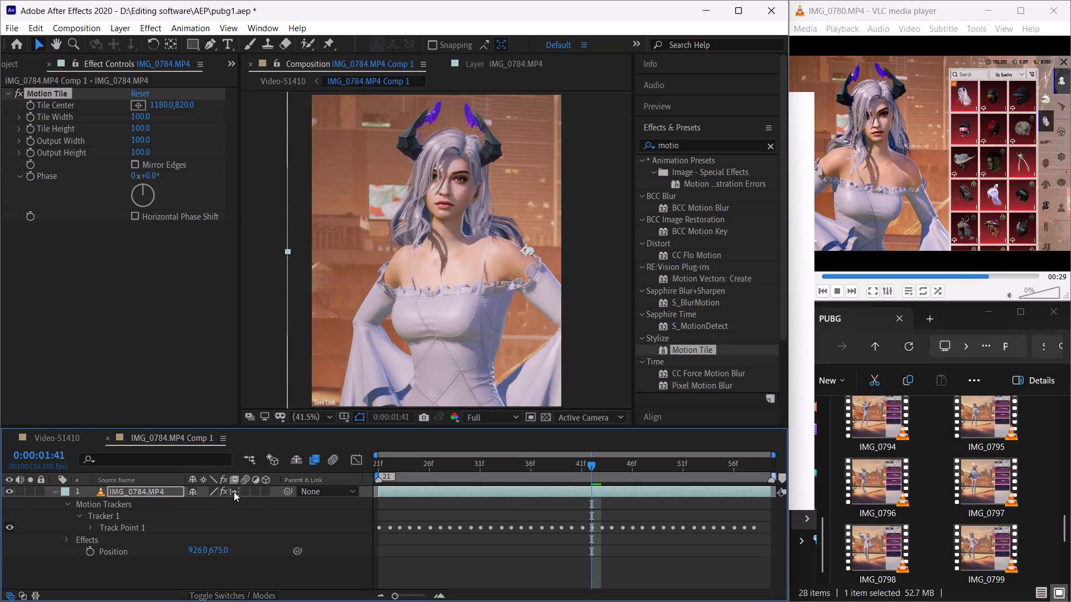
Set Motion Tile's Output Height and Output Width to 150, enable Mirror Edges, and save the project.
click(136, 153)
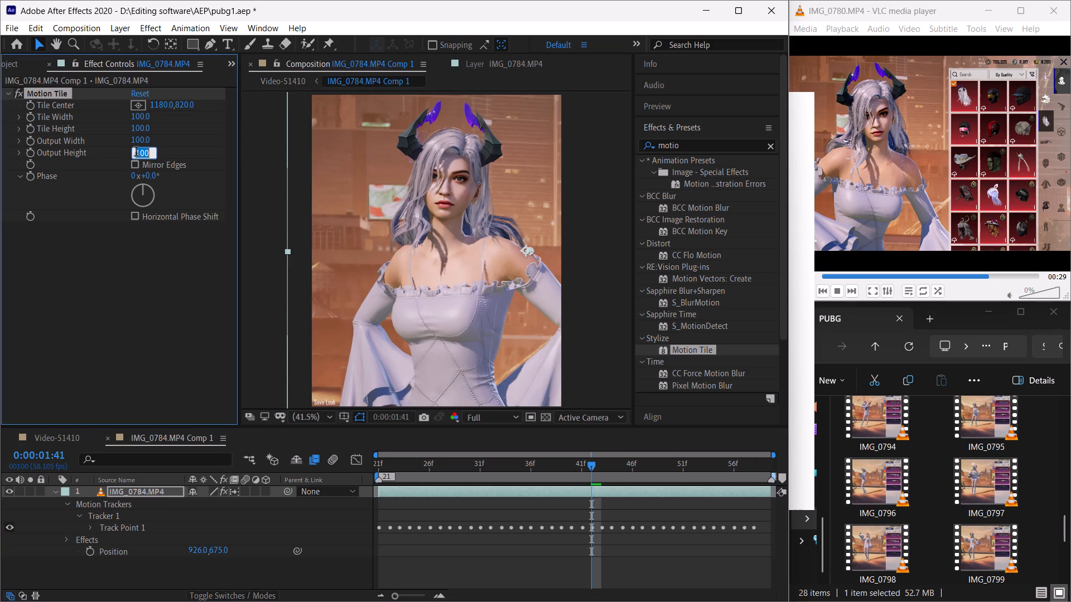
text(150)
key(Return)
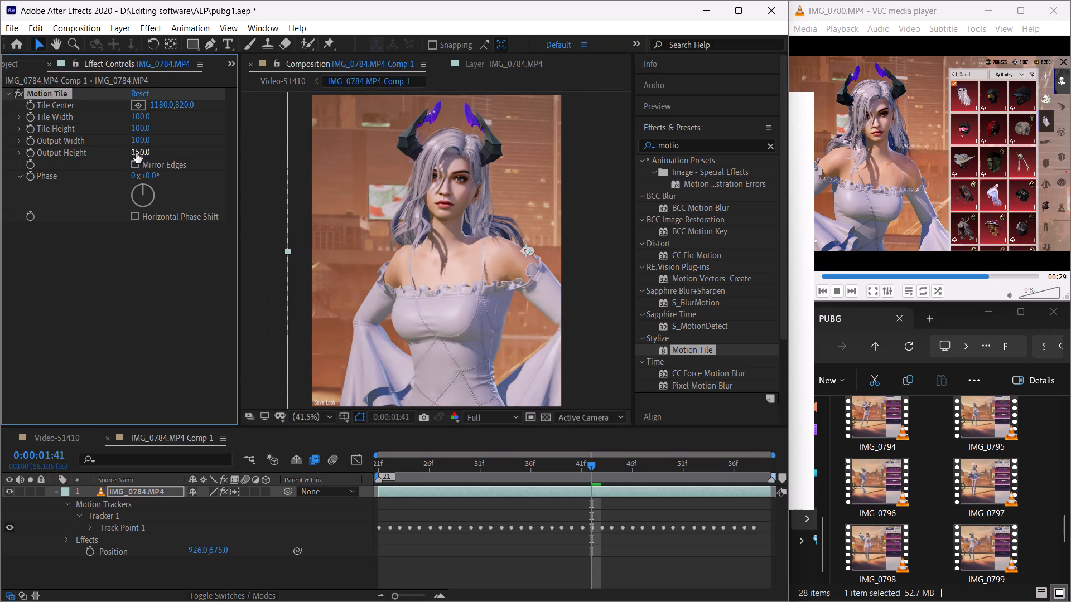
click(136, 139)
text(150)
key(Return)
click(137, 165)
key(ctrl+s)
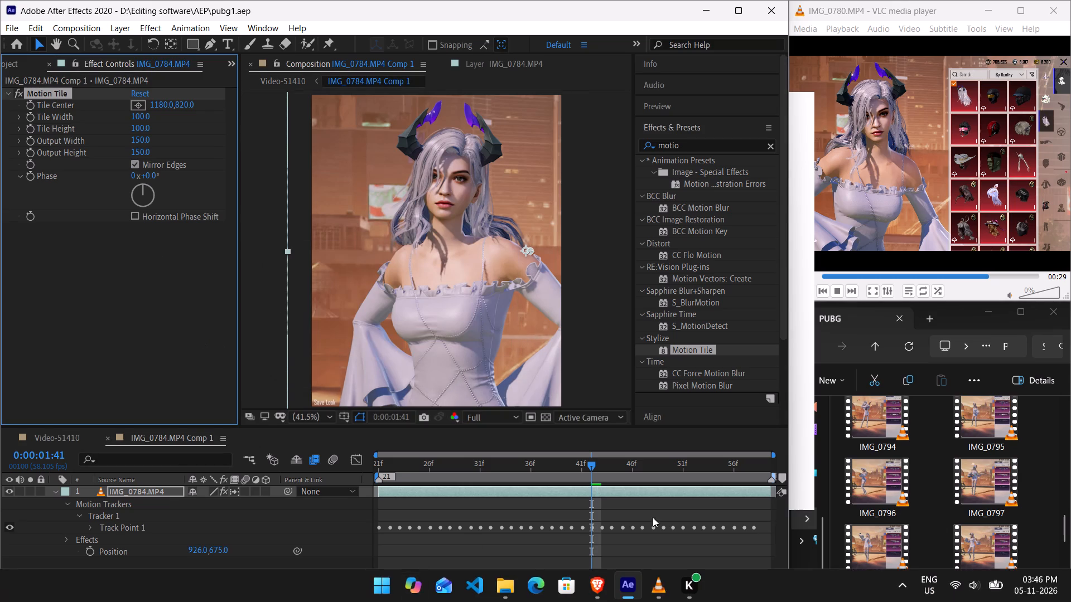
Close the IMG_0784.MP4 Comp 1 timeline and play back Video-S1410 from 1:11 to check the clips in sequence.
click(109, 436)
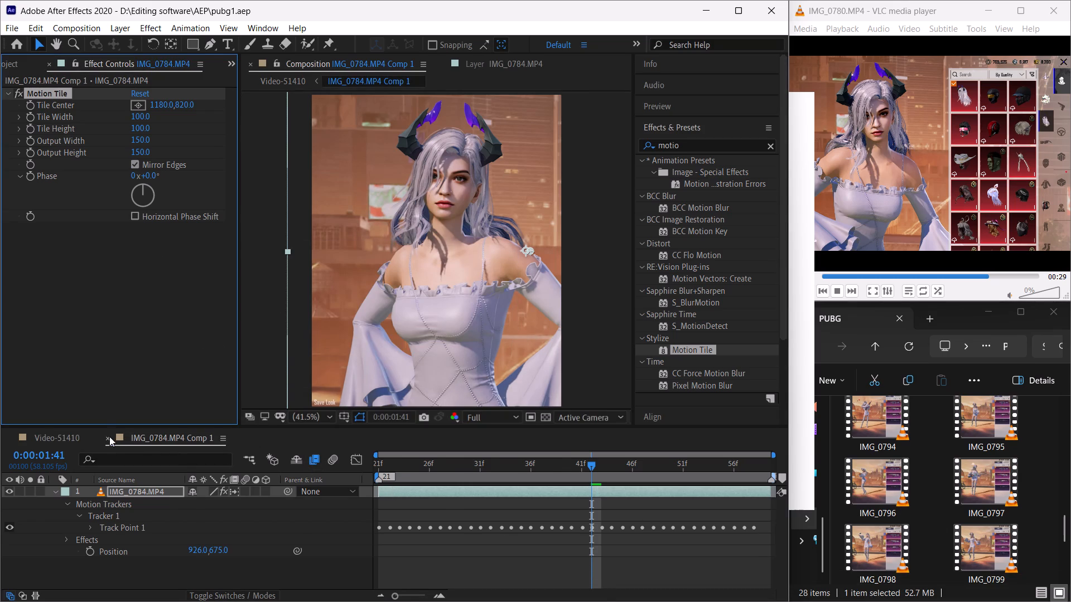
click(437, 470)
key(space)
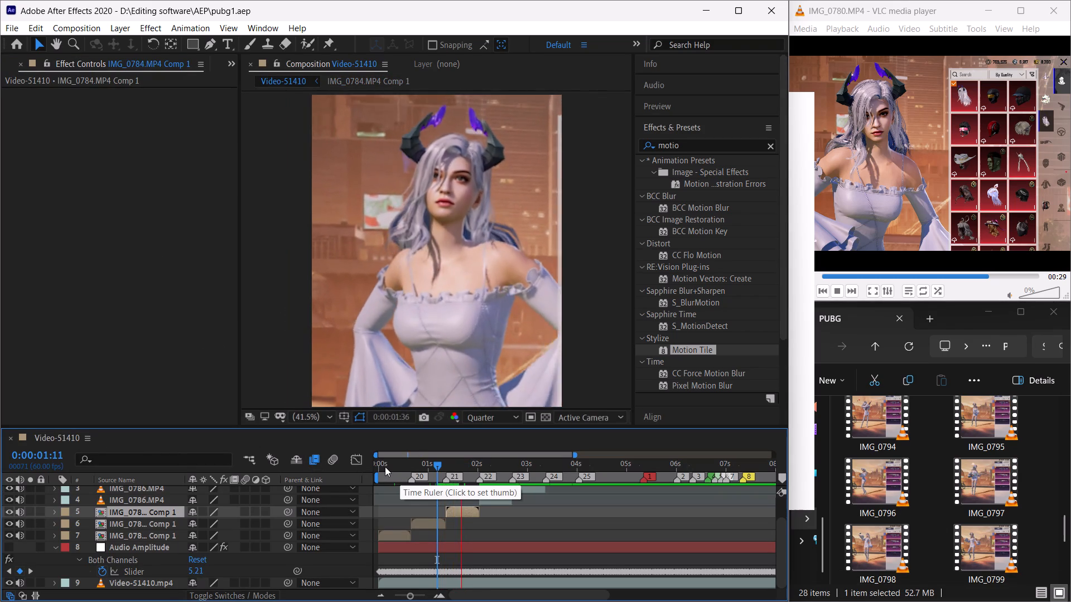
Apply the animation preset Snipes.ae - Twixtor (Updated Main), from the presets useful folder's Twixtors, to IMG_0782.MP4 Comp 1 at 0:00.
drag(385, 467, 357, 466)
click(396, 533)
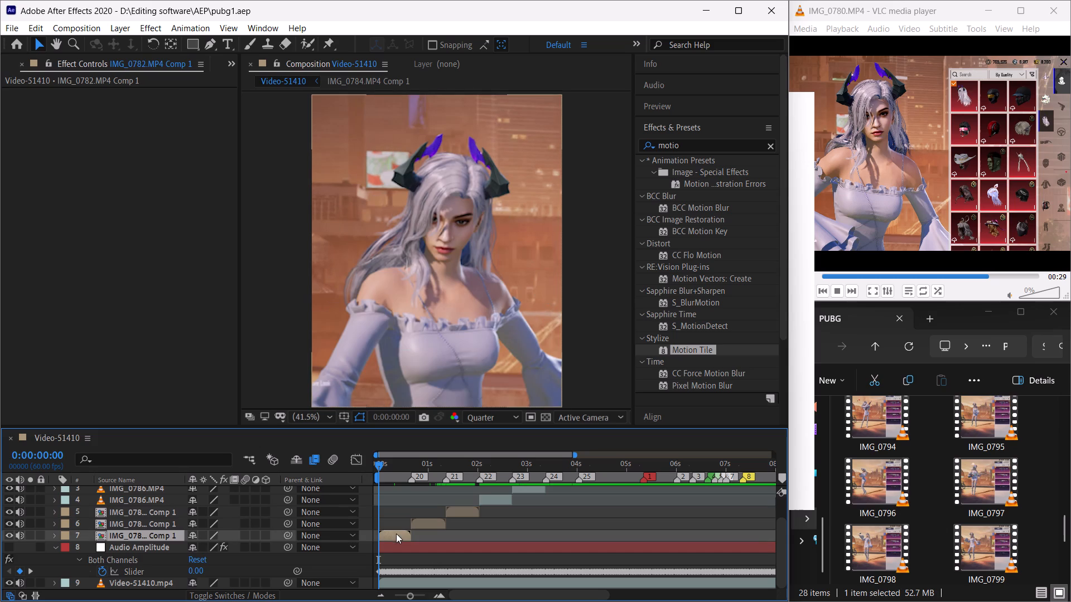
click(197, 31)
click(226, 76)
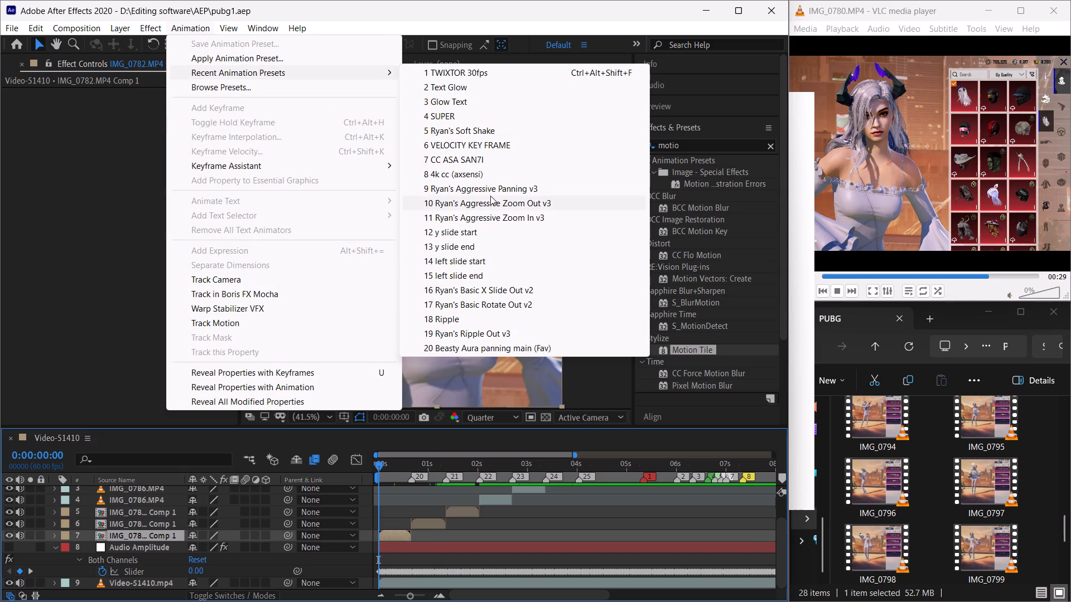
click(288, 61)
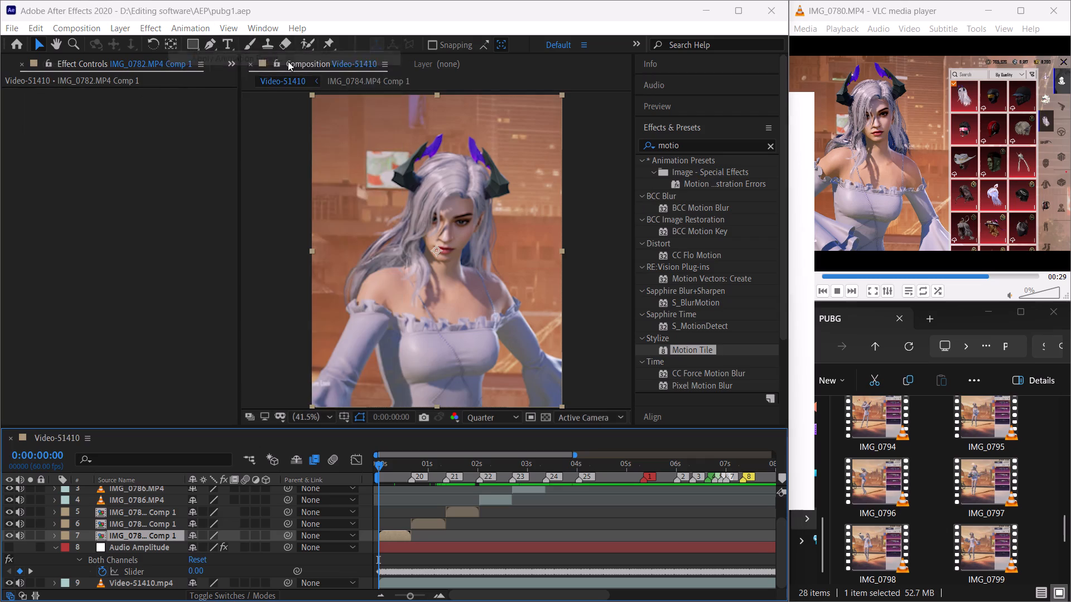
click(335, 75)
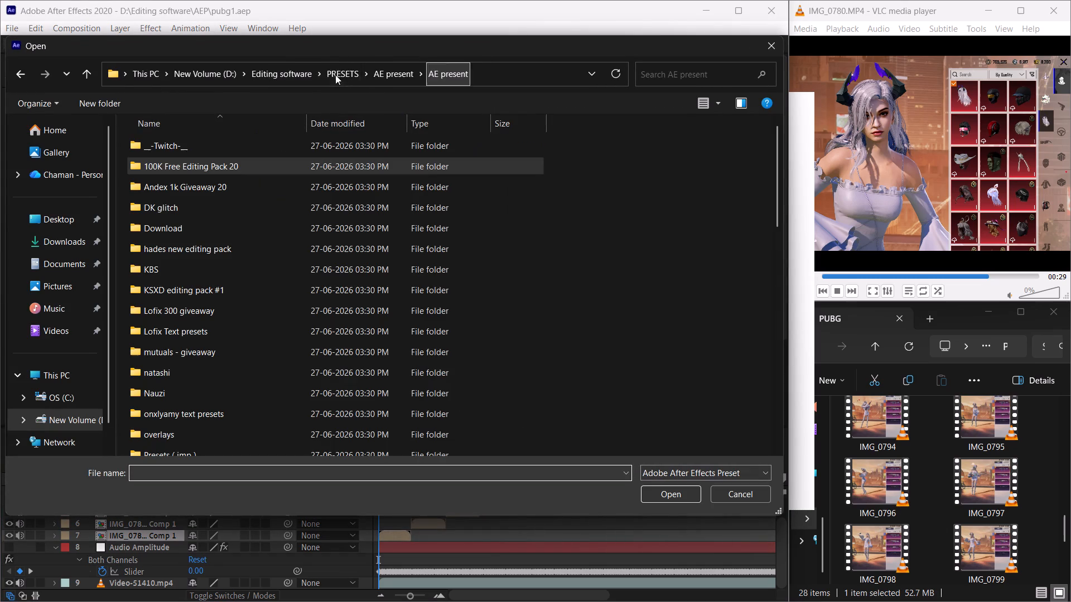
click(341, 75)
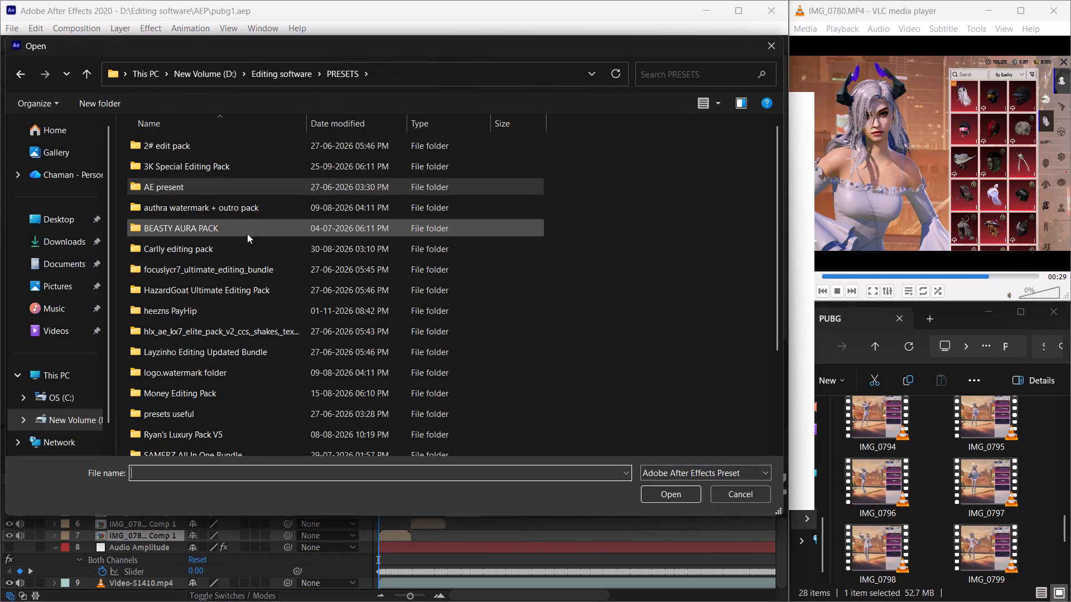
scroll(267, 263, down, 1)
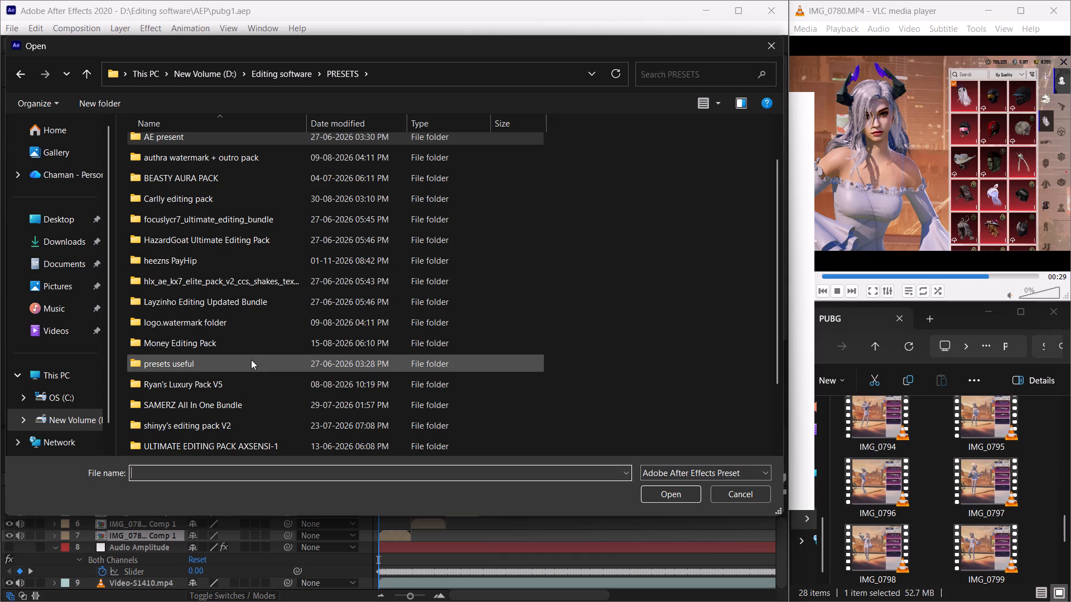
double_click(251, 360)
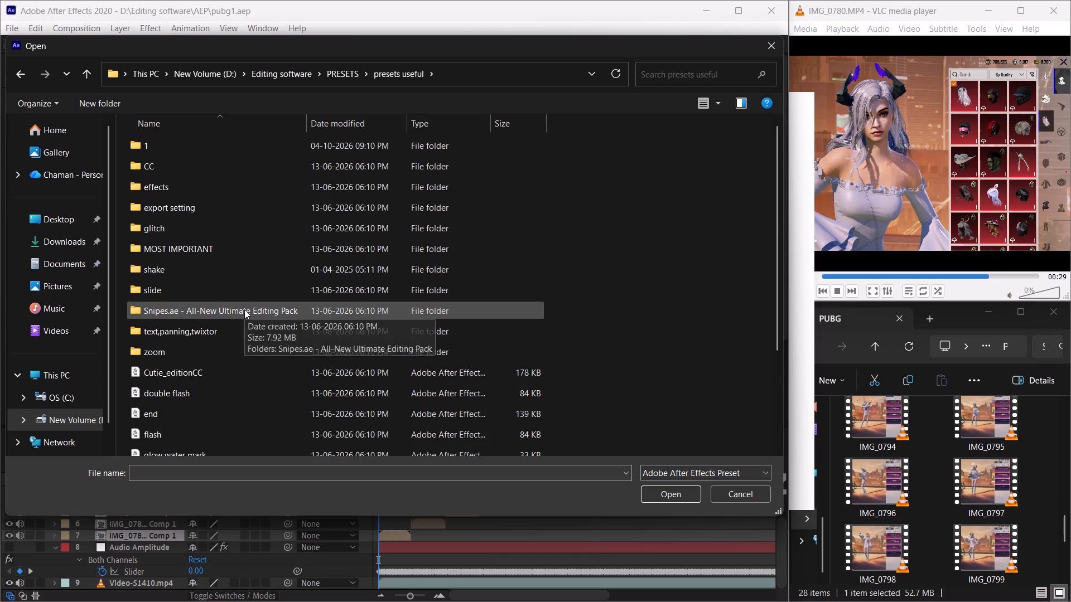
double_click(244, 309)
double_click(224, 146)
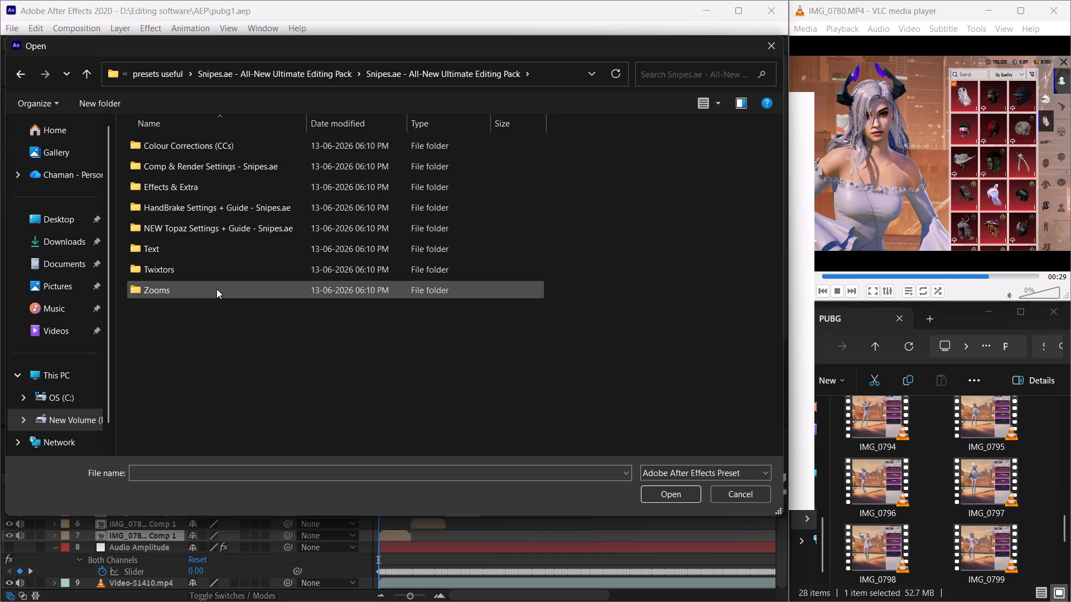
double_click(225, 263)
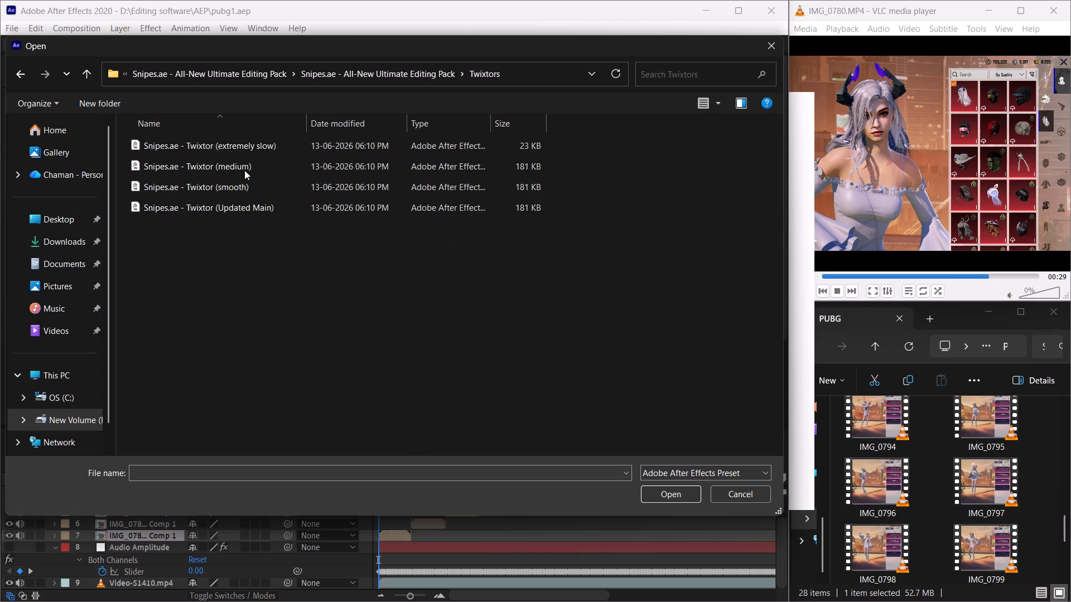
click(265, 210)
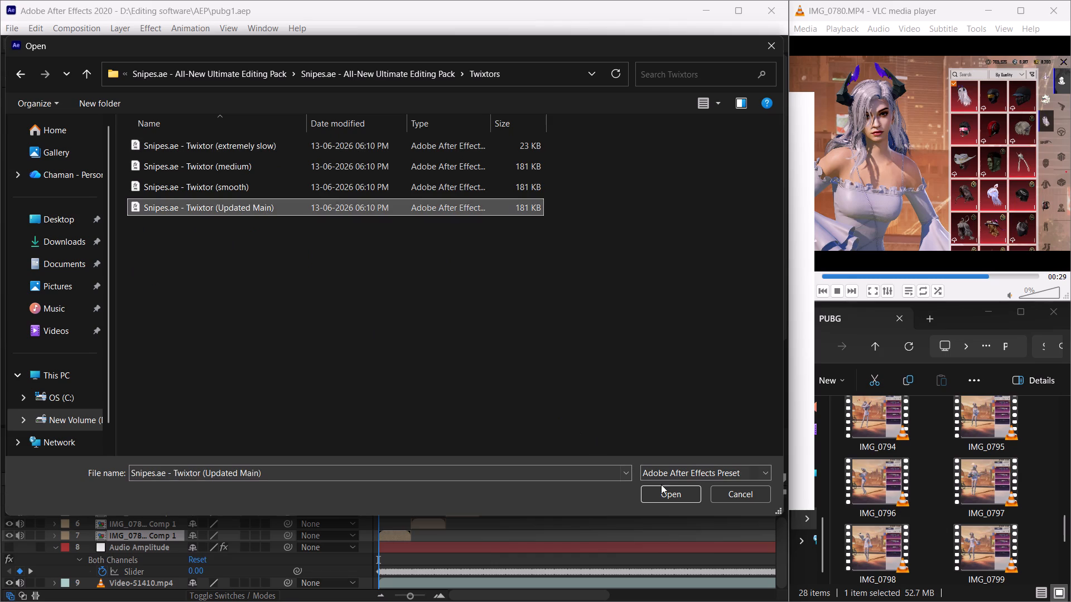
click(667, 494)
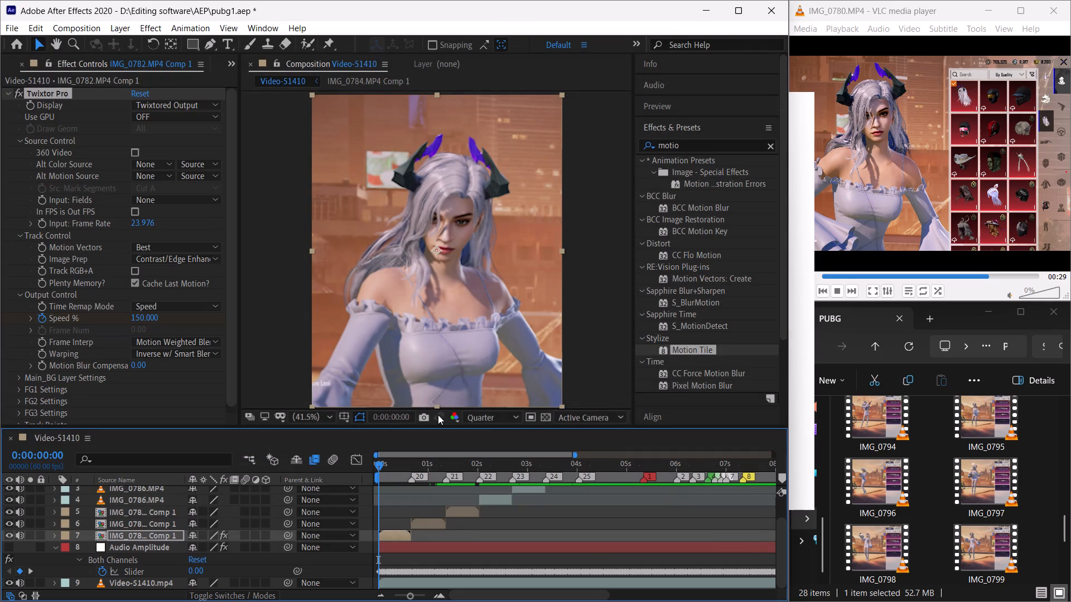
Copy the three Twixtor Pro Speed % keyframes from IMG_0782.MP4 Comp 1 onto IMG_0783.MP4 Comp 1, starting at 0:40.
key(u)
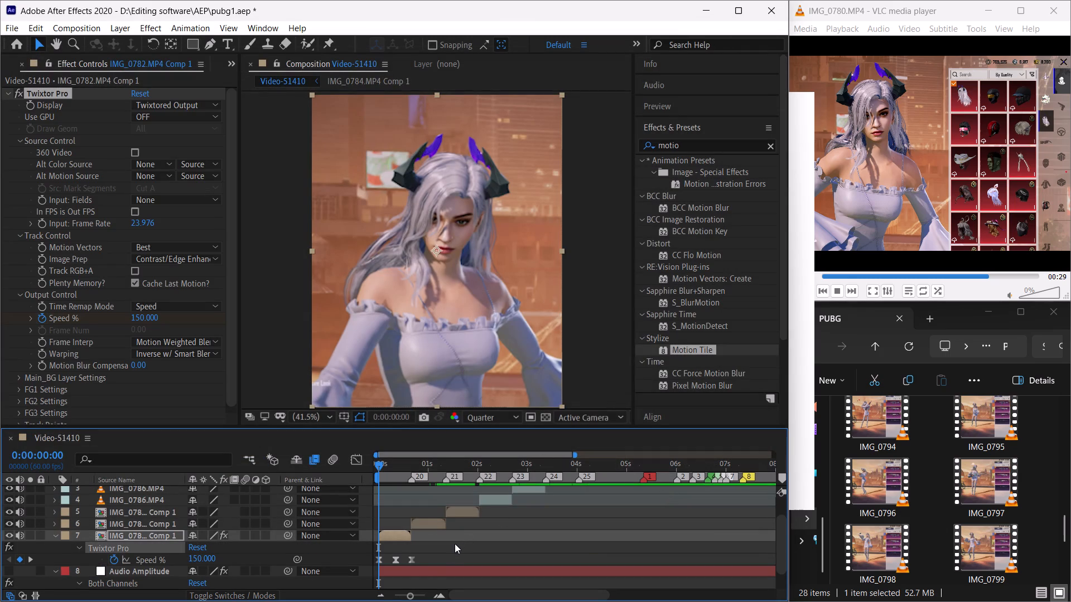
click(421, 598)
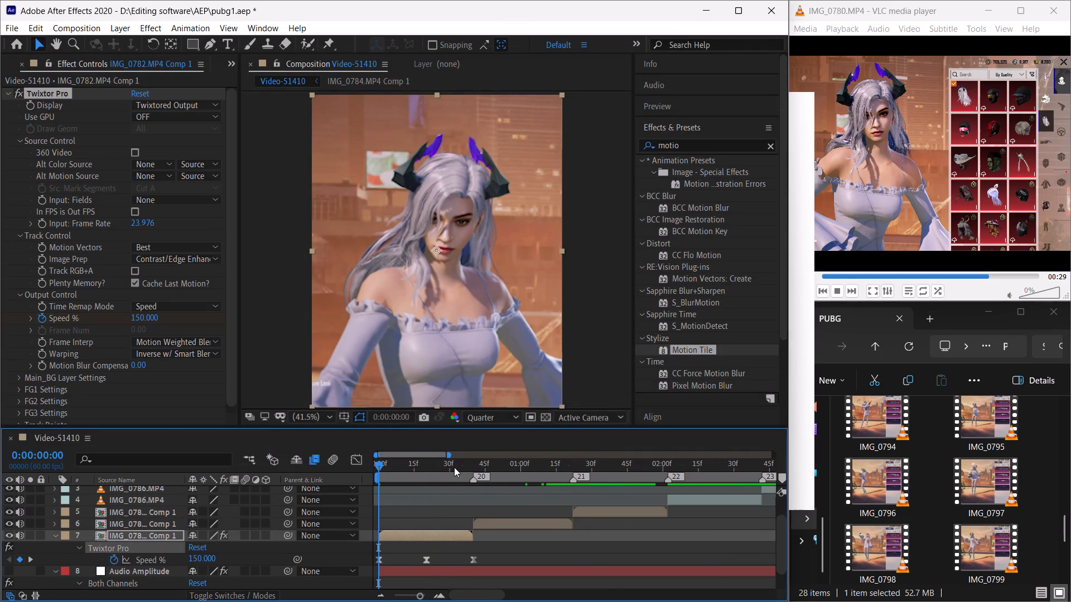
drag(459, 465, 472, 482)
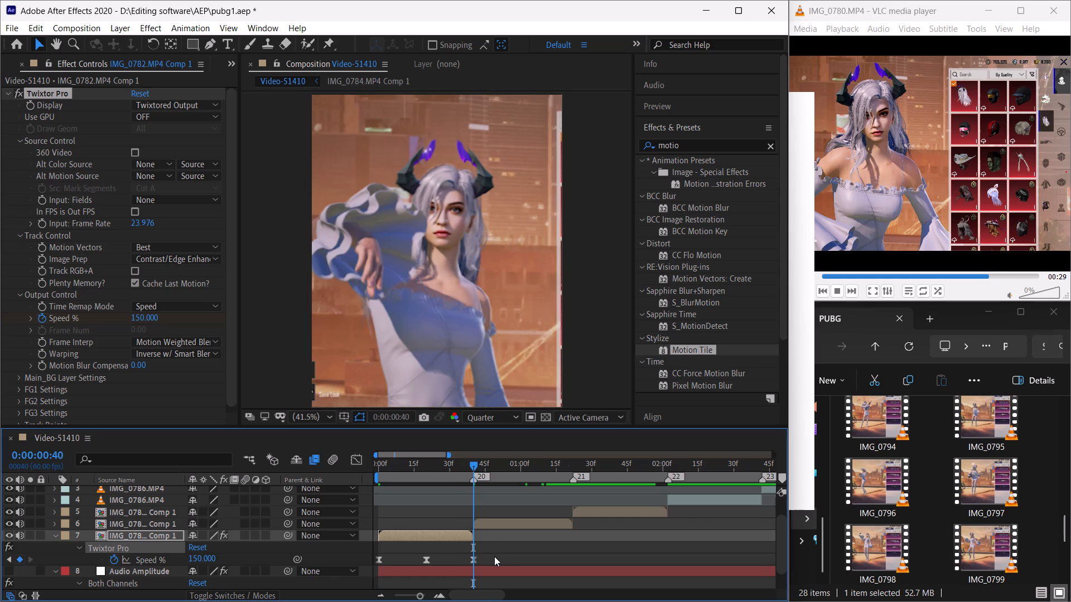
drag(488, 559, 355, 569)
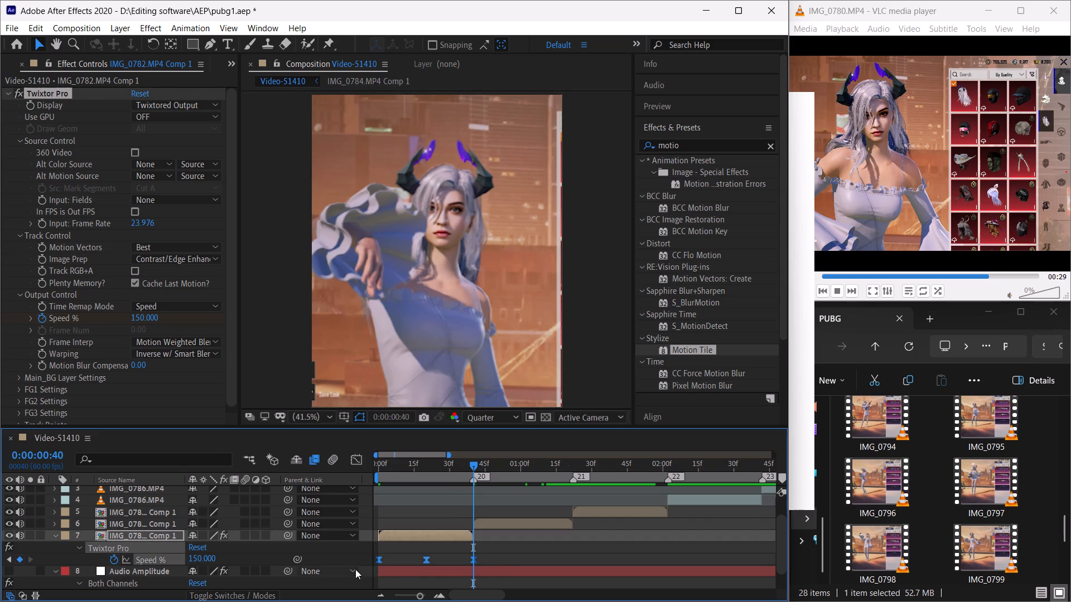
key(ctrl+c)
click(500, 521)
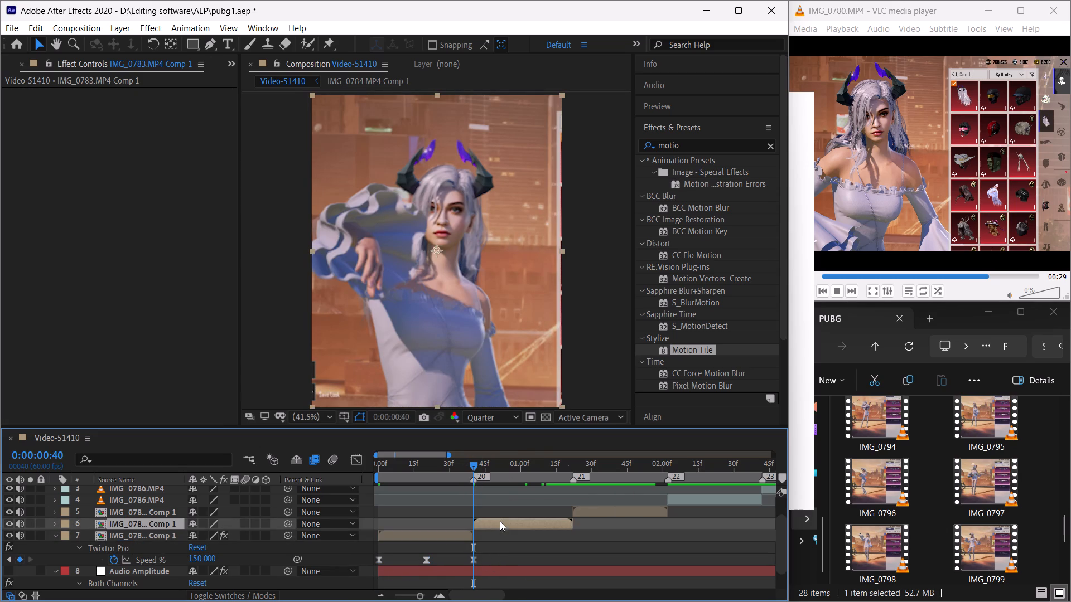
key(ctrl+v)
key(u)
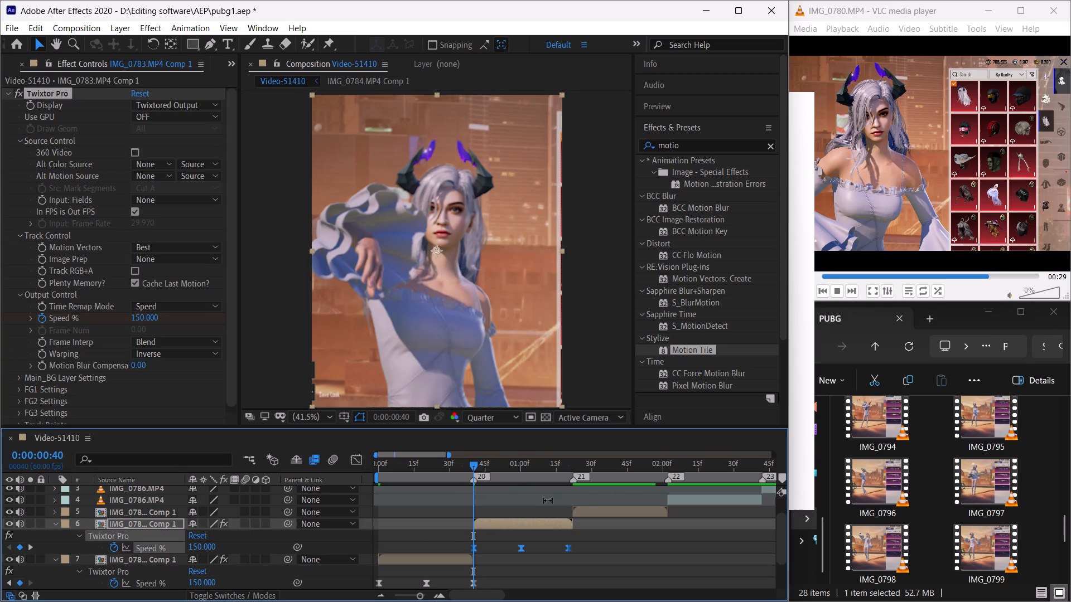
Stretch IMG_0783.MP4 Comp 1's Speed % keyframes proportionally so the last one lands at the clip's end at 1:22.
drag(552, 472, 572, 492)
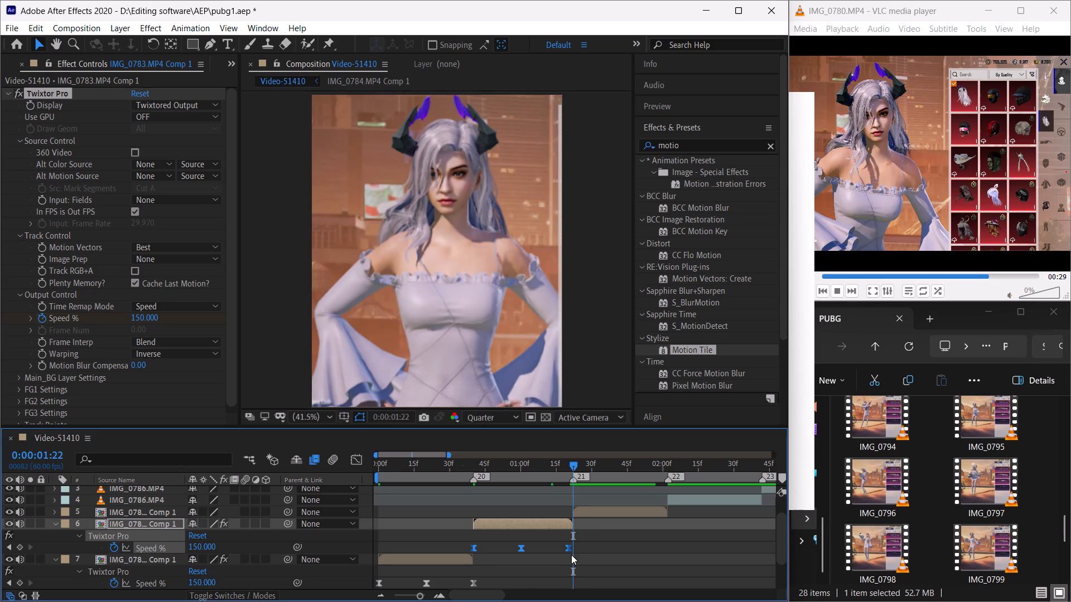
alt+drag(568, 547, 573, 552)
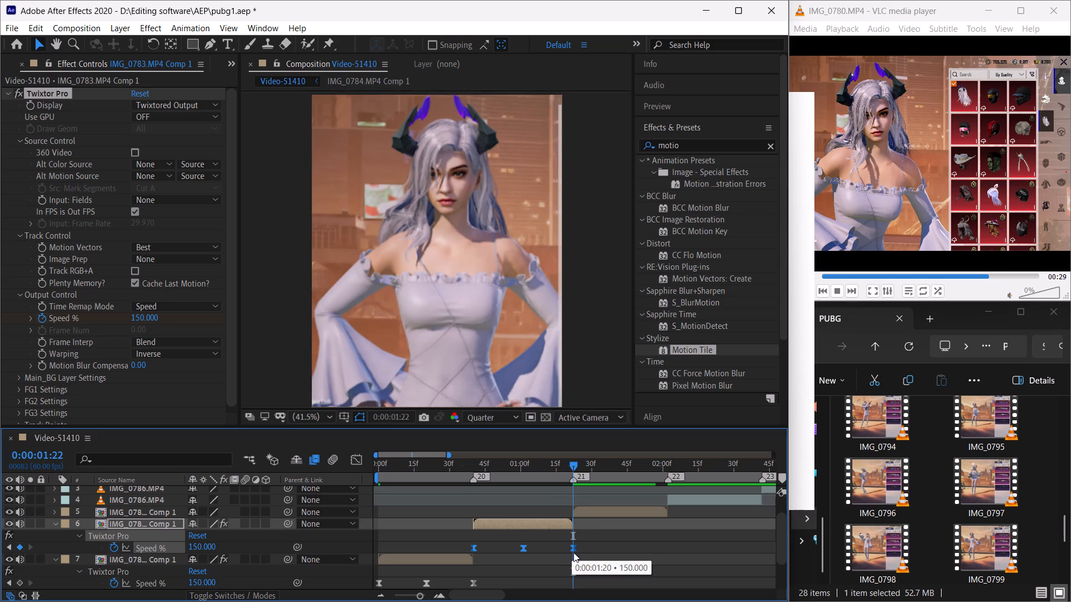
alt+drag(573, 552, 574, 552)
Paste the three copied Twixtor Pro Speed % keyframes onto IMG_0784.MP4 Comp 1, starting at 1:22, and reveal them.
click(585, 513)
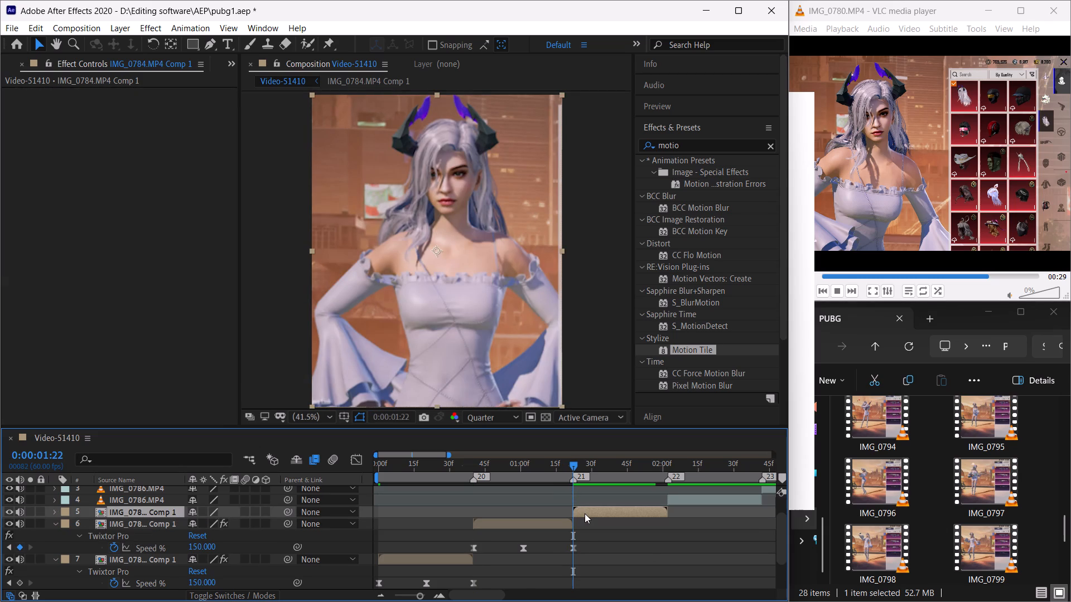
key(ctrl+v)
key(u)
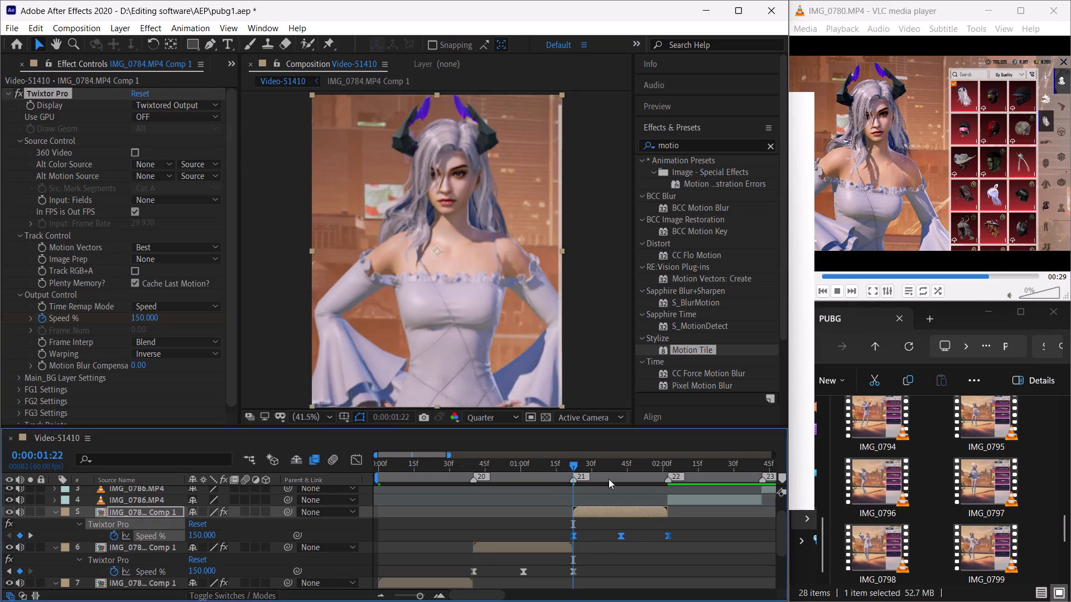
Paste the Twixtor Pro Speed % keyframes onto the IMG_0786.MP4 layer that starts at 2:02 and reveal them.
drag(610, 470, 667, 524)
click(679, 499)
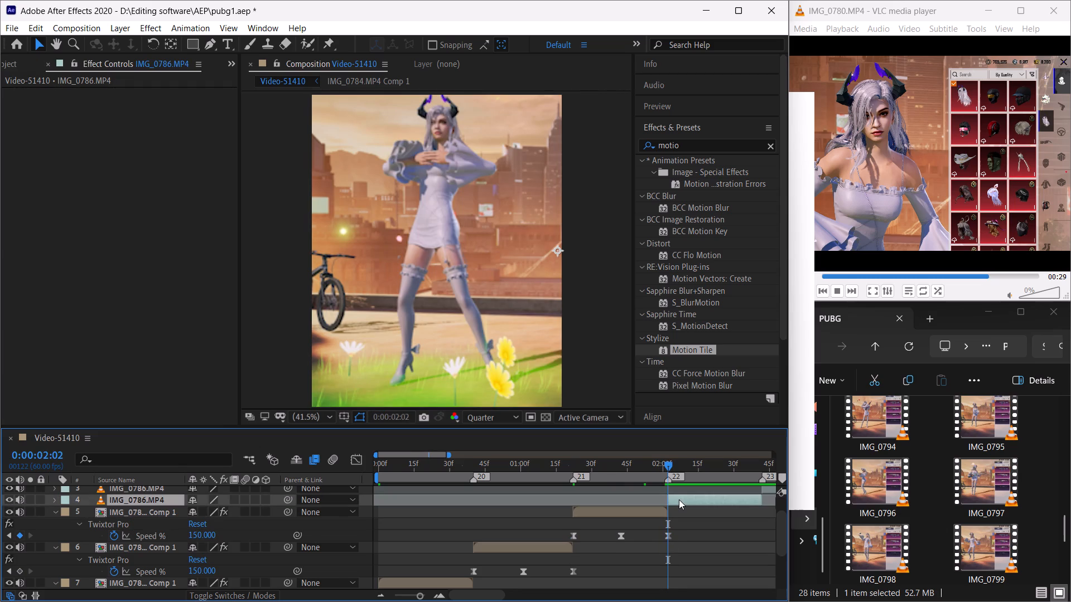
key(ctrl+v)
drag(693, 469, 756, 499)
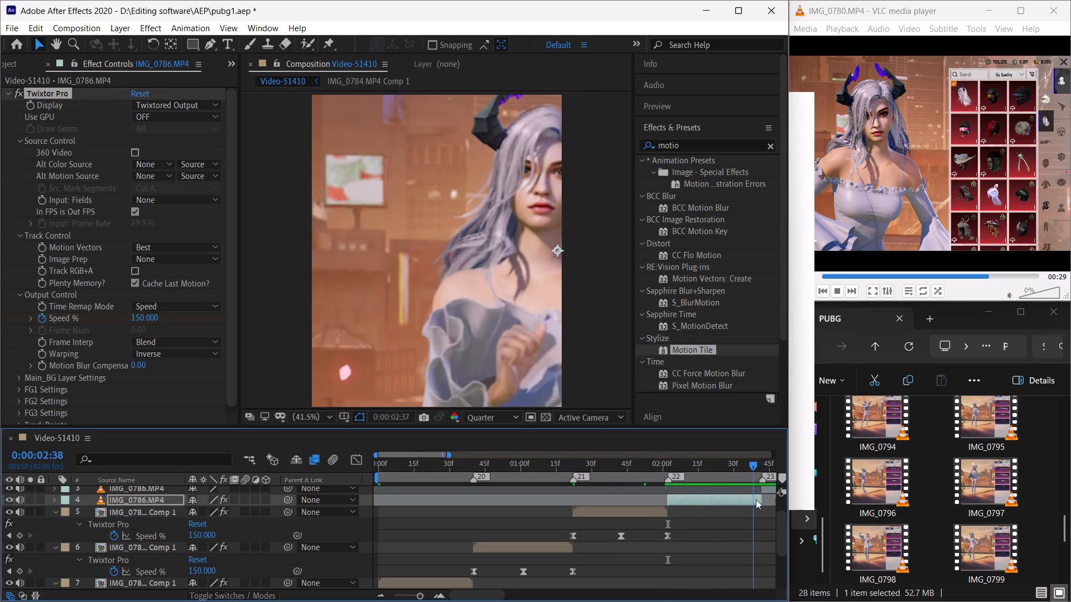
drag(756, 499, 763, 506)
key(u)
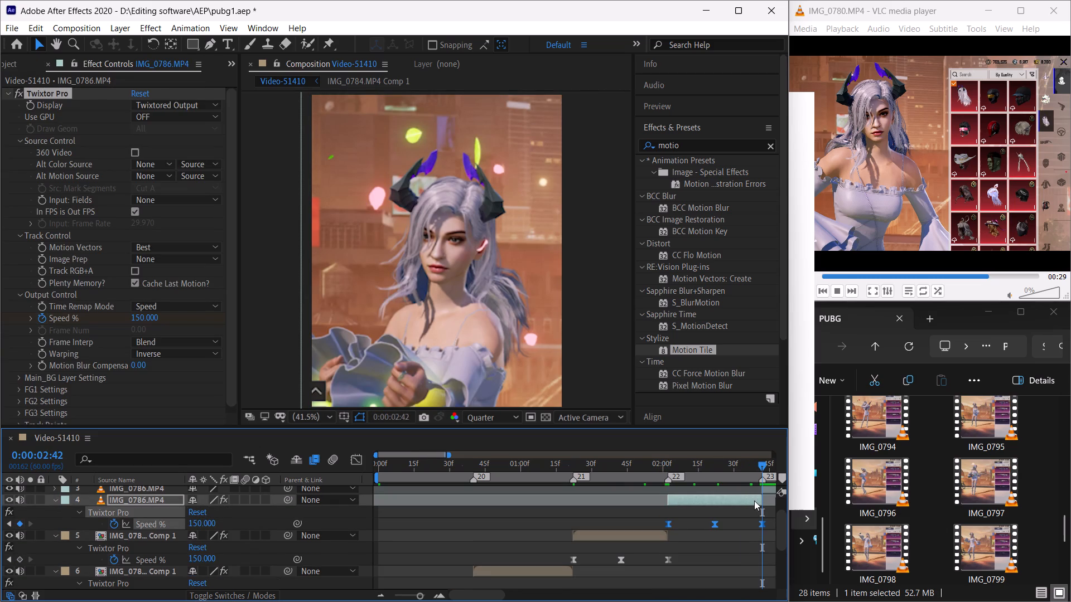
Play back Video-S1410 from 0:00 several times to check the Twixtor speed ramps across the first clips.
drag(398, 470, 346, 469)
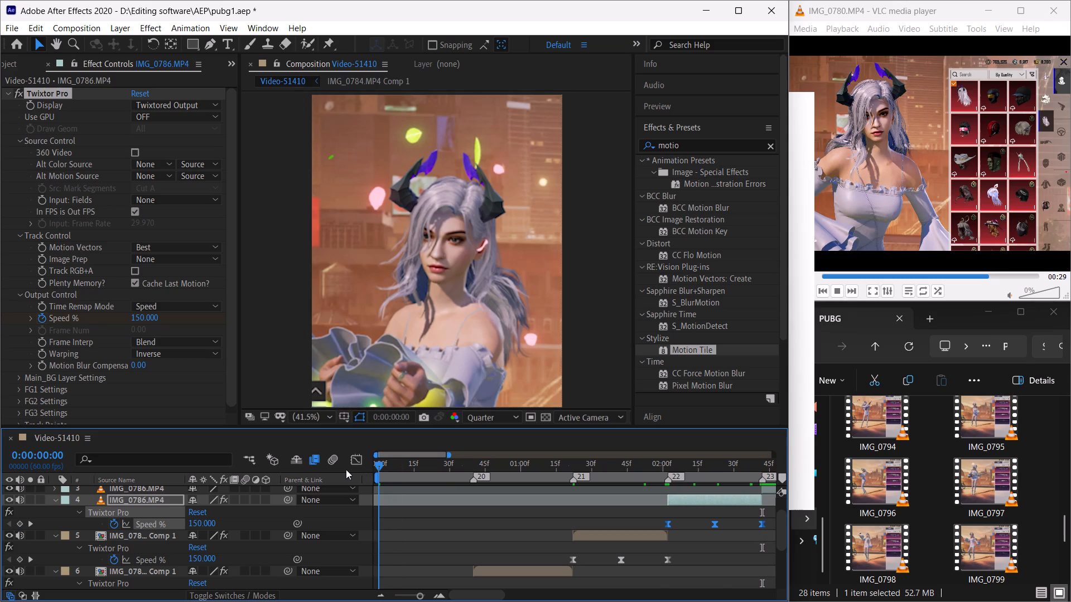
drag(346, 469, 332, 470)
key(space)
scroll(518, 514, down, 1)
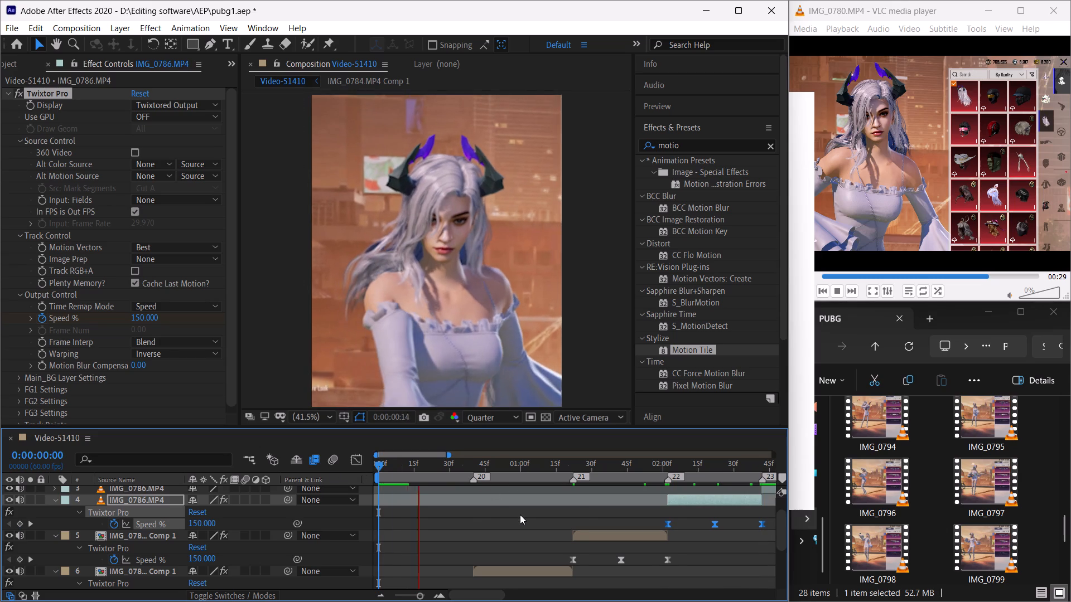
scroll(523, 516, down, 5)
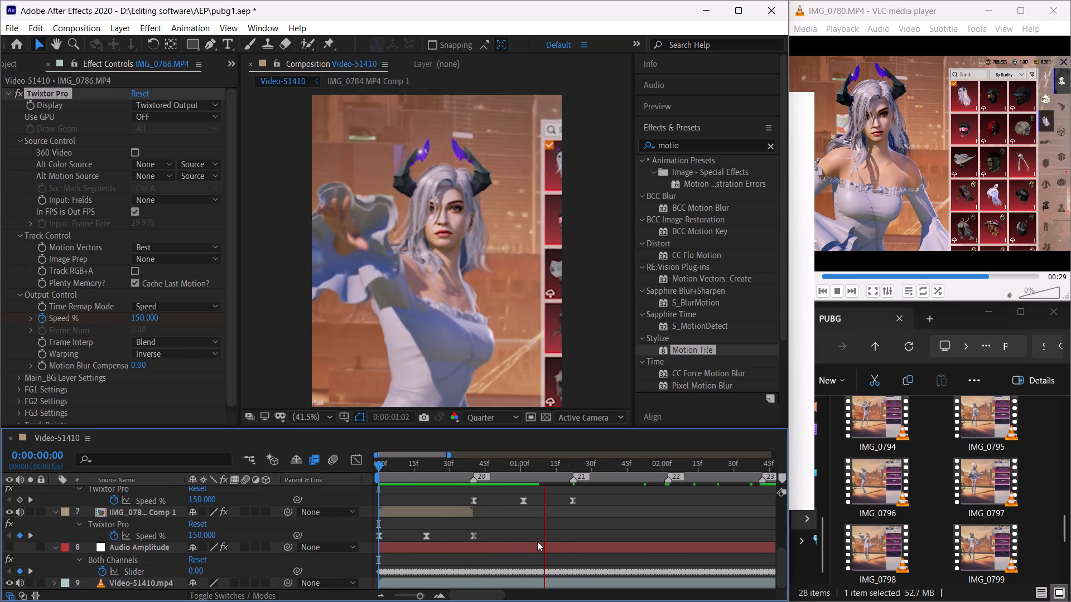
scroll(537, 541, up, 1)
scroll(537, 541, down, 1)
click(428, 464)
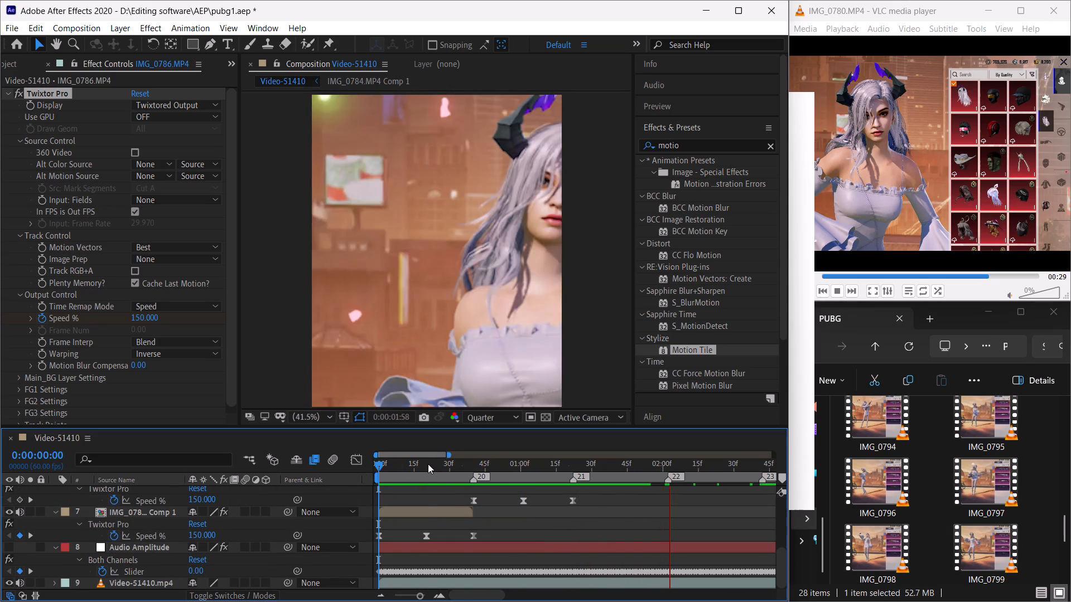
key(space)
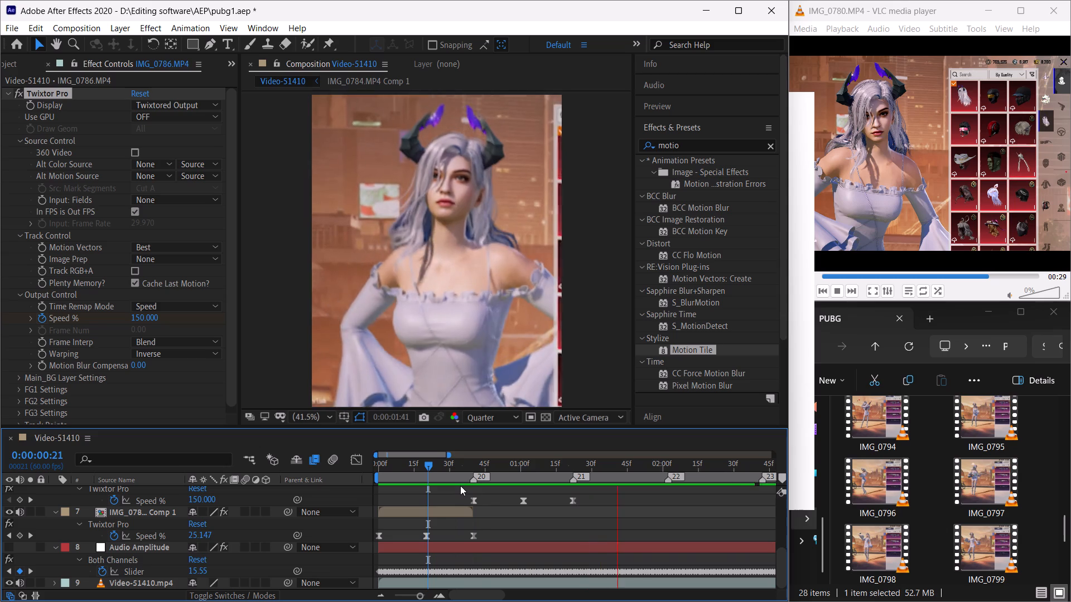
click(389, 466)
key(space)
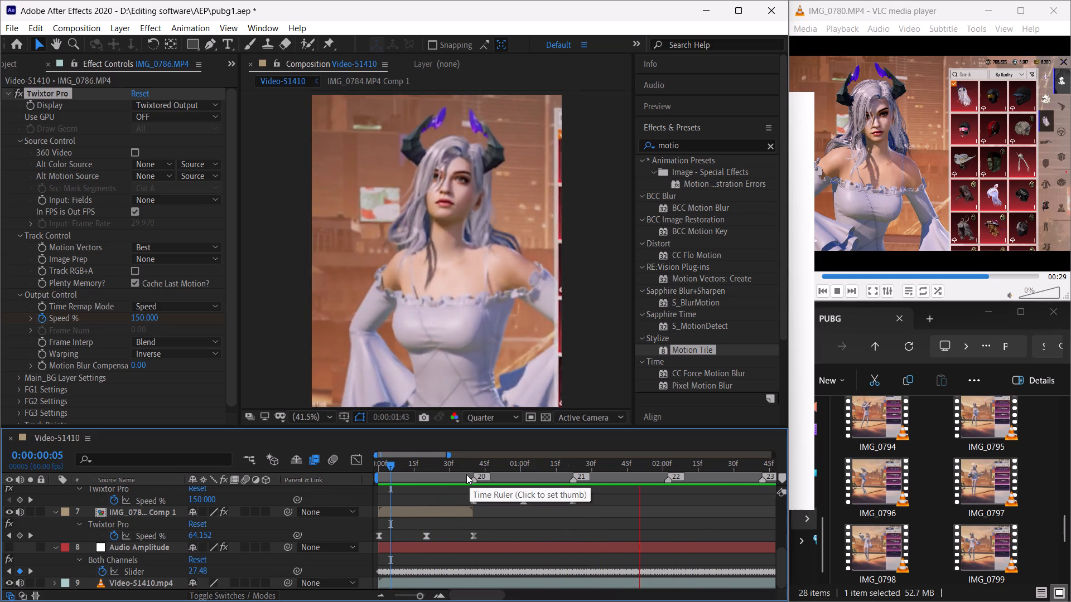
drag(394, 464, 359, 467)
key(space)
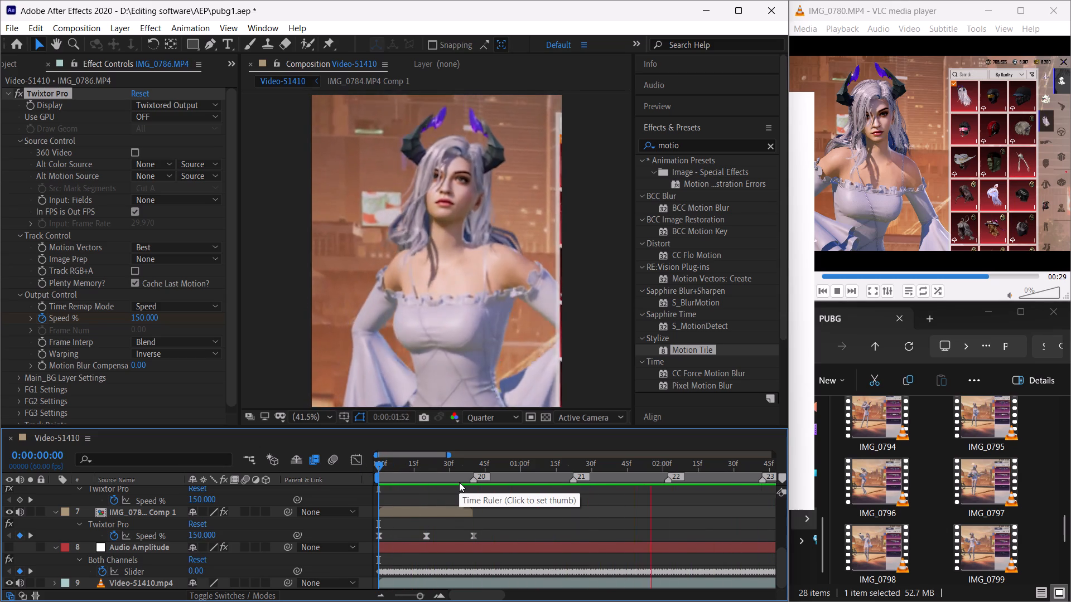
click(602, 467)
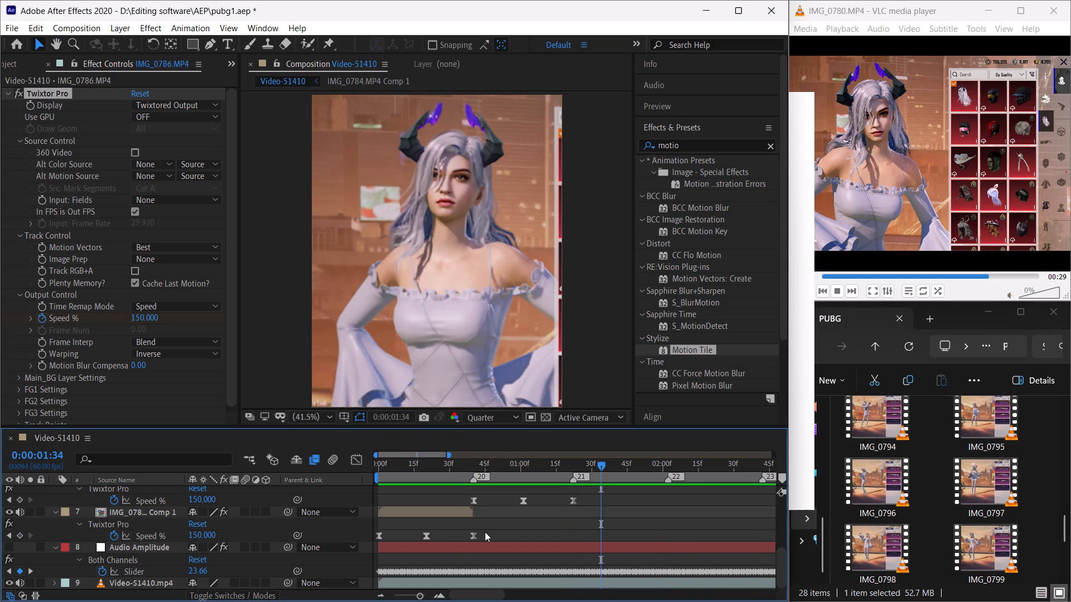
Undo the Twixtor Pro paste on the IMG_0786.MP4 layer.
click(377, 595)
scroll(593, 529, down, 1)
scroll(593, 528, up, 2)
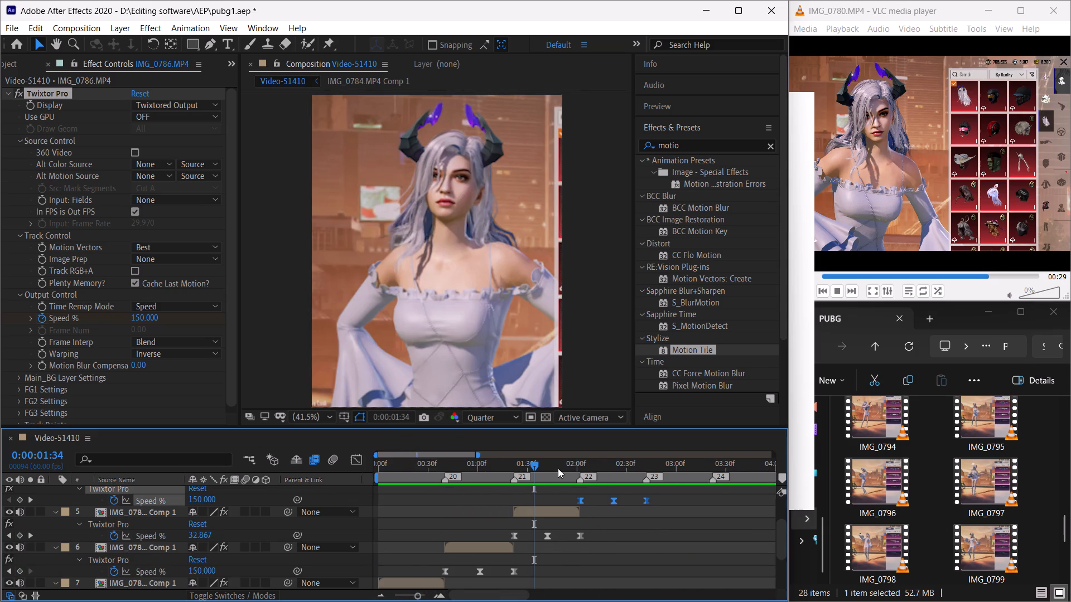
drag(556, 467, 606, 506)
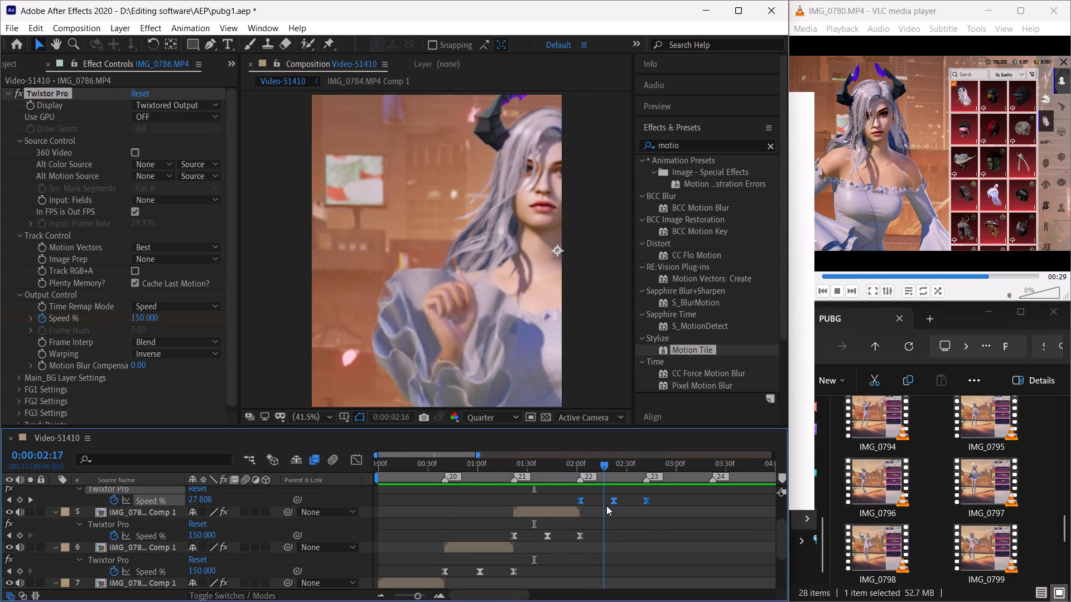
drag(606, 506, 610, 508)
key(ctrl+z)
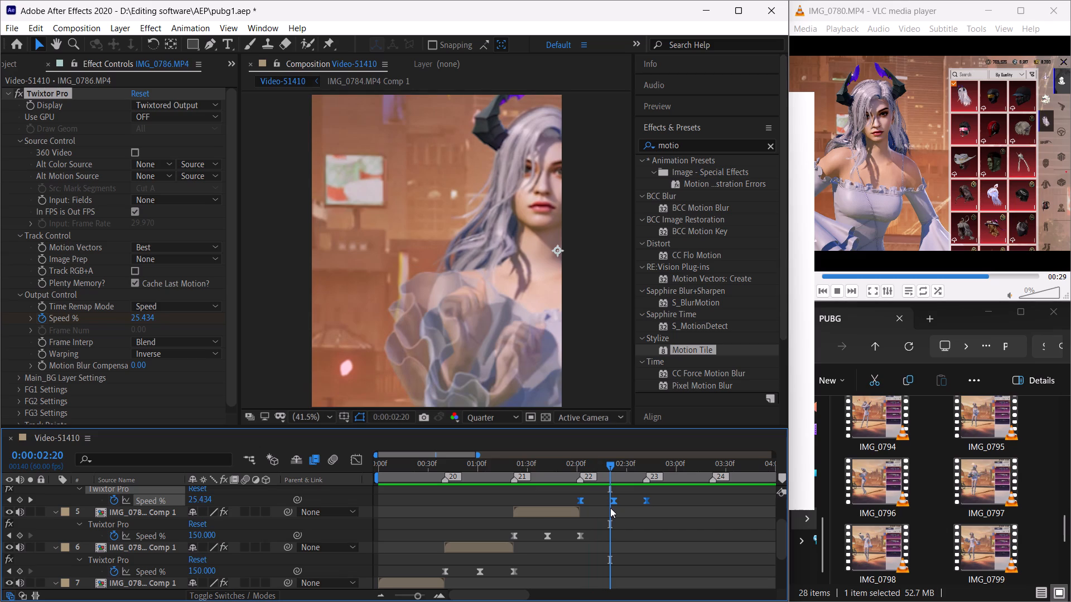
Play back Video-S1410 from about 0:36 and from 1:19 to check the speed ramps through the clip cuts.
drag(592, 464, 599, 480)
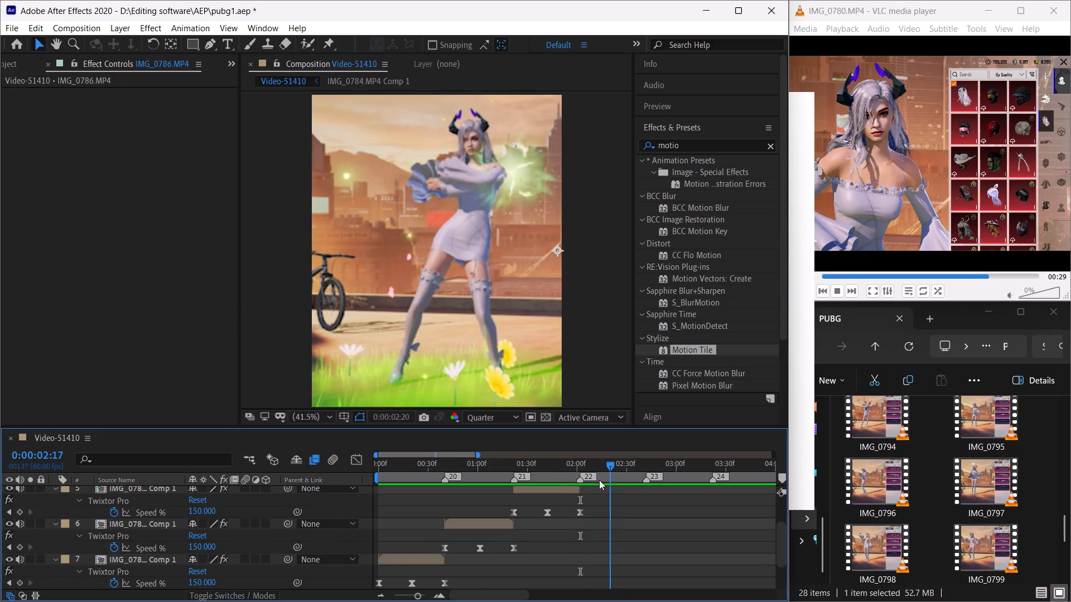
drag(599, 480, 506, 507)
key(space)
click(438, 464)
key(space)
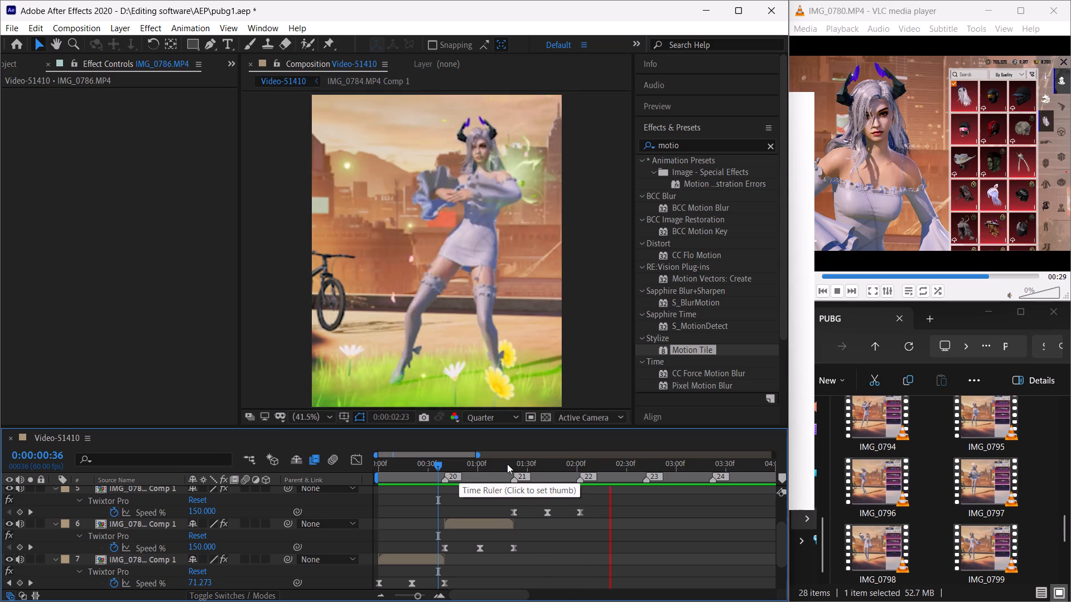
click(509, 463)
key(space)
click(509, 463)
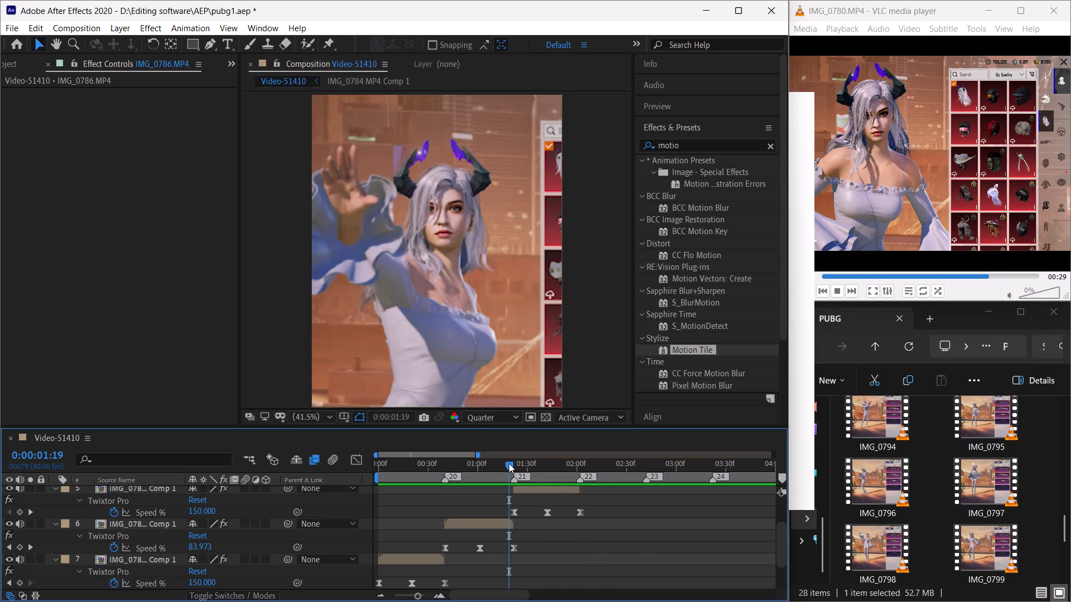
key(space)
Pre-compose the IMG_0786.MP4 layer that starts at 2:02 as IMG_0786.MP4 Comp 1.
drag(572, 467, 587, 495)
scroll(609, 526, up, 1)
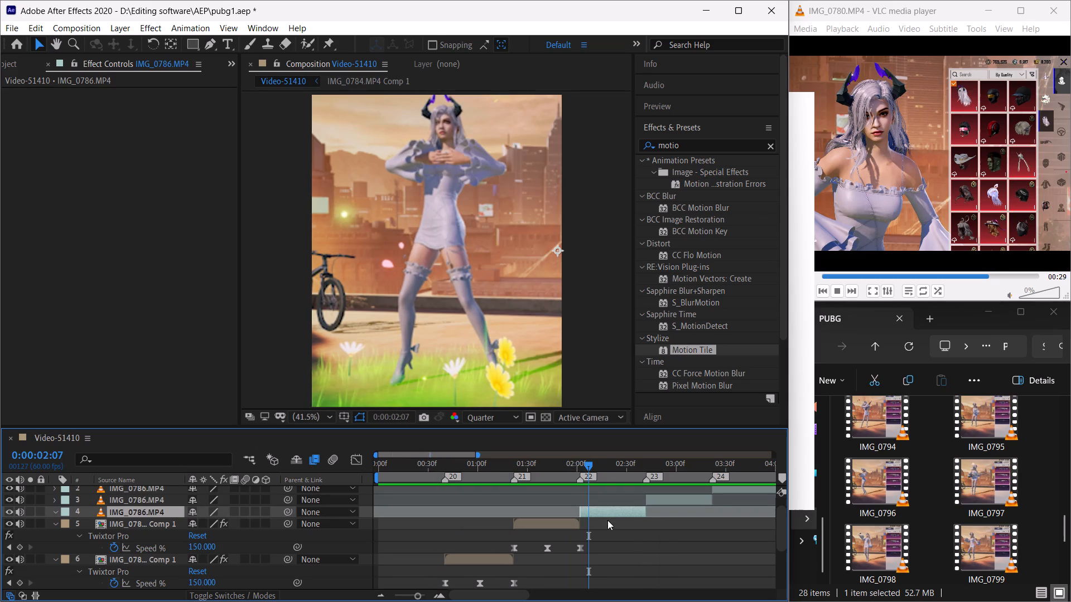
right_click(623, 511)
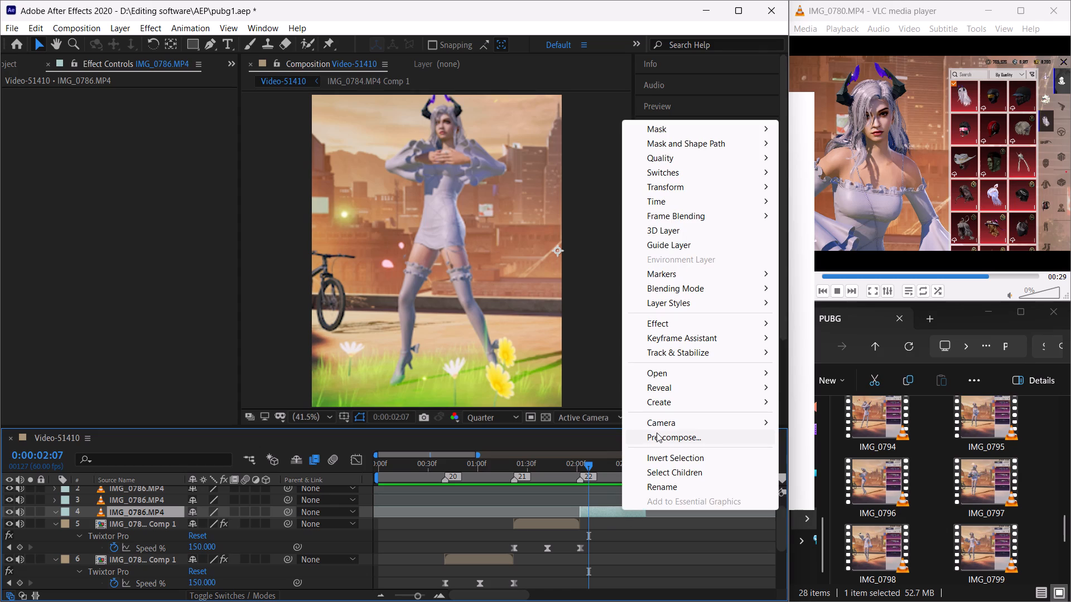
click(658, 440)
click(561, 398)
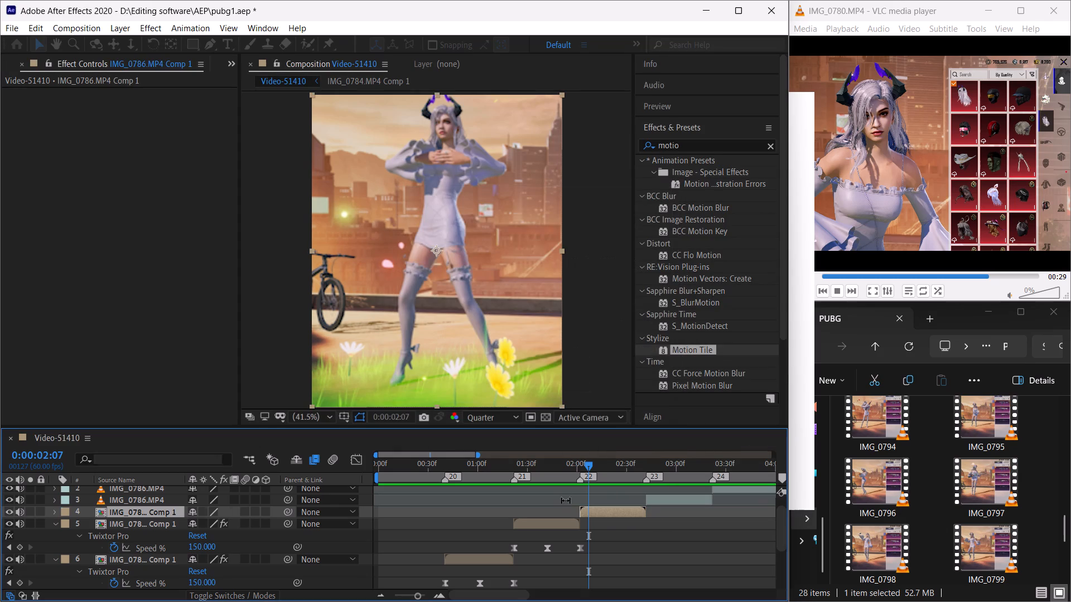
Scrub through the cut at 2:02 and across IMG_0786.MP4 Comp 1 to examine its motion.
drag(565, 469, 578, 491)
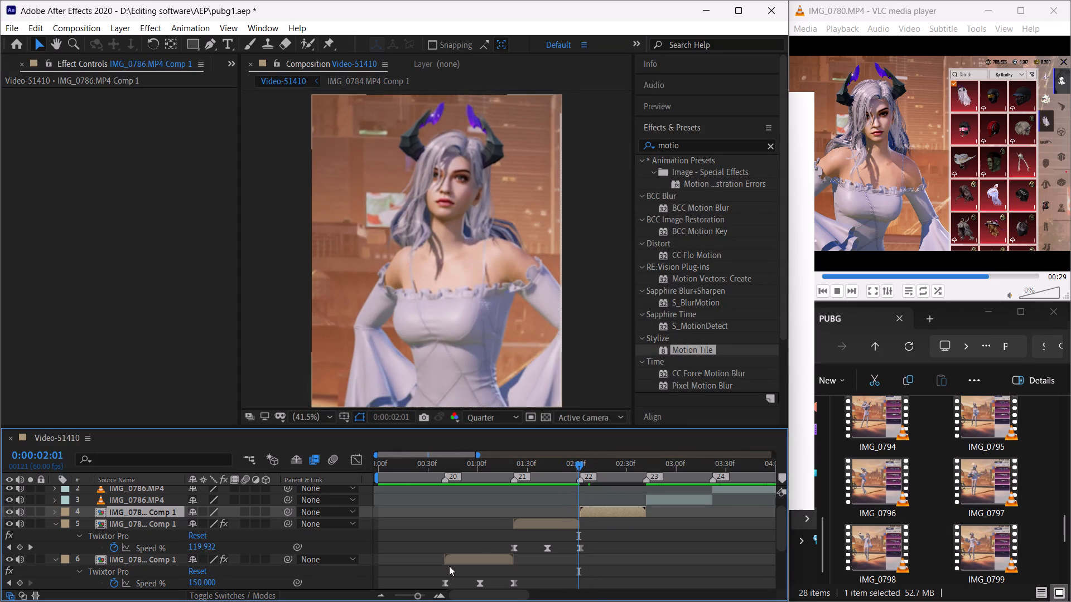
drag(419, 594, 432, 599)
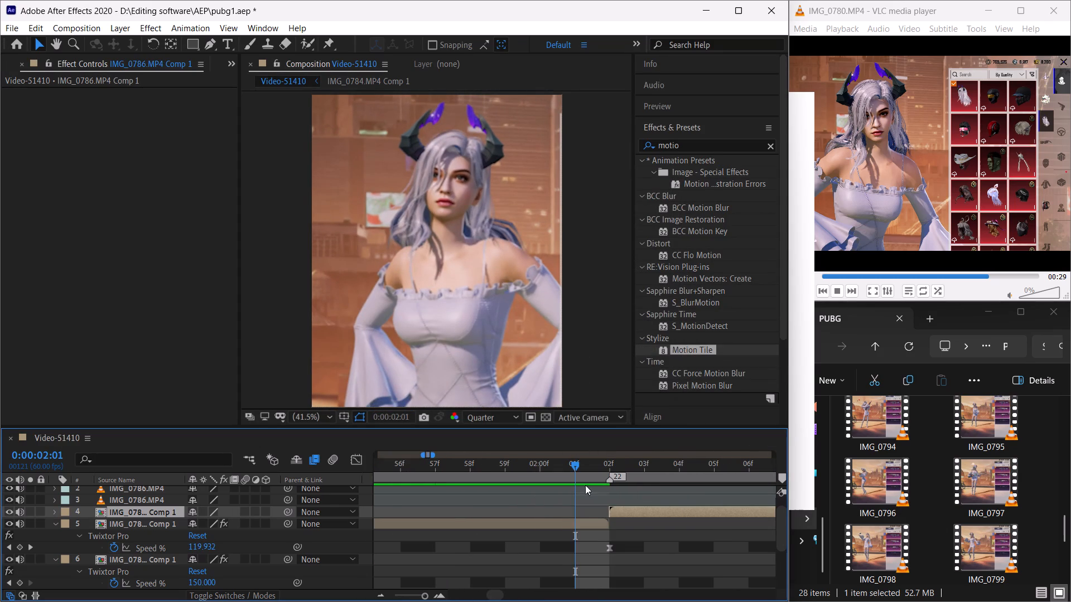
drag(602, 469, 670, 523)
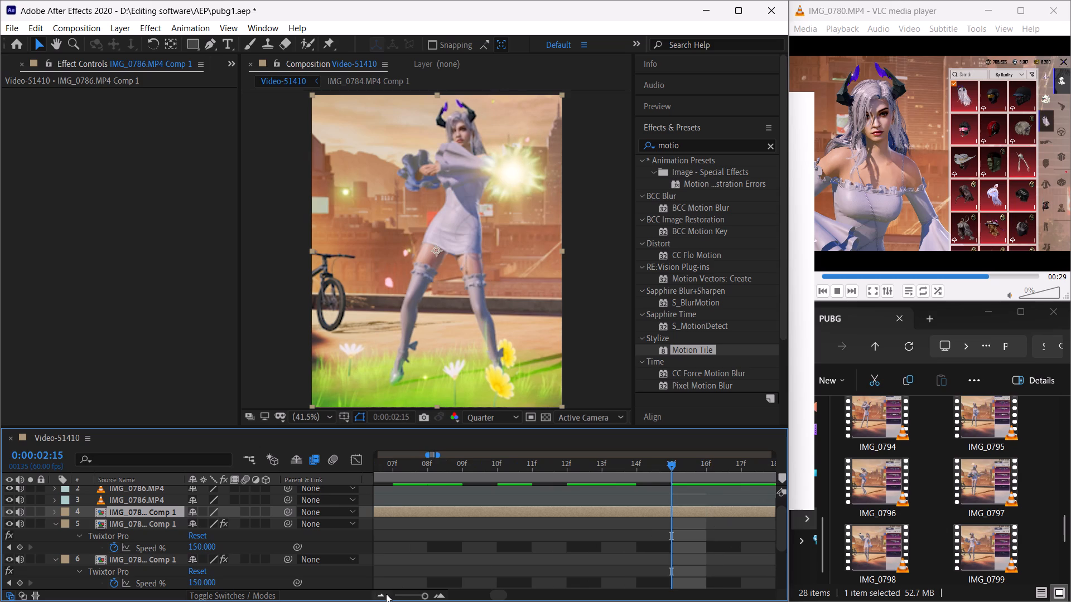
click(382, 594)
click(382, 594)
drag(699, 469, 822, 486)
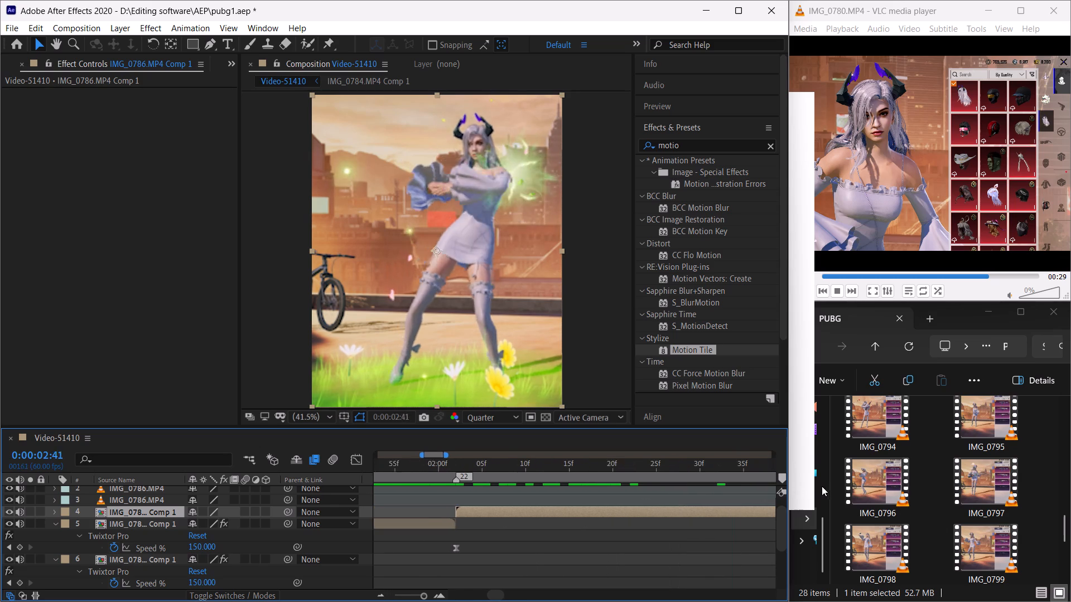
drag(822, 486, 592, 532)
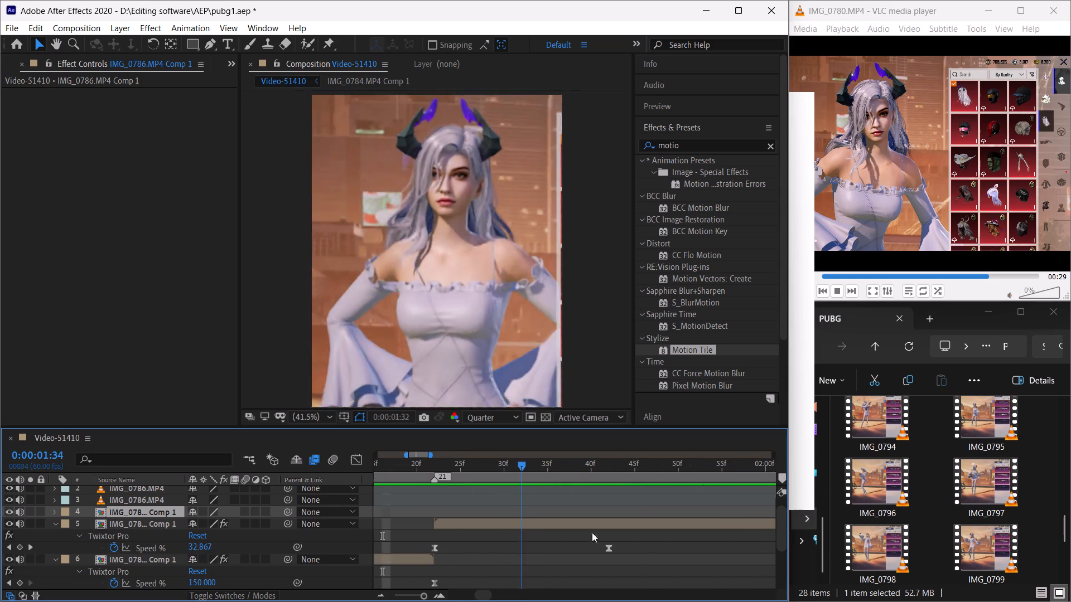
drag(592, 532, 636, 559)
Inside IMG_0786.MP4 Comp 1, mute the IMG_0786.MP4 layer's audio and turn on its frame blending, then close the precomp's timeline.
double_click(638, 514)
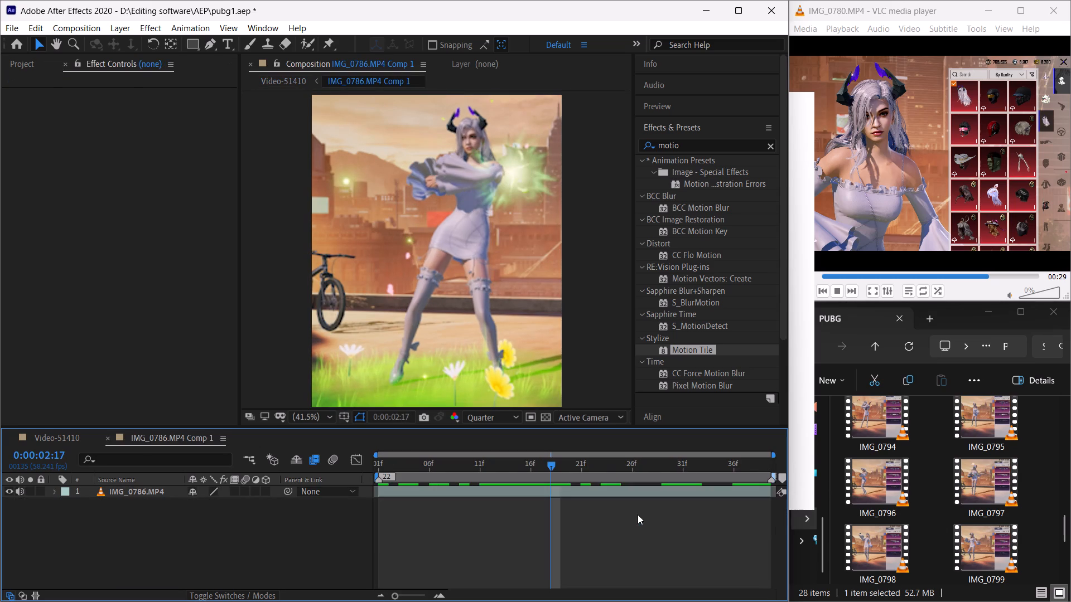
click(20, 492)
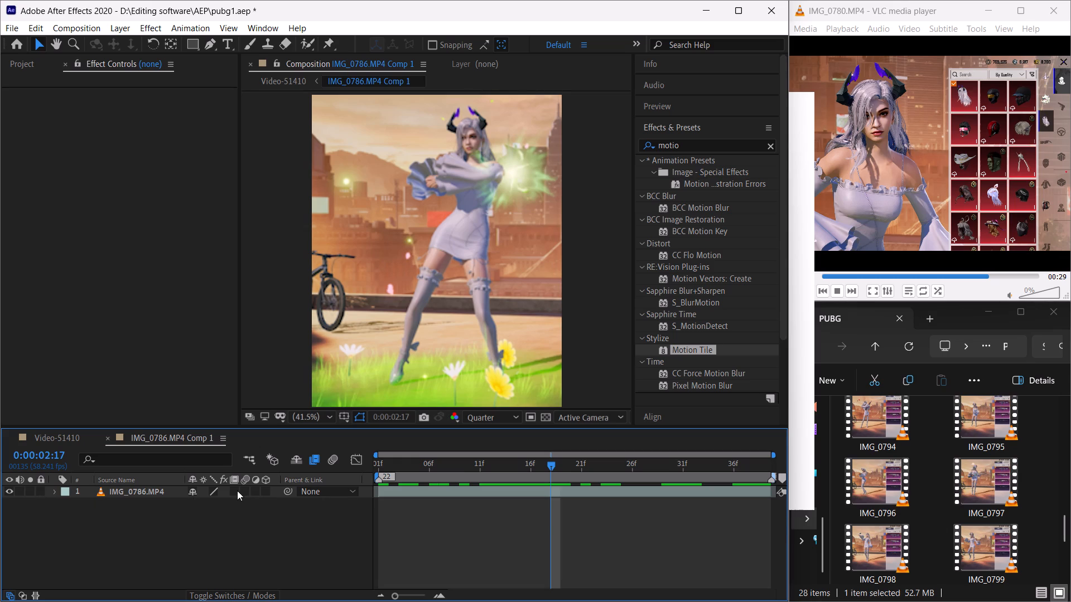
click(239, 489)
scroll(239, 489, up, 1)
click(239, 489)
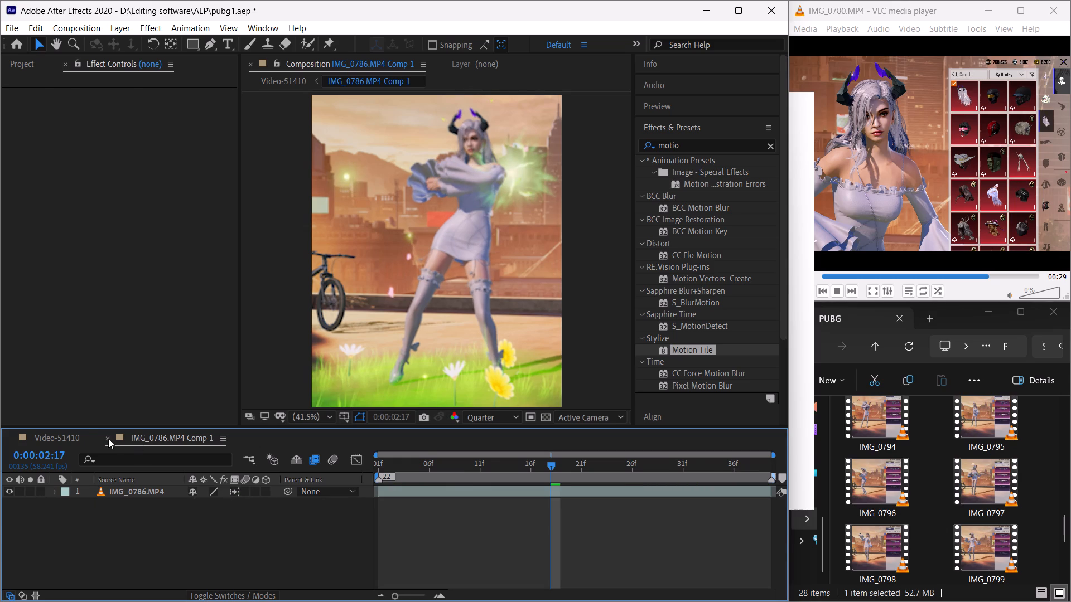
click(108, 439)
Open IMG_0782.MP4 Comp 1 and IMG_0783.MP4 Comp 1 in turn to check their layer settings, closing each again.
drag(407, 593, 387, 593)
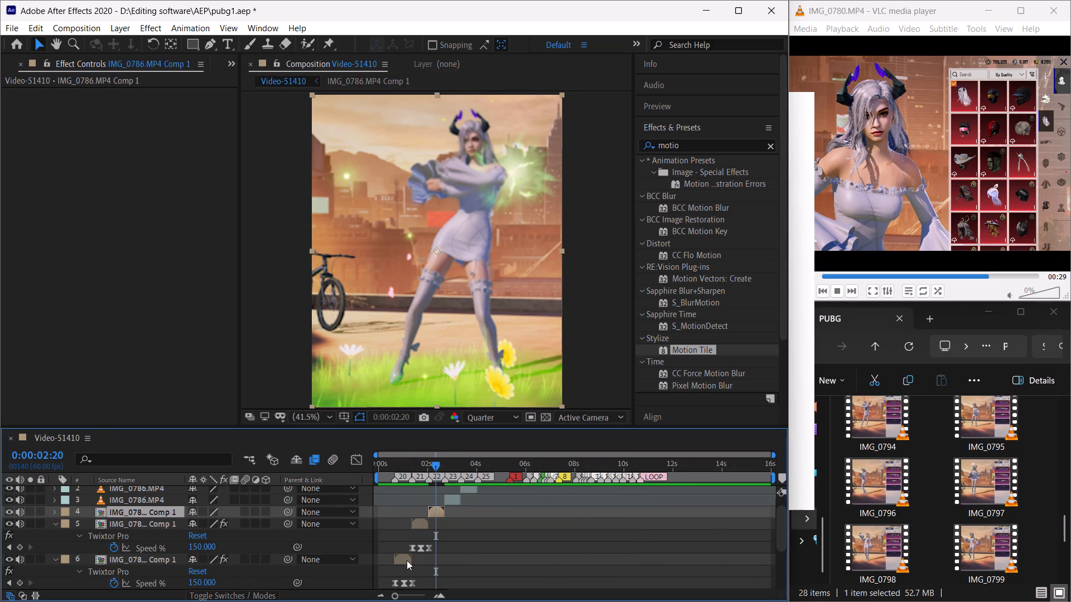
scroll(407, 521, down, 2)
double_click(387, 525)
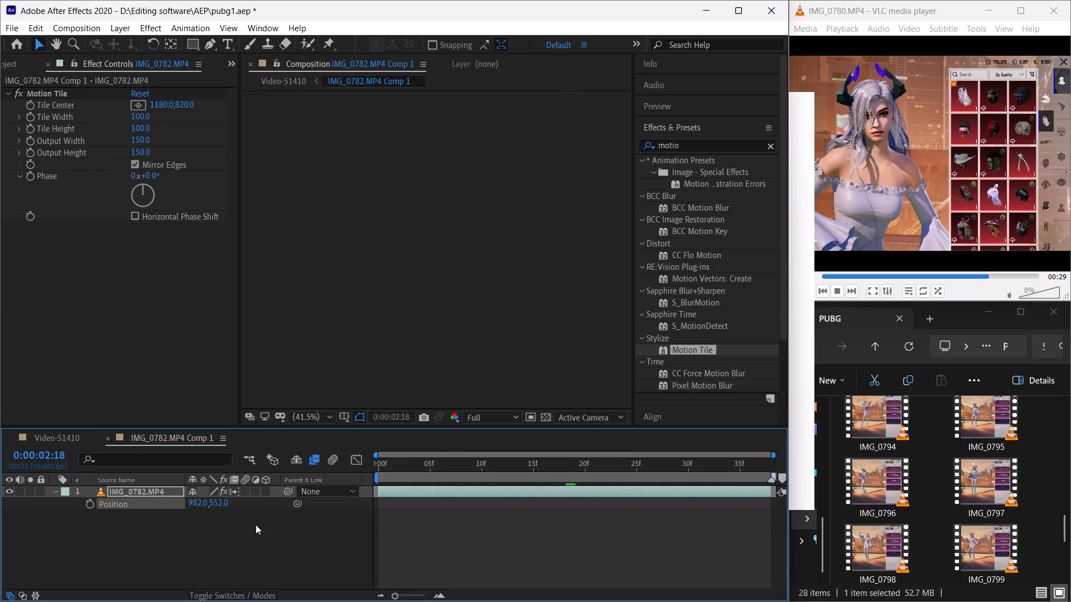
click(108, 441)
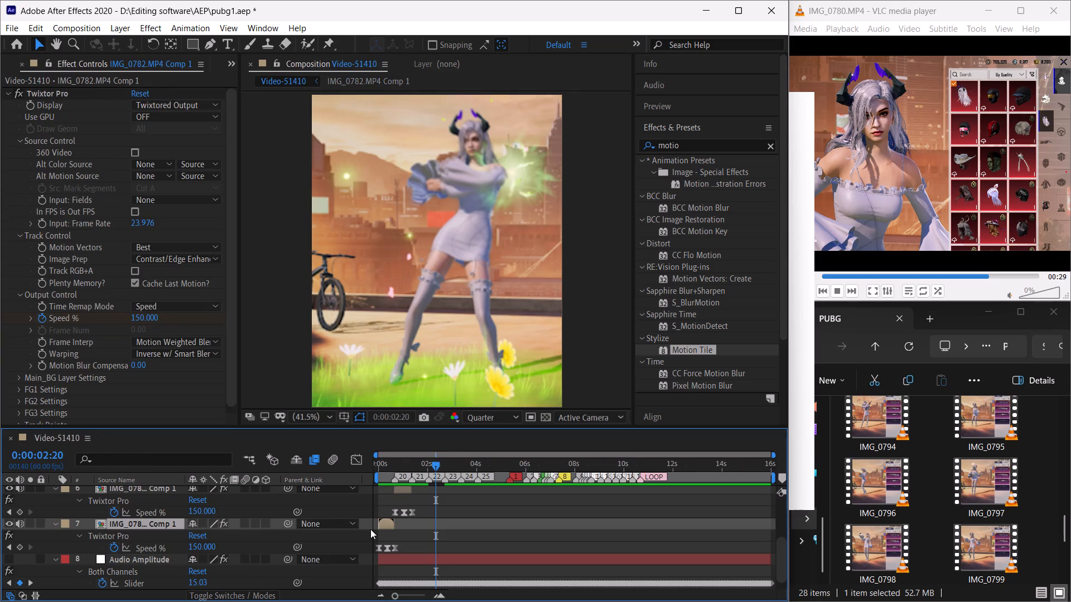
double_click(403, 487)
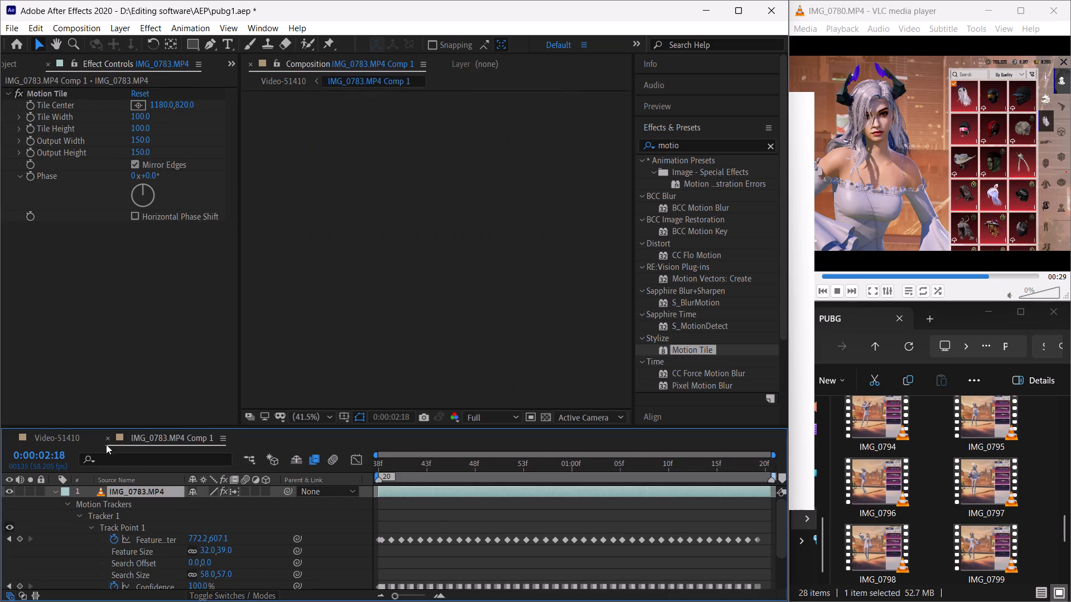
click(104, 439)
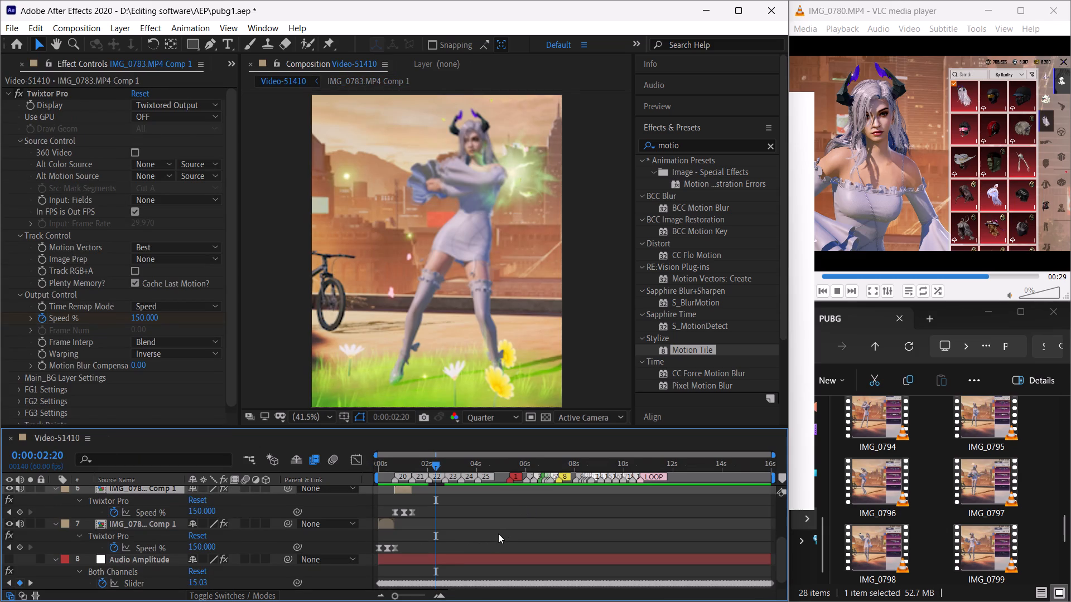
Collapse the revealed keyframe properties of all layers in the Video-S1410 timeline.
key(u)
click(498, 527)
key(u)
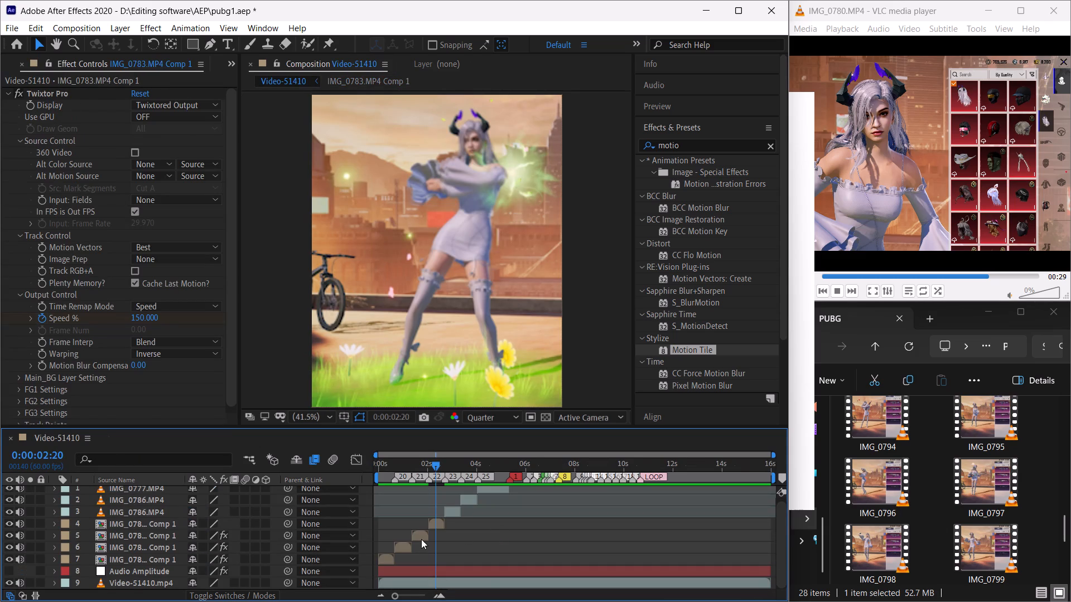
Open IMG_0784.MP4 Comp 1 and IMG_0786.MP4 Comp 1 in turn to check their layer settings, closing each again.
click(422, 537)
double_click(422, 537)
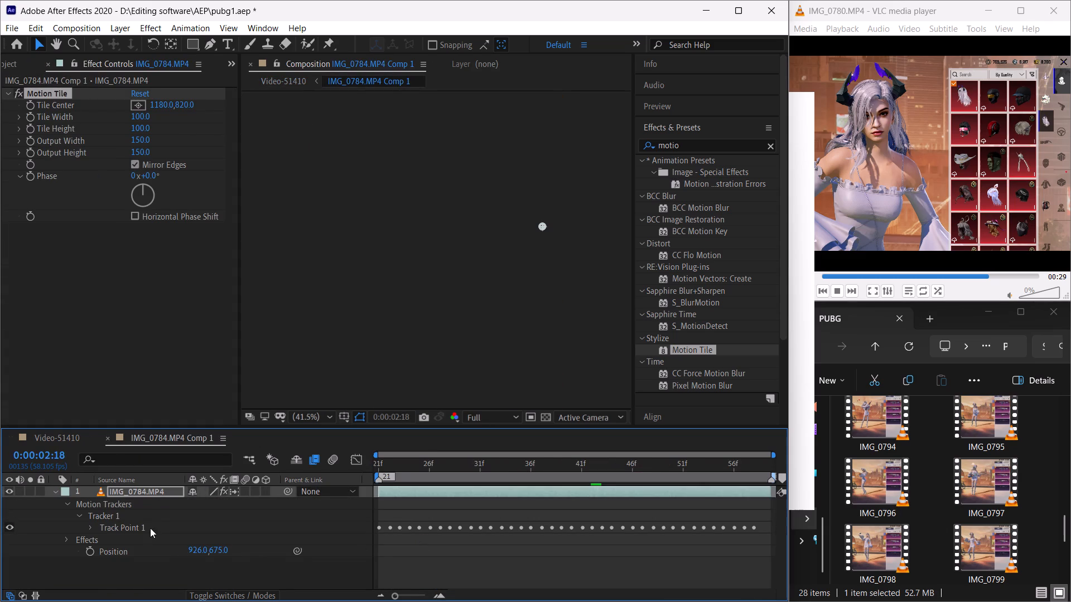
click(106, 438)
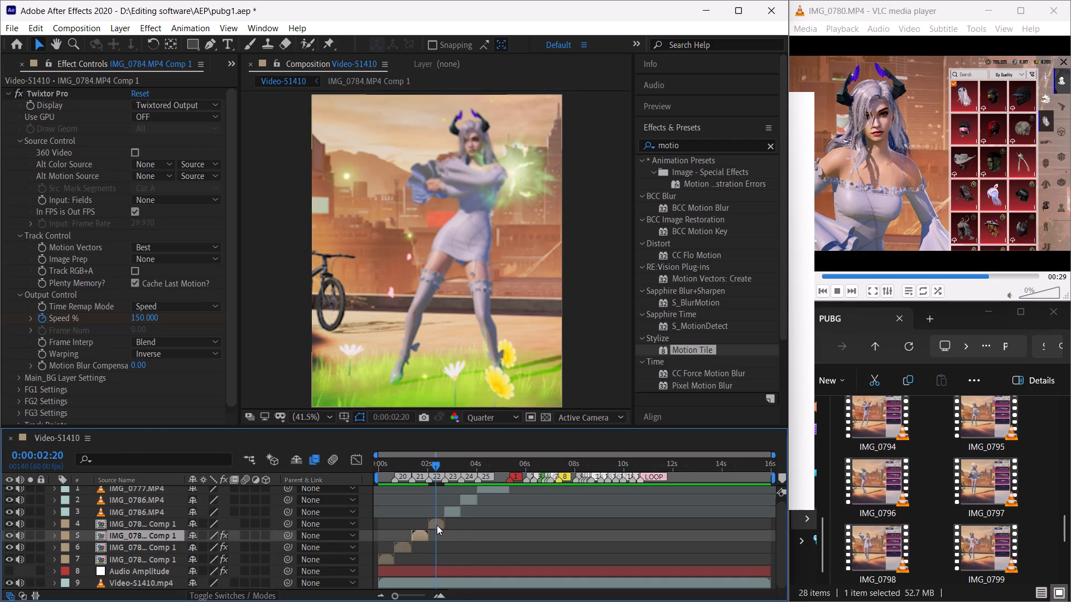
double_click(437, 525)
click(108, 436)
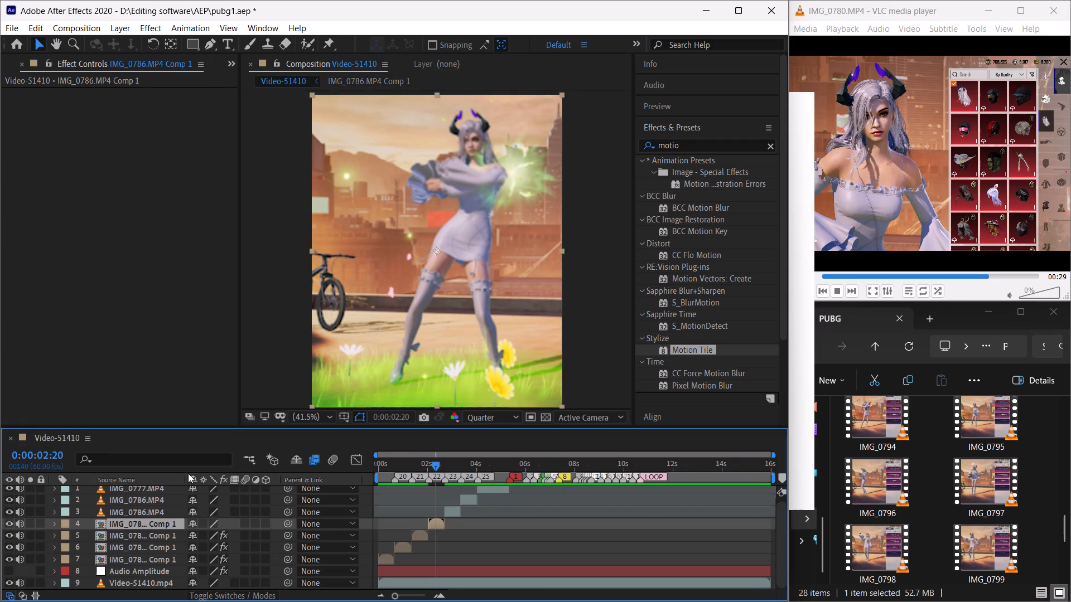
Mute the audio of the two remaining IMG_0786.MP4 layers and the IMG_0777.MP4 layer.
scroll(529, 535, up, 1)
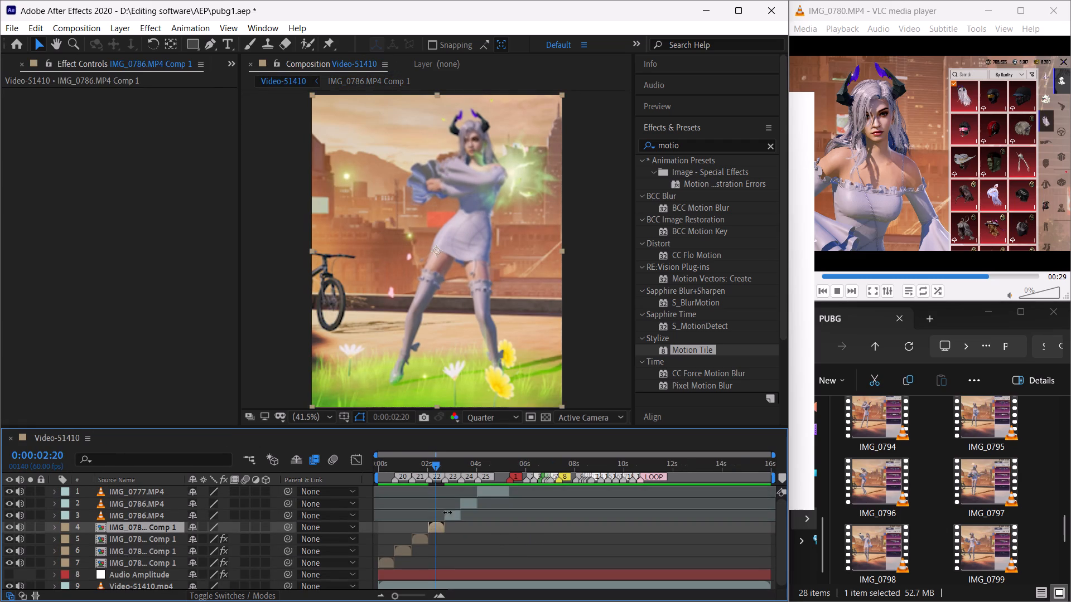
click(455, 517)
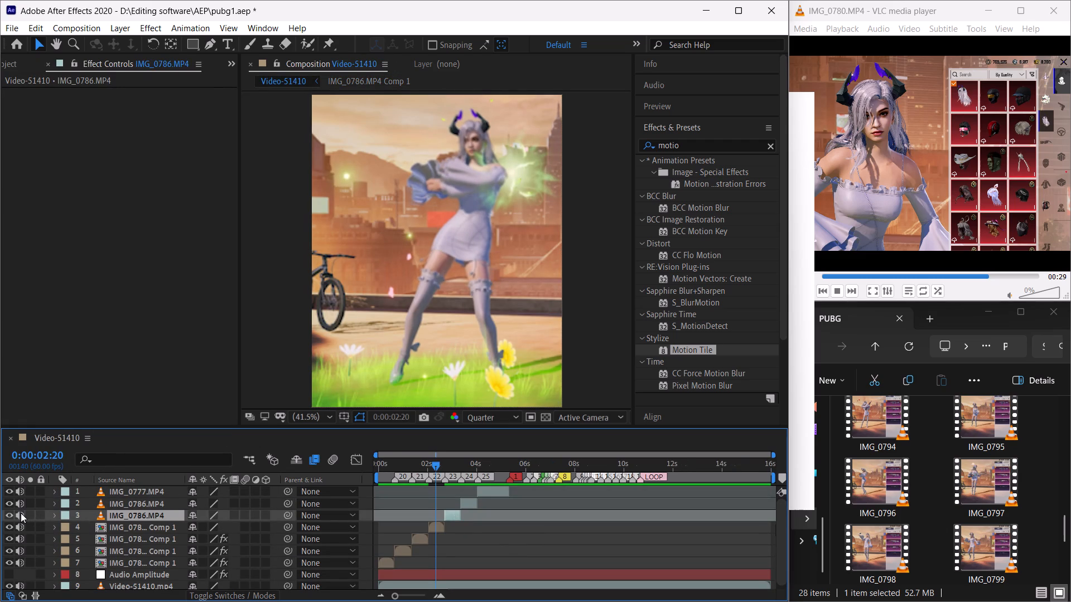
click(21, 513)
click(20, 500)
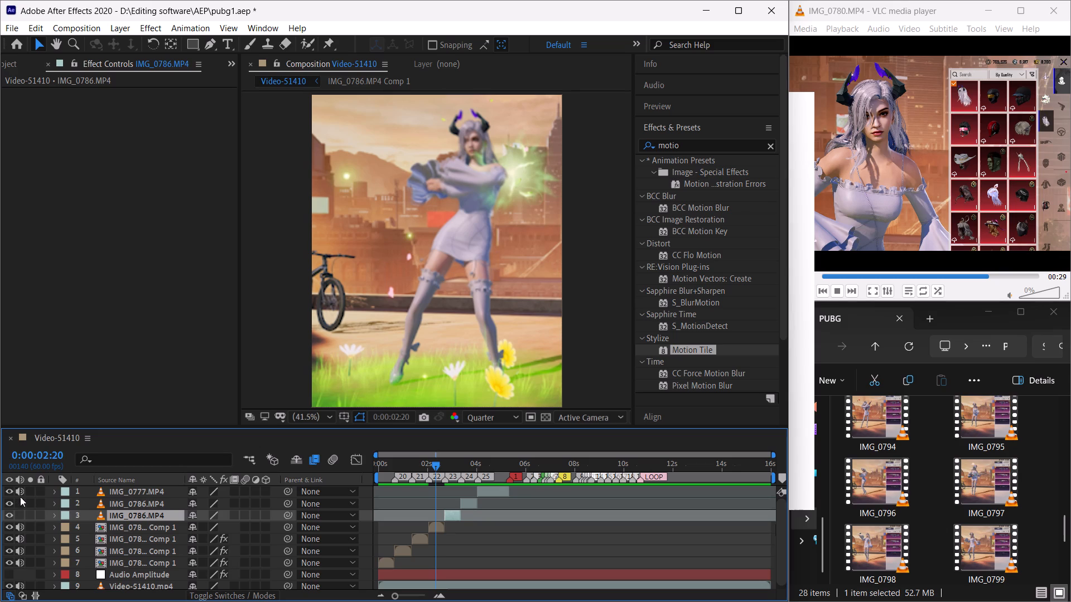
click(19, 488)
scroll(457, 555, up, 2)
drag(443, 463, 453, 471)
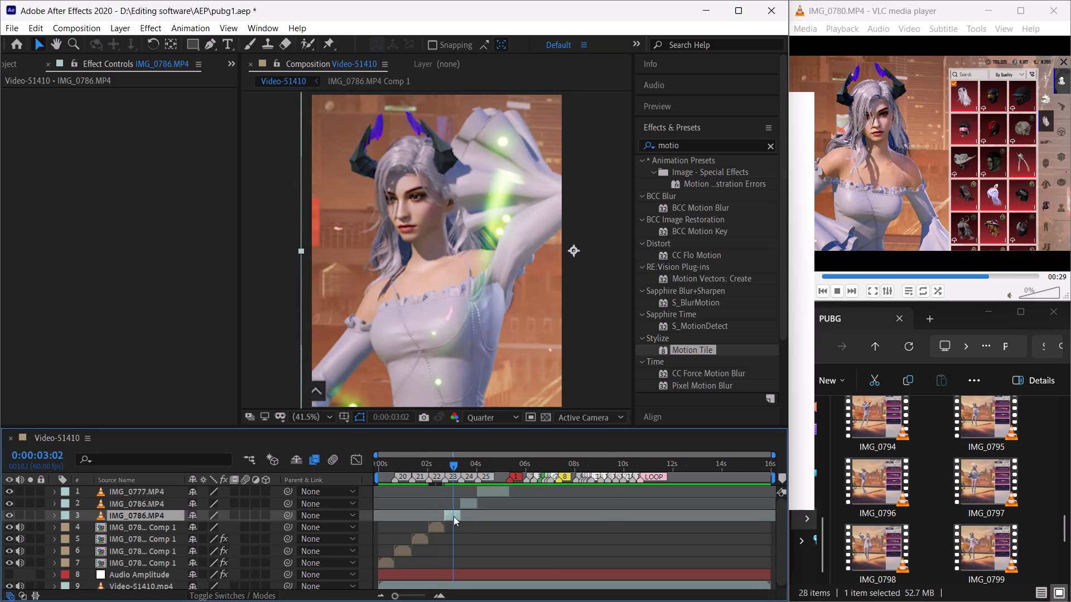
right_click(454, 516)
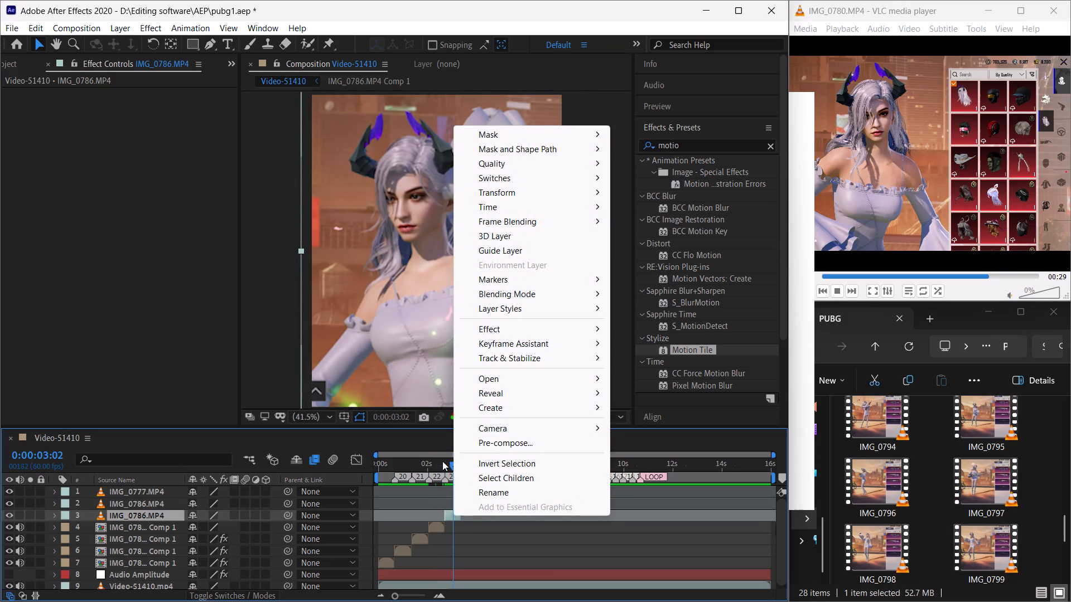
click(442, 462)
Open IMG_0786.MP4 Comp 1 and start Track Motion on its IMG_0786.MP4 layer from the first frame.
double_click(437, 530)
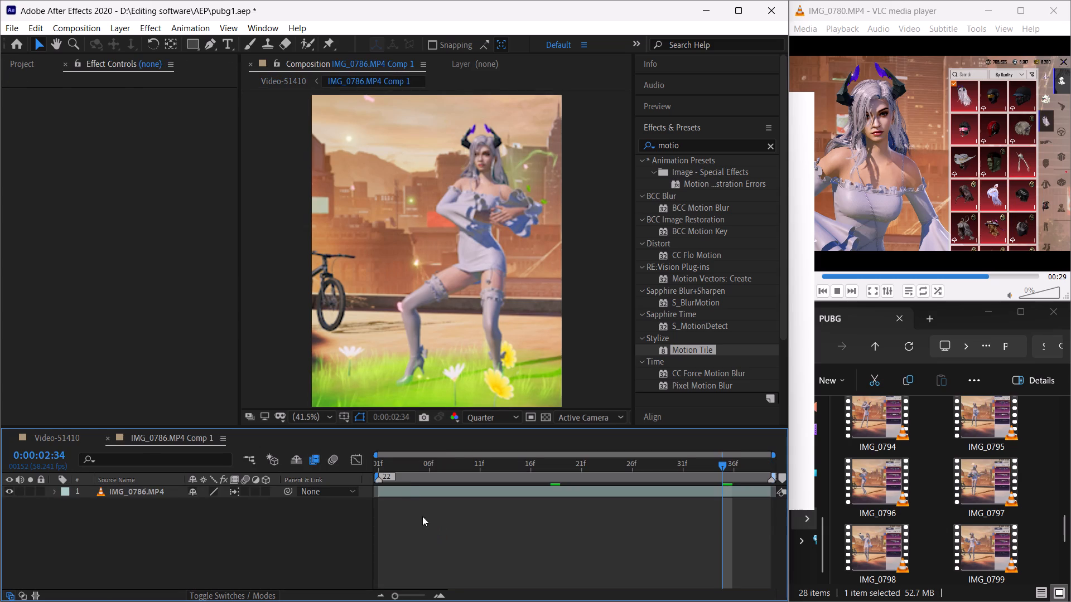
drag(411, 473, 337, 489)
click(424, 494)
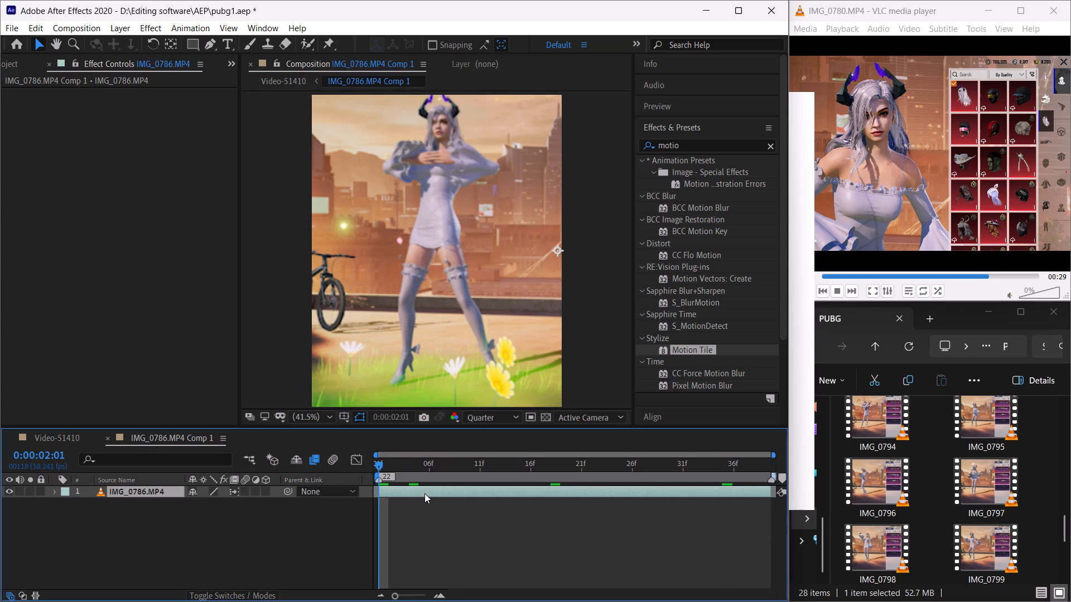
click(678, 124)
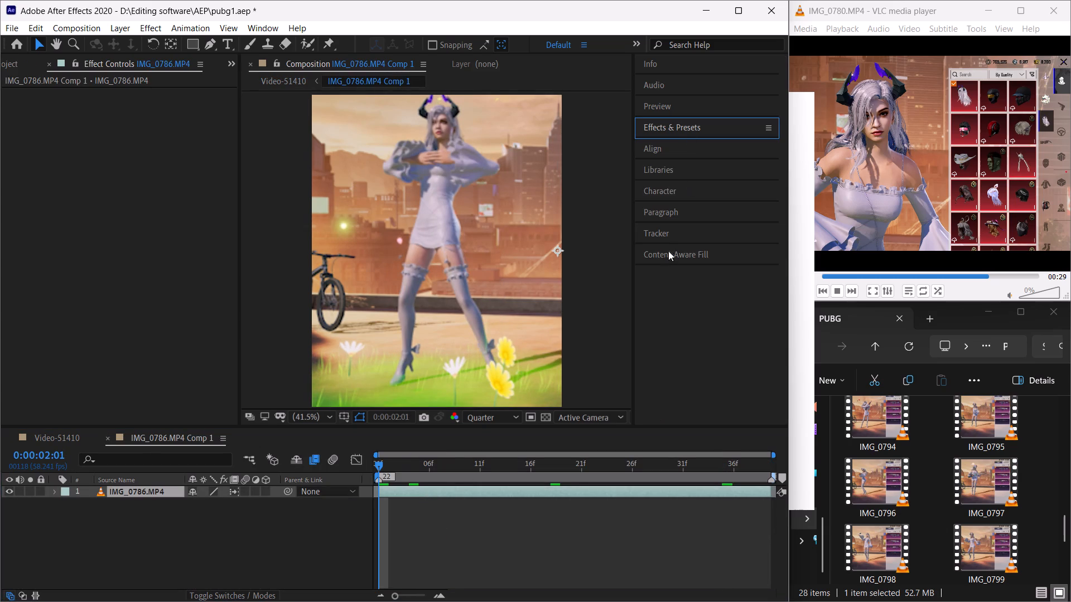
click(674, 235)
click(676, 273)
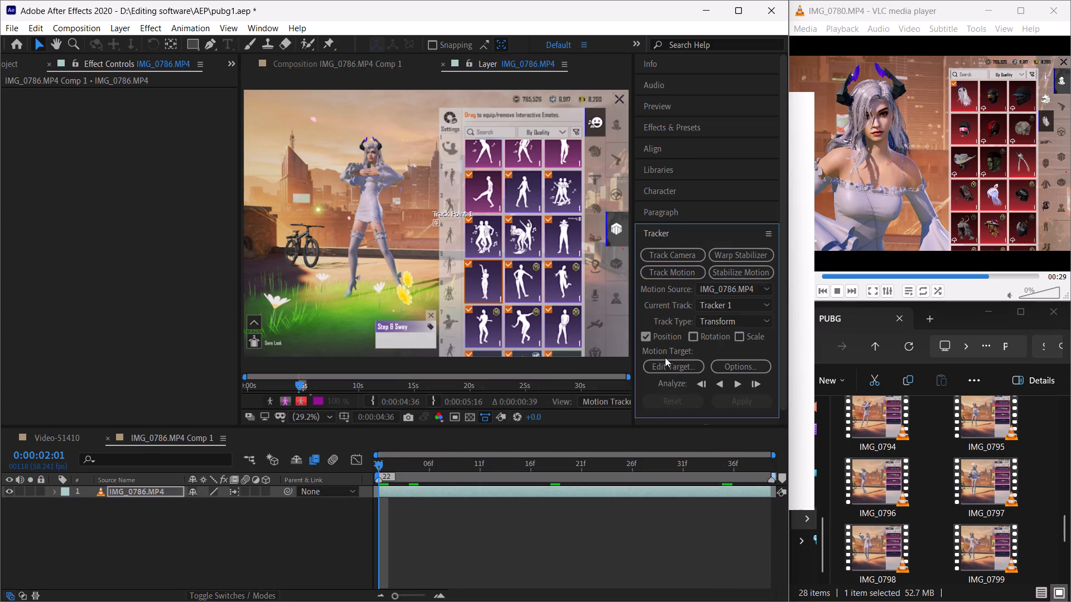
Move Track Point 1 onto the character's nose in the first frame of the IMG_0786.MP4 layer.
scroll(489, 232, up, 2)
scroll(489, 232, down, 1)
scroll(489, 232, up, 3)
scroll(489, 232, down, 1)
scroll(489, 232, up, 1)
scroll(489, 232, down, 1)
scroll(489, 232, up, 1)
scroll(489, 232, down, 1)
scroll(489, 232, up, 1)
scroll(489, 232, down, 1)
scroll(489, 232, up, 1)
scroll(489, 232, down, 1)
scroll(489, 232, up, 3)
scroll(489, 232, down, 1)
scroll(489, 232, up, 2)
scroll(489, 232, down, 3)
scroll(489, 232, up, 1)
scroll(489, 232, down, 1)
scroll(489, 232, up, 2)
scroll(489, 232, down, 1)
scroll(489, 232, up, 1)
drag(448, 243, 390, 224)
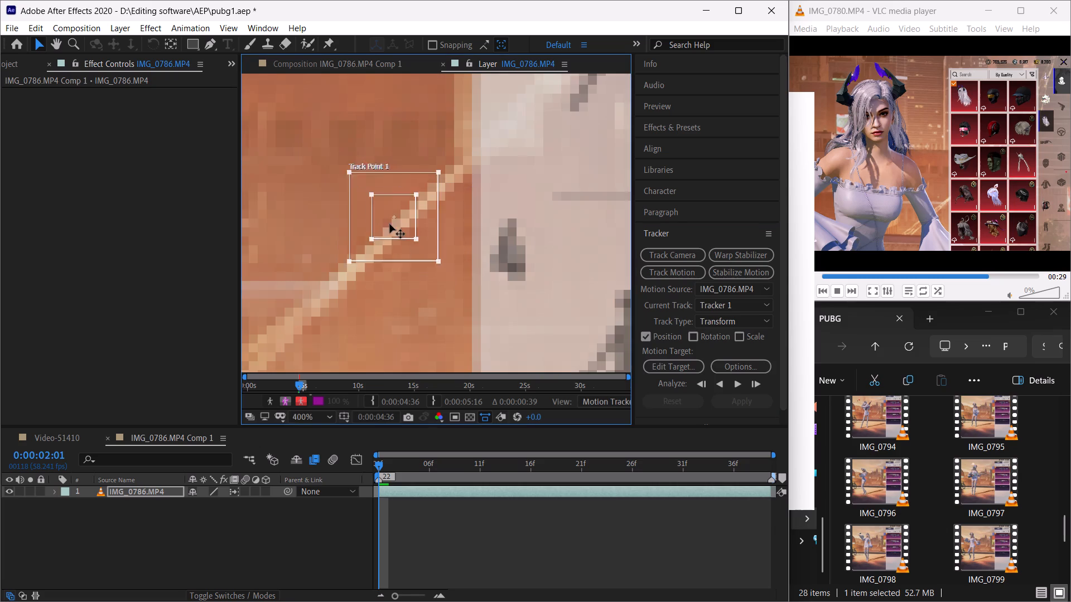
drag(390, 224, 417, 62)
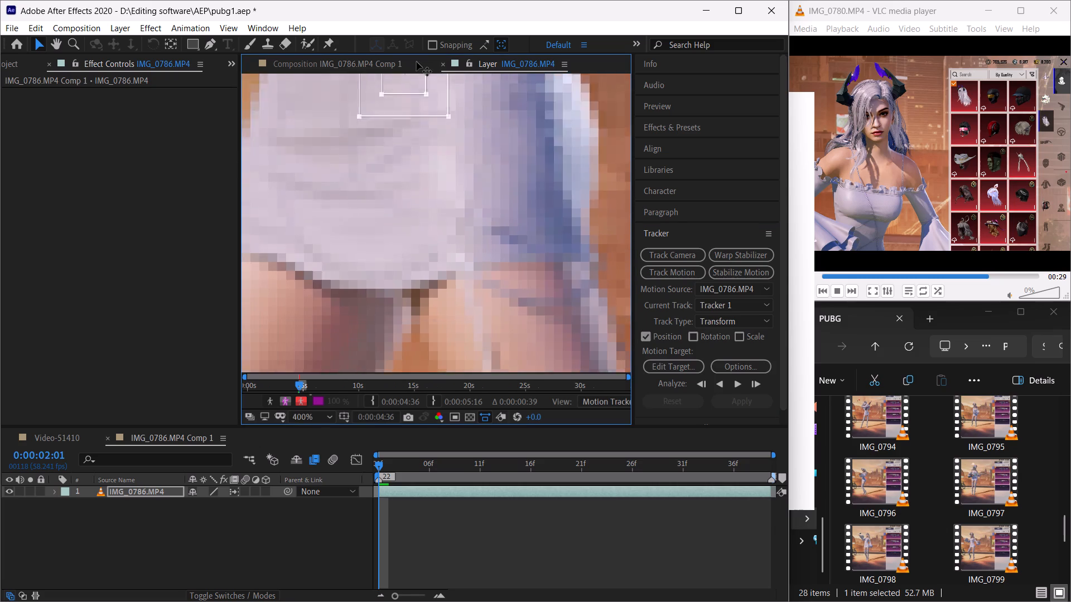
drag(417, 62, 436, 295)
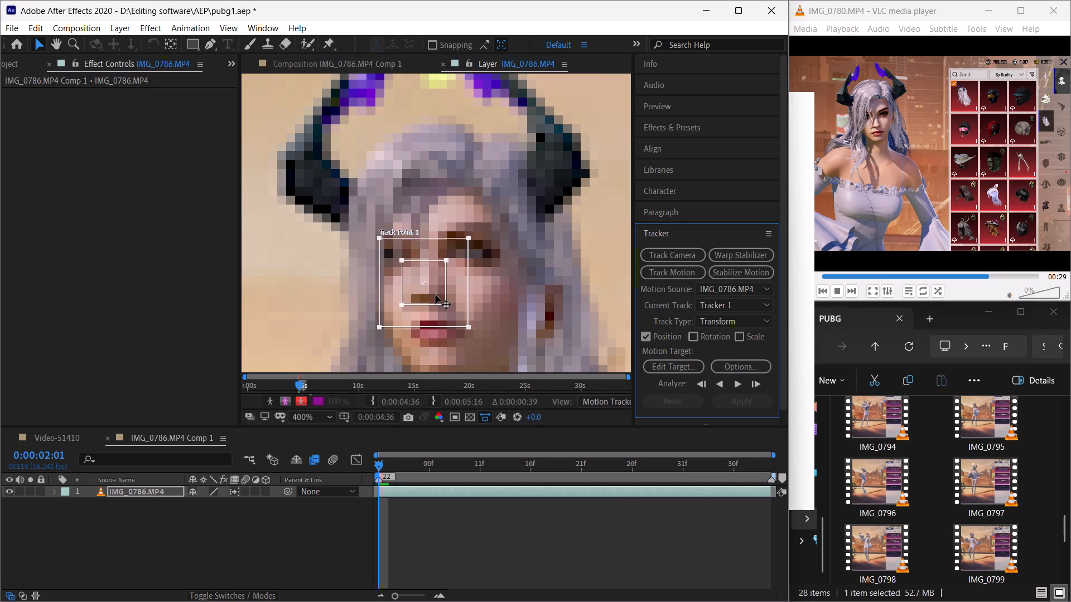
Slightly enlarge Track Point 1's search region and feature region around the character's face.
scroll(567, 262, down, 1)
drag(452, 273, 456, 280)
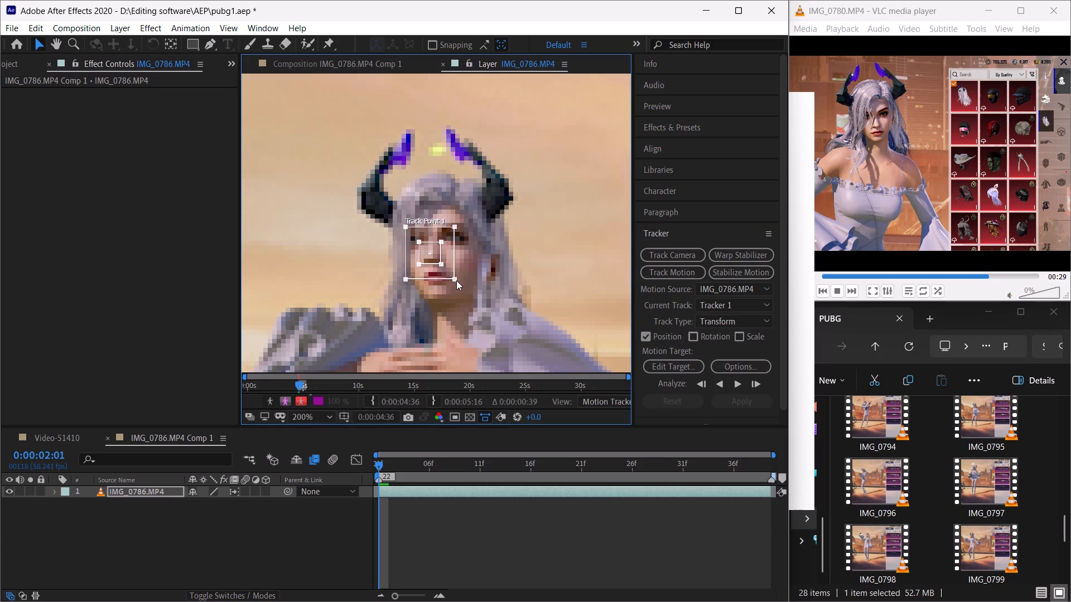
drag(456, 280, 457, 282)
drag(441, 264, 446, 268)
click(436, 260)
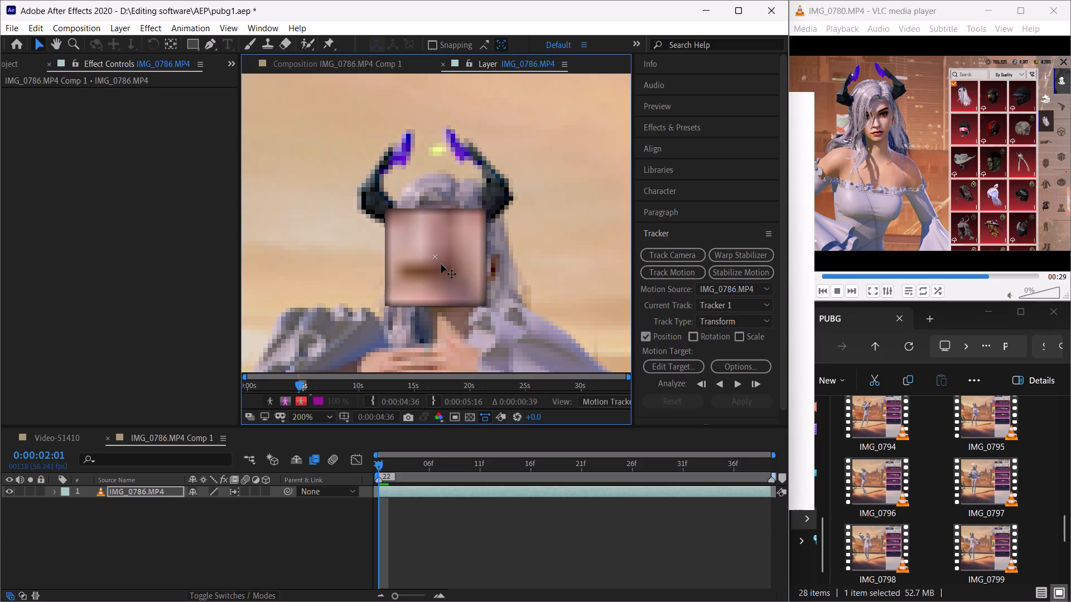
Analyze Track Point 1 forward in short bursts from 2:01 to 2:11.
click(740, 385)
click(740, 385)
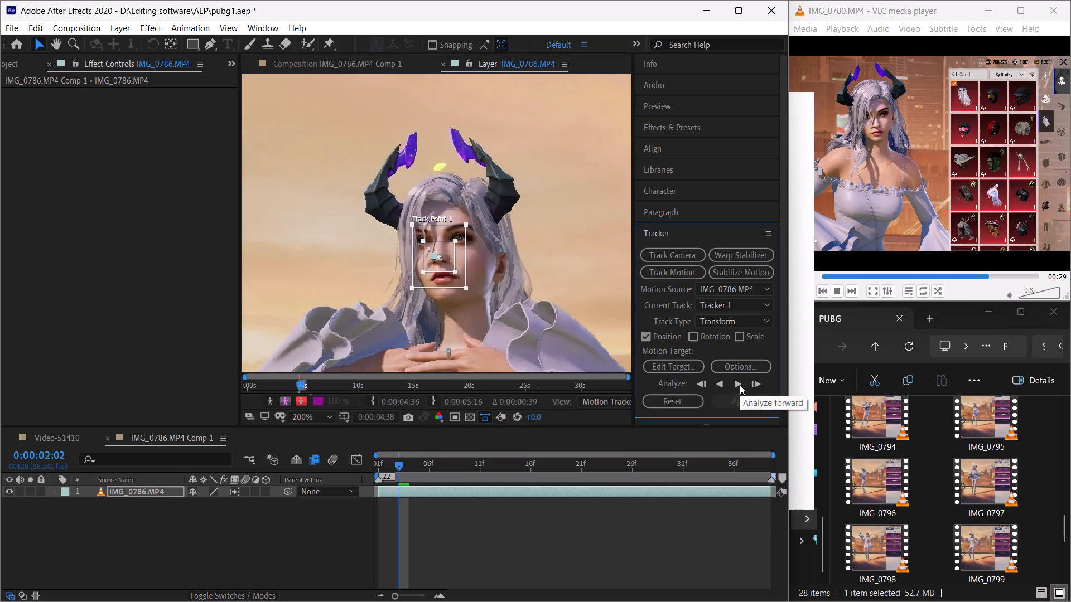
click(738, 383)
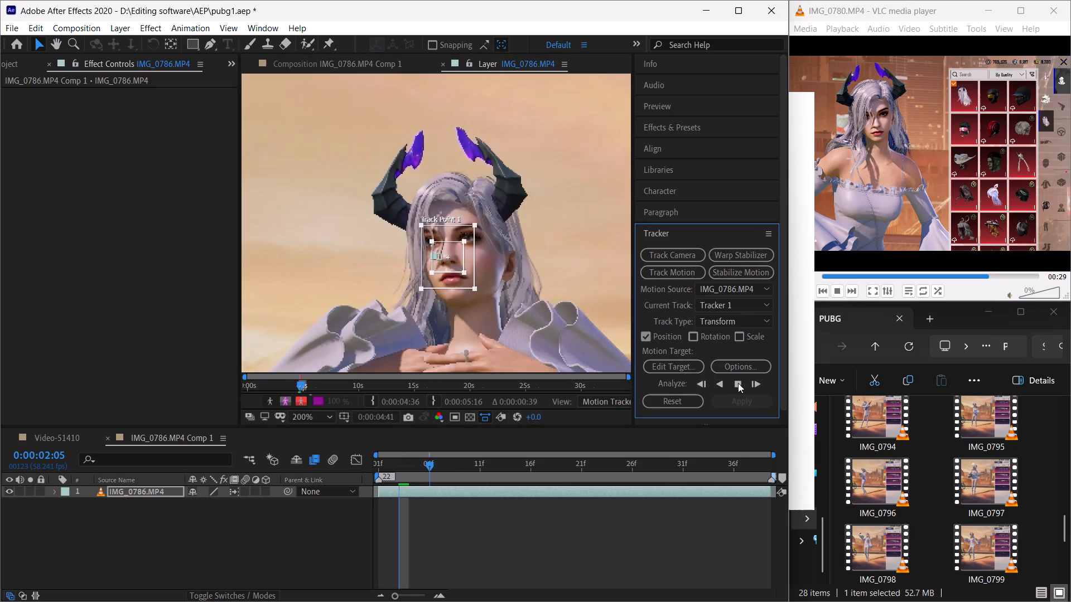
click(738, 383)
click(738, 383)
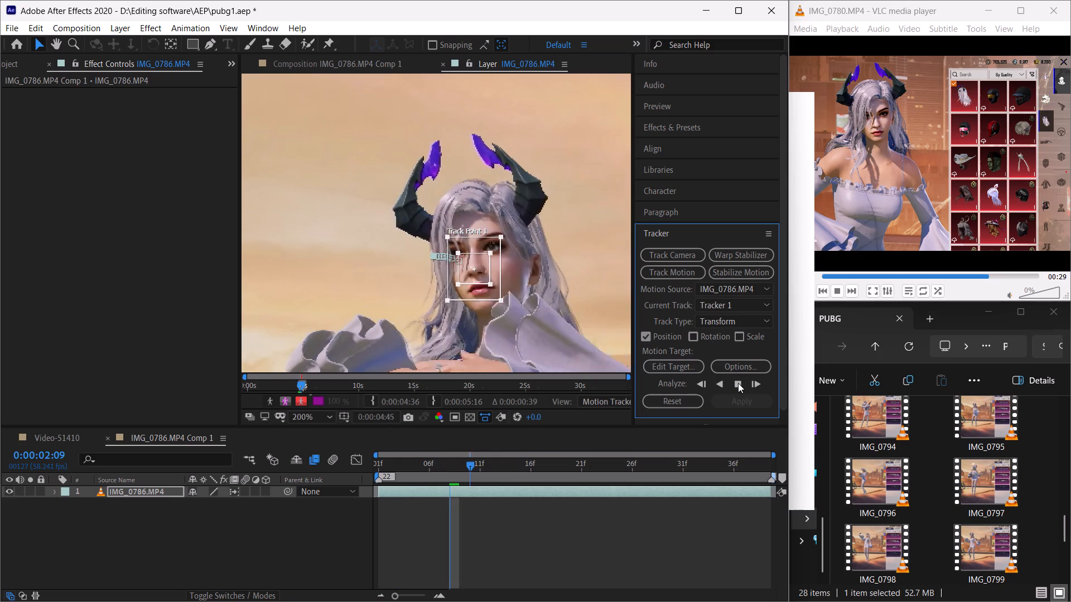
click(738, 383)
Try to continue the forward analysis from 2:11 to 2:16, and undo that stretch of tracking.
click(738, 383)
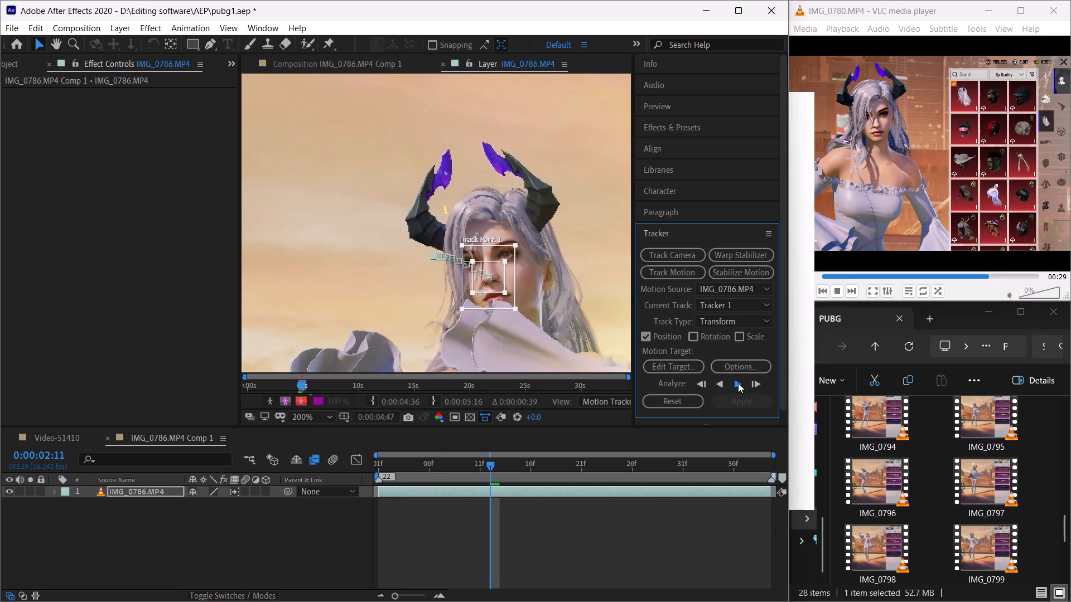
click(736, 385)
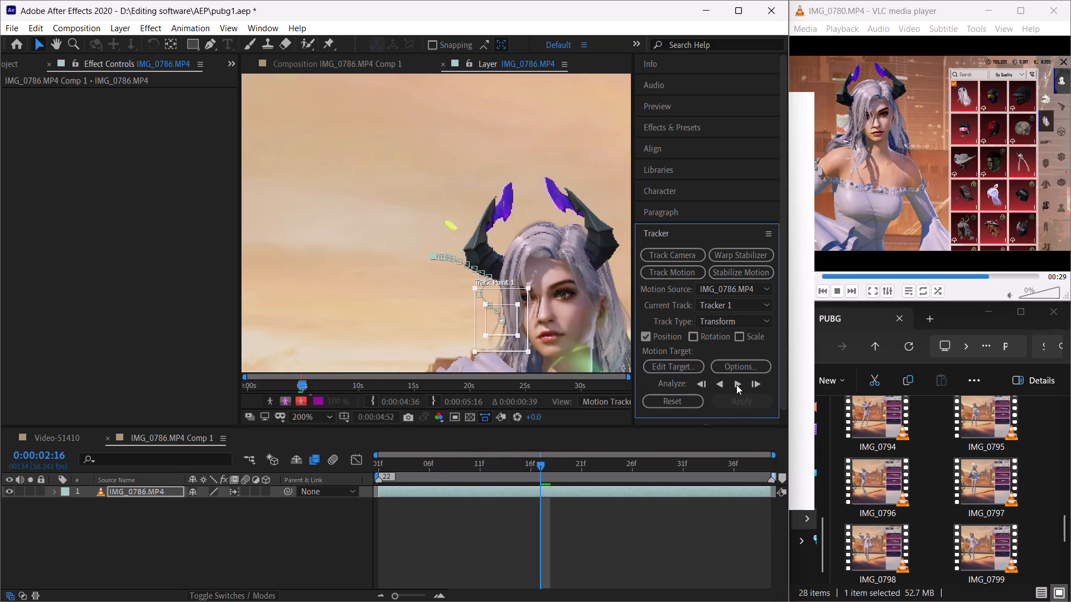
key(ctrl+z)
At 2:11, enlarge the search region to cover most of the head and the feature region to span the eyes to mouth.
scroll(525, 270, up, 1)
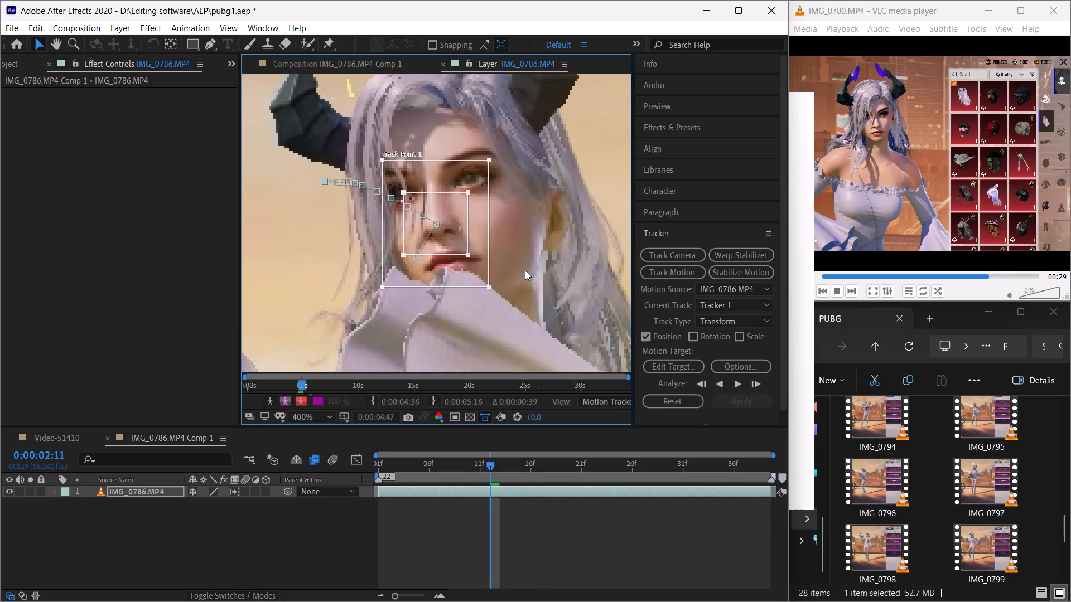
drag(490, 287, 498, 294)
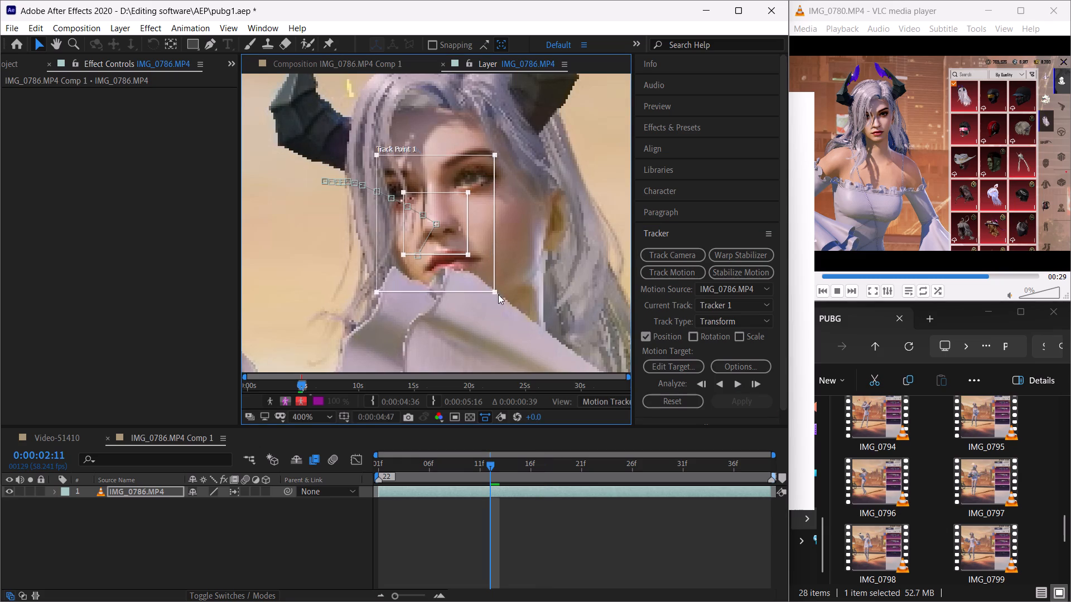
drag(498, 294, 526, 316)
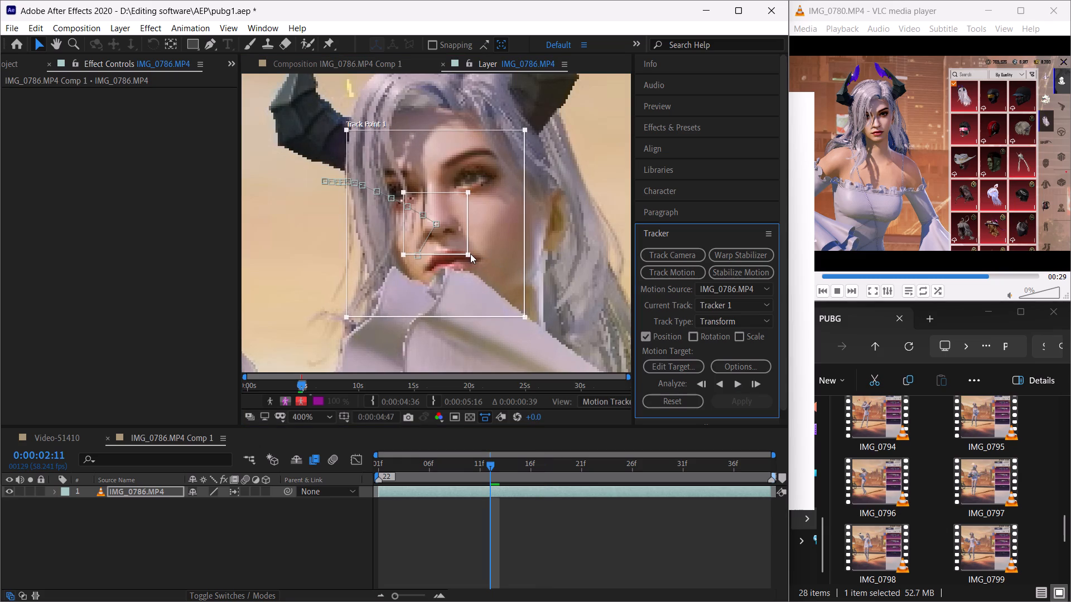
drag(470, 254, 489, 276)
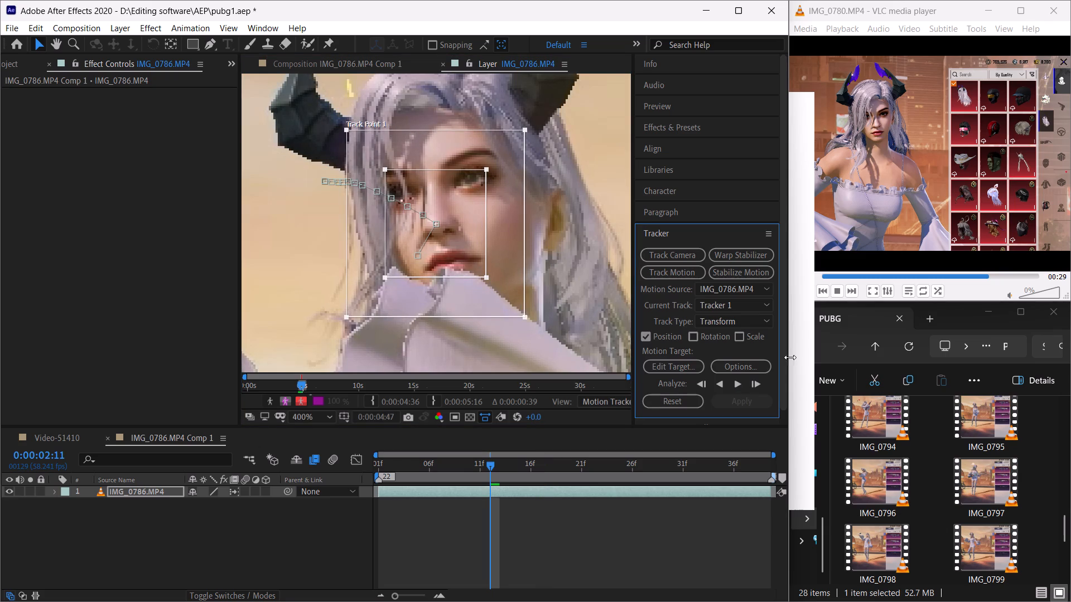
Continue analyzing Track Point 1 forward in short bursts from 2:11 to 2:24.
click(737, 382)
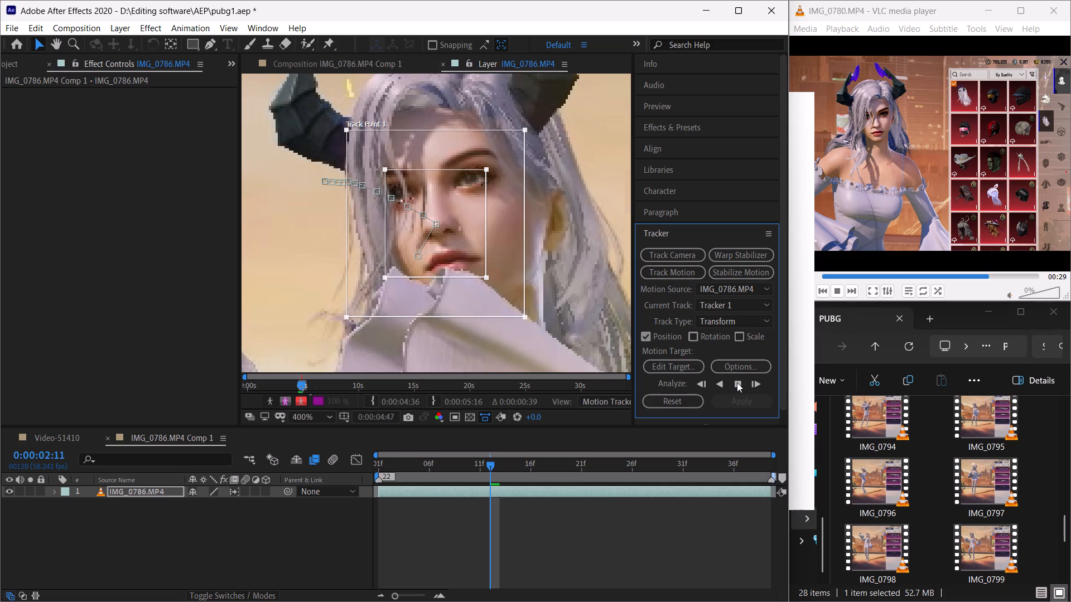
click(737, 382)
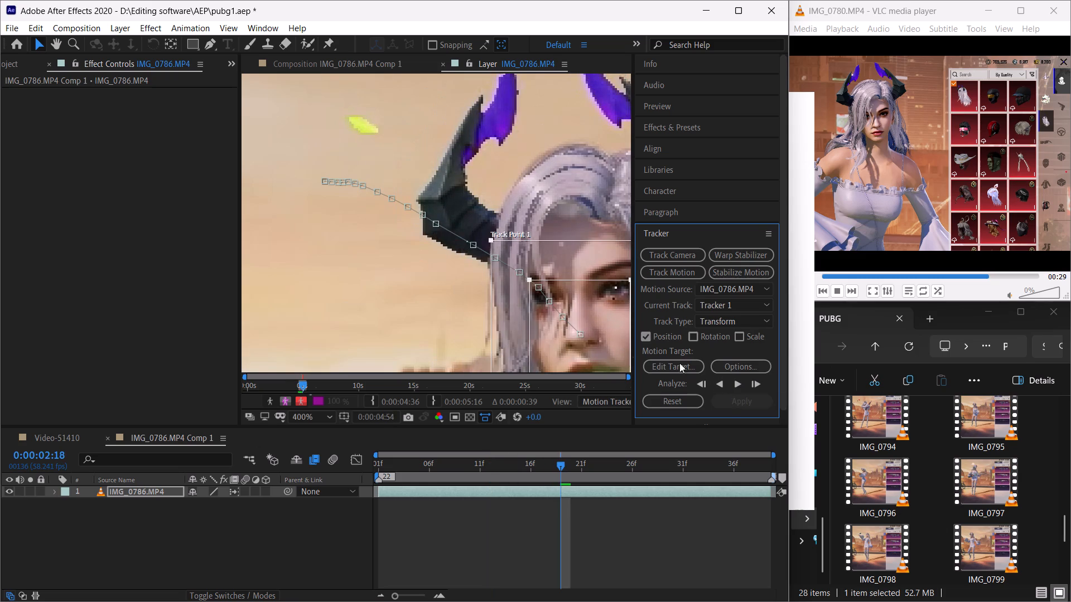
scroll(571, 314, down, 1)
scroll(571, 314, up, 1)
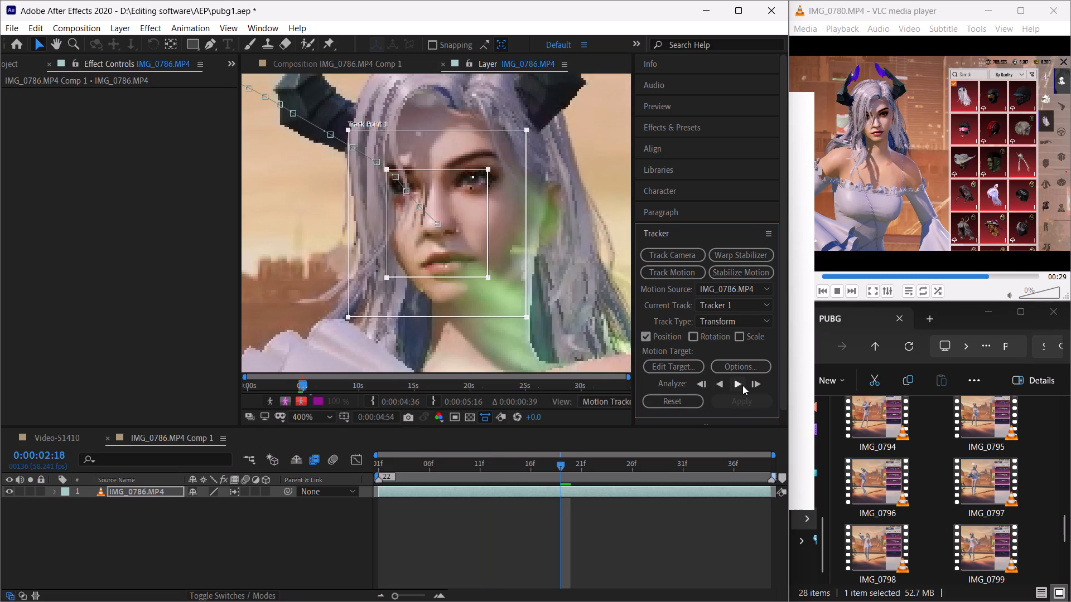
click(740, 383)
click(740, 383)
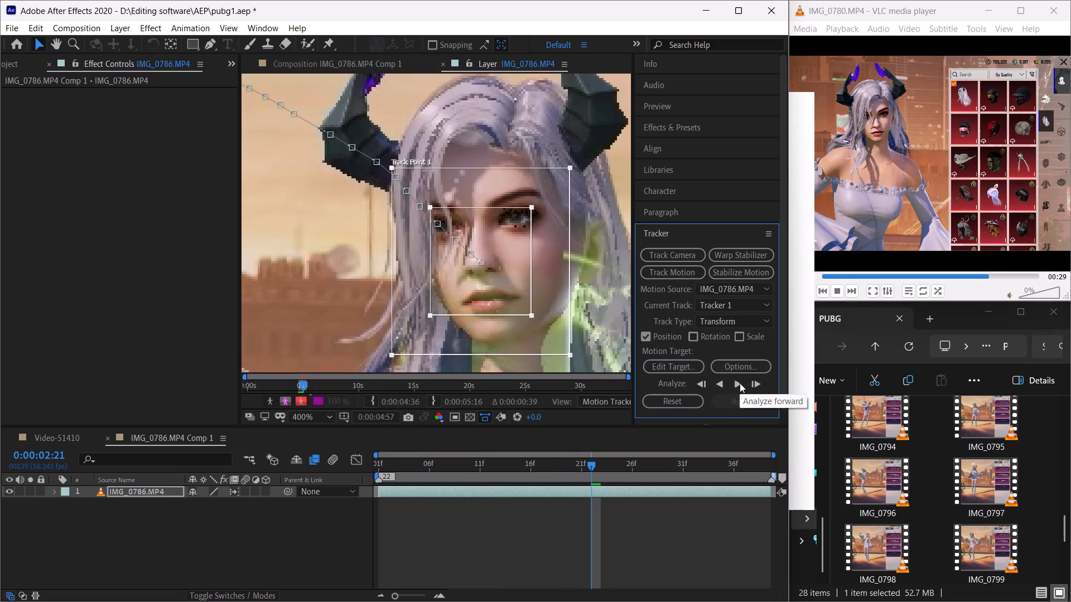
click(737, 383)
click(737, 383)
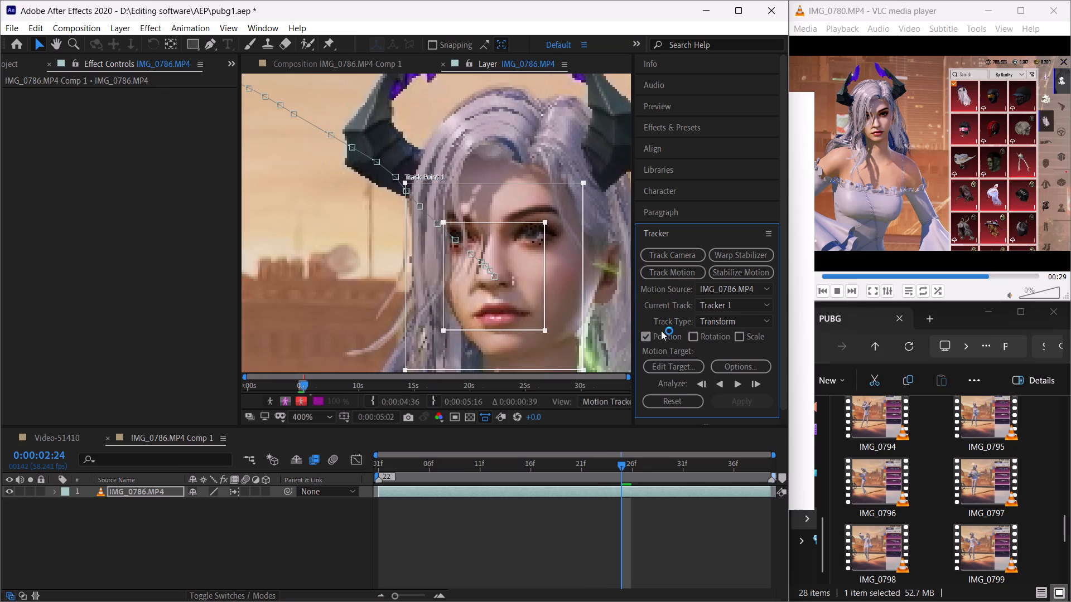
Analyze Track Point 1 forward in short bursts from 2:24 to the end of the clip at 2:37.
scroll(624, 299, down, 1)
scroll(624, 303, up, 1)
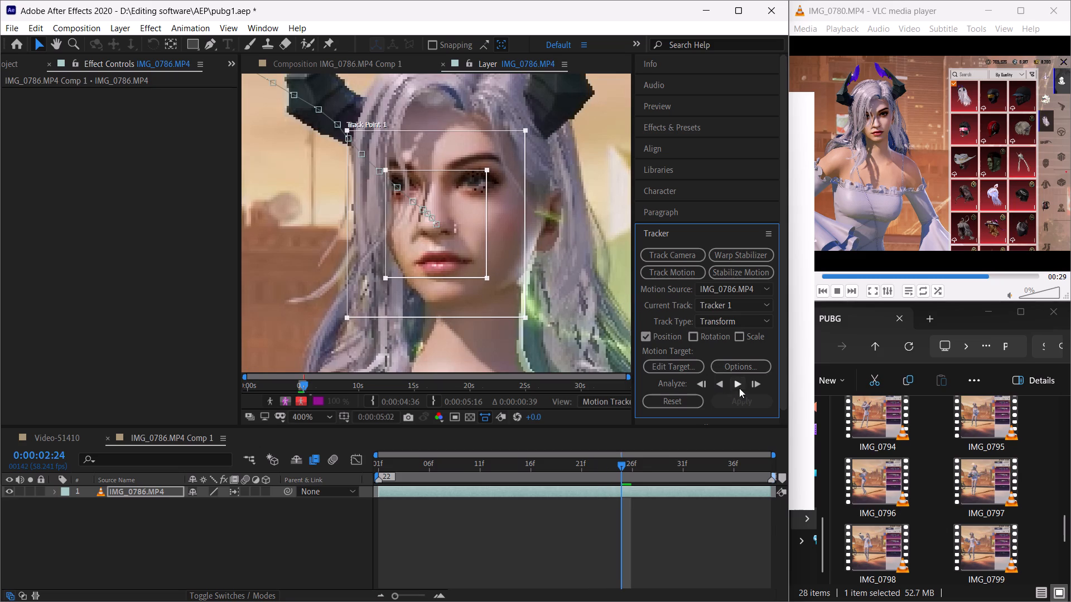
click(739, 384)
click(739, 383)
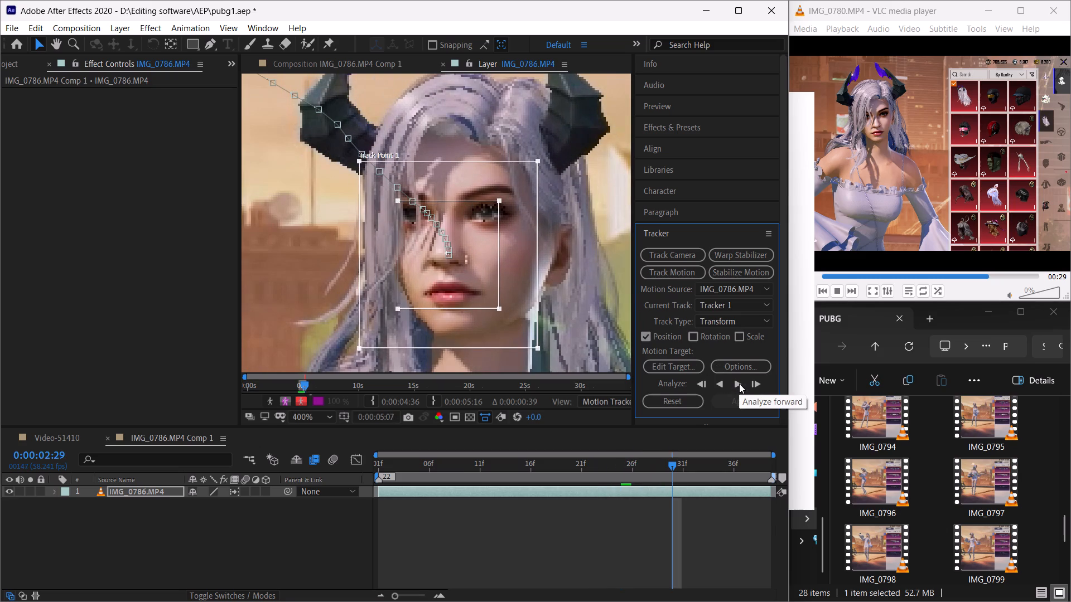
click(739, 383)
click(739, 383)
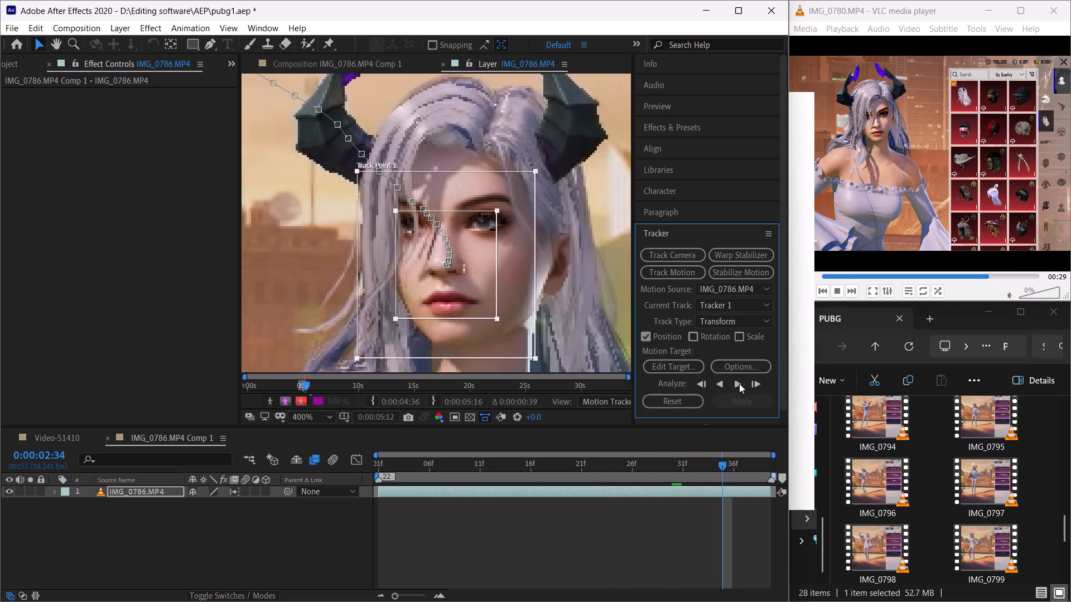
click(739, 383)
click(739, 383)
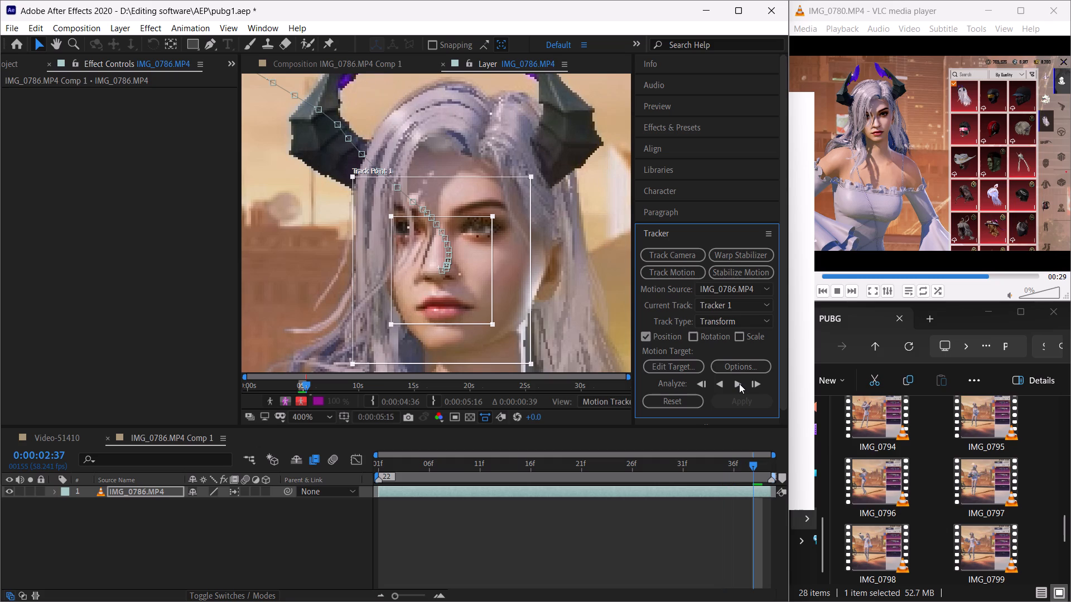
click(739, 383)
click(739, 383)
Change the track type to Stabilize, apply it in X and Y, and preview the clip from 2:01.
click(740, 318)
click(732, 342)
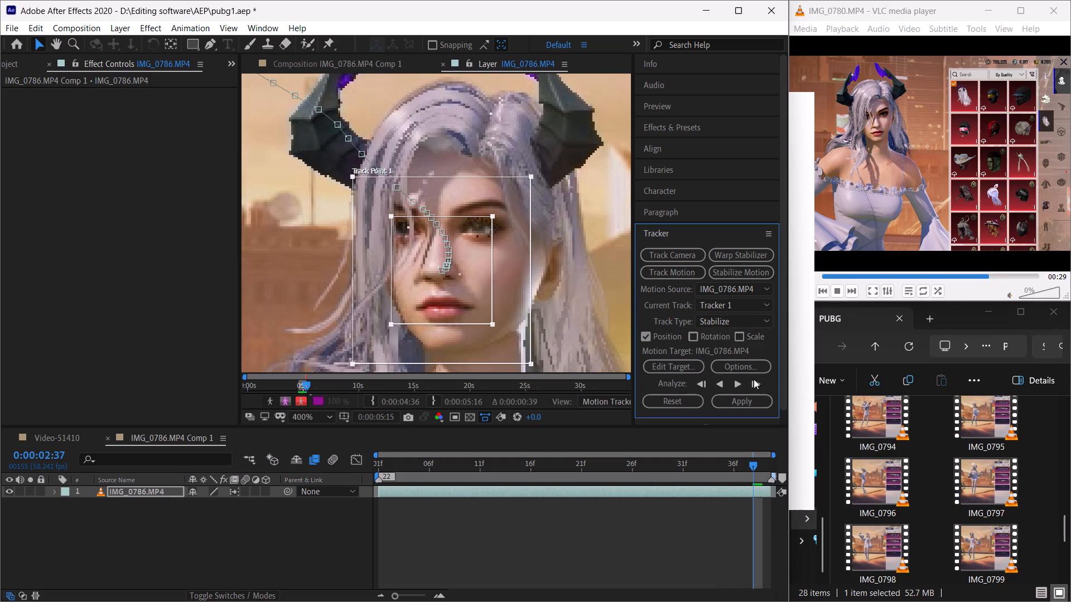
click(741, 398)
click(562, 320)
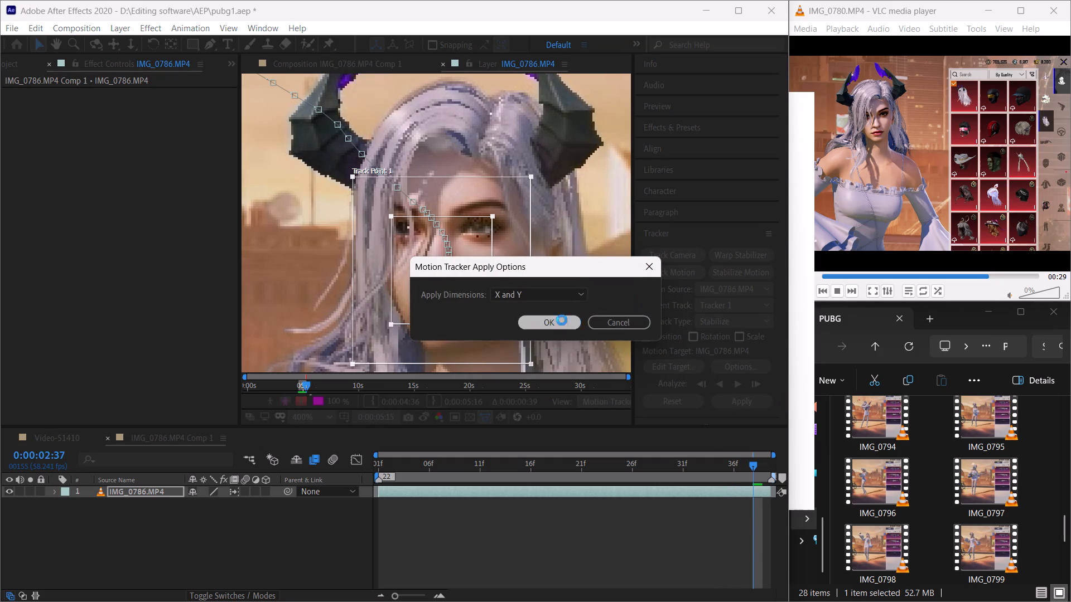
drag(394, 469, 337, 474)
key(space)
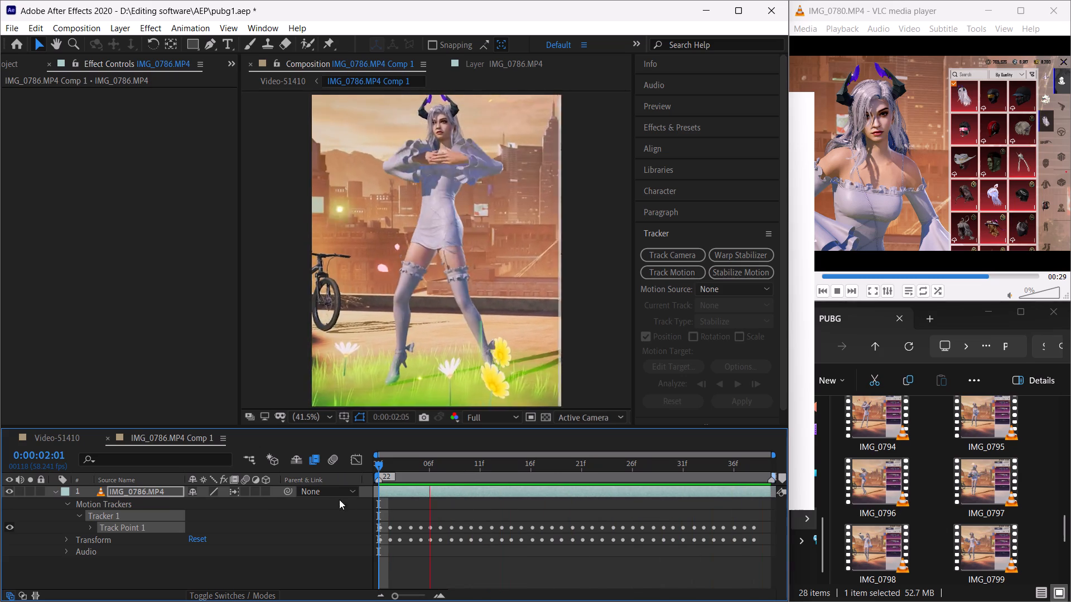
click(404, 461)
Close the IMG_0786.MP4 Comp 1 timeline and save the project.
click(113, 440)
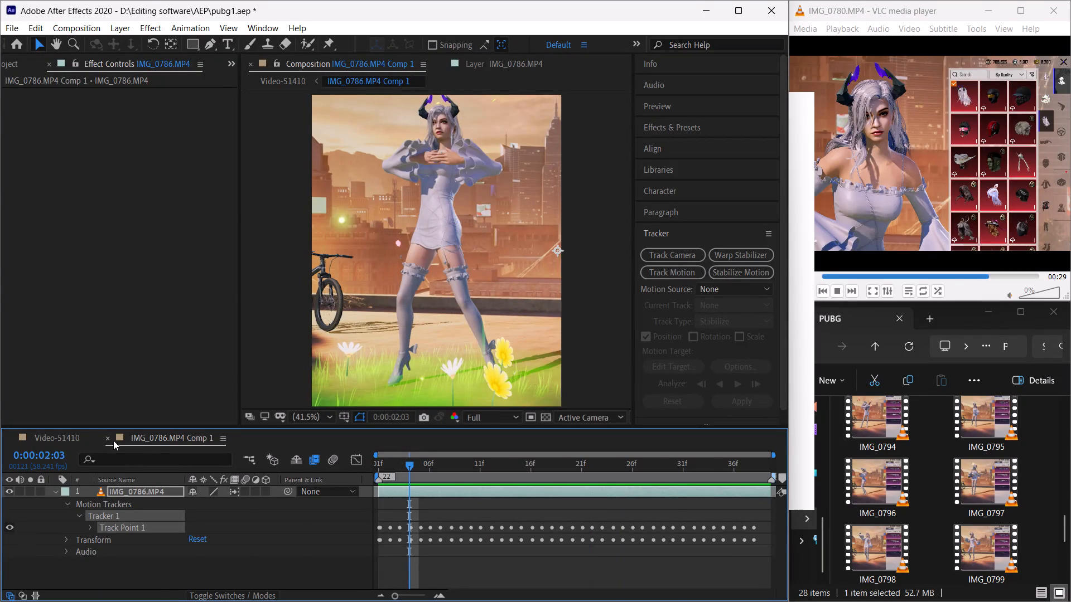
key(ctrl+s)
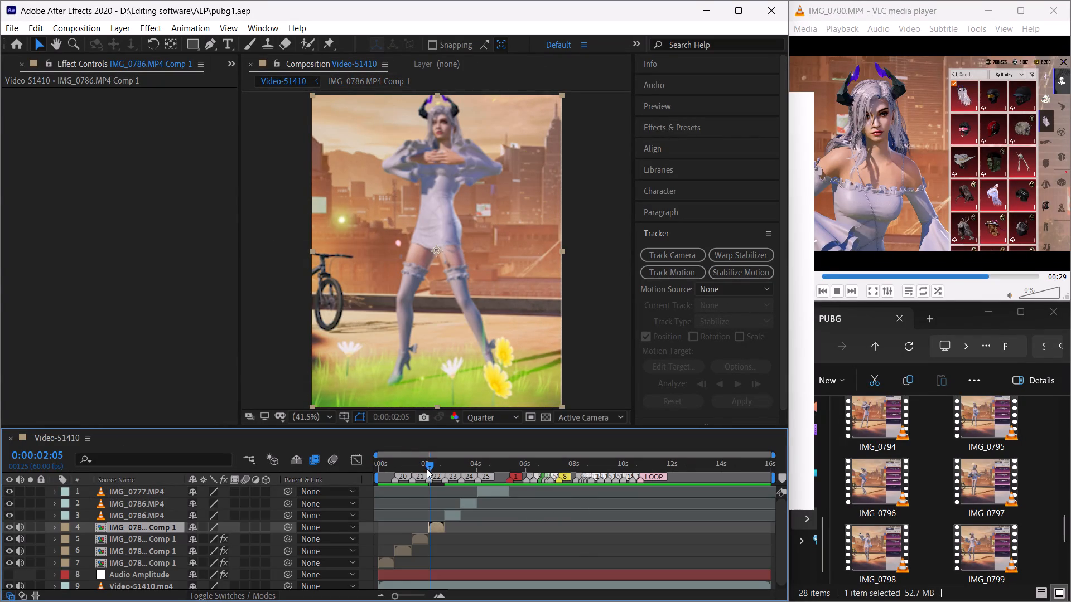
Paste the Twixtor Pro speed ramp onto IMG_0786.MP4 Comp 1 at 2:02 and check its Speed keyframes against the clip's end.
drag(399, 597, 421, 601)
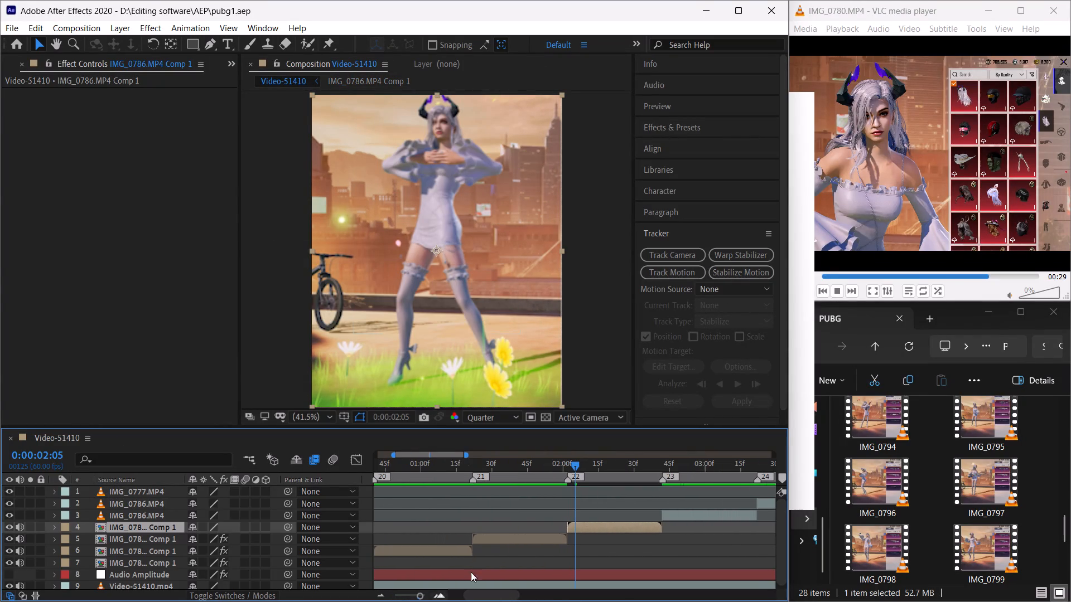
drag(556, 465, 566, 478)
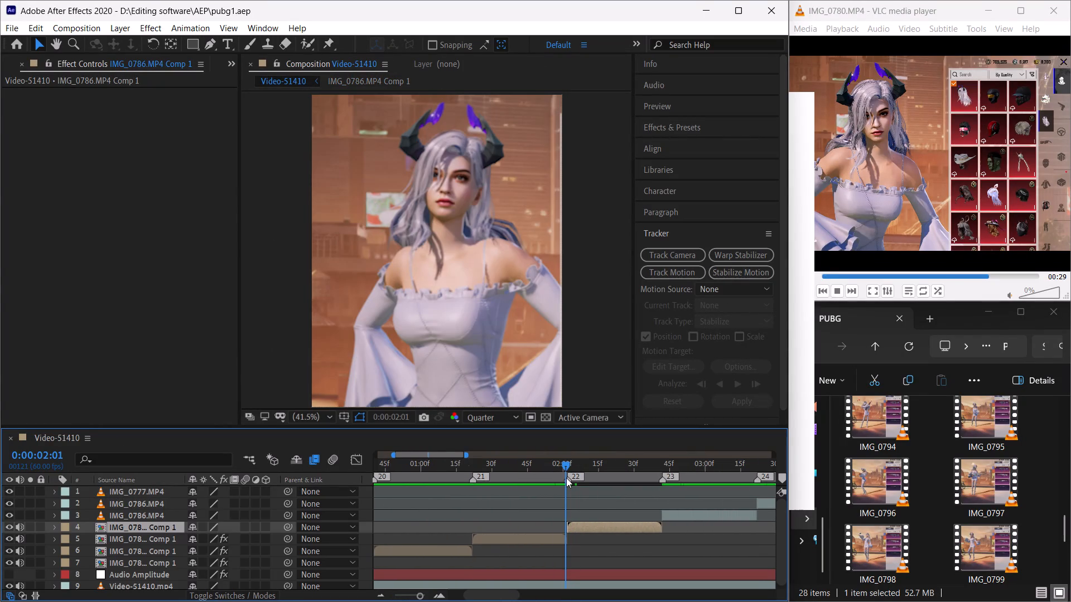
drag(566, 478, 567, 479)
key(ctrl+v)
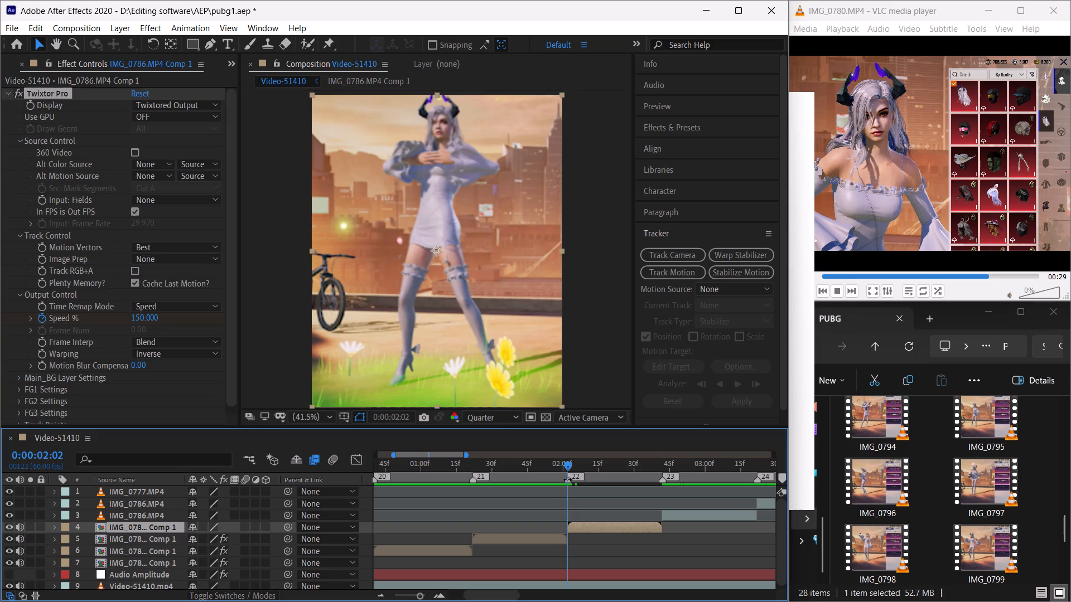
key(u)
drag(652, 468, 664, 483)
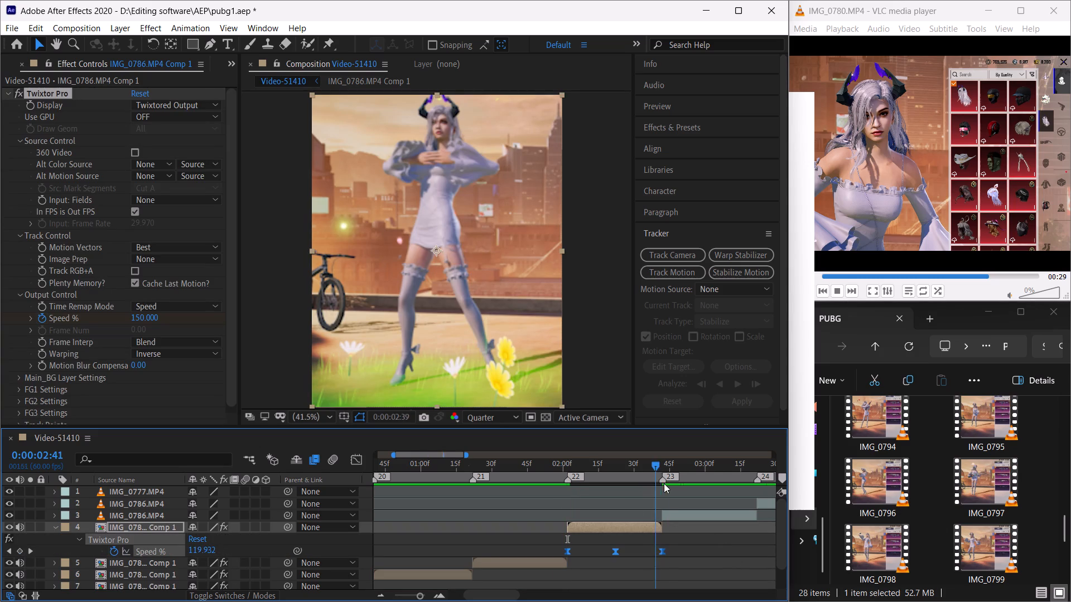
drag(664, 483, 662, 487)
Play the edit repeatedly from just before marker 22, and once from 1:12, to check the speed ramp and clip transitions.
click(548, 465)
key(space)
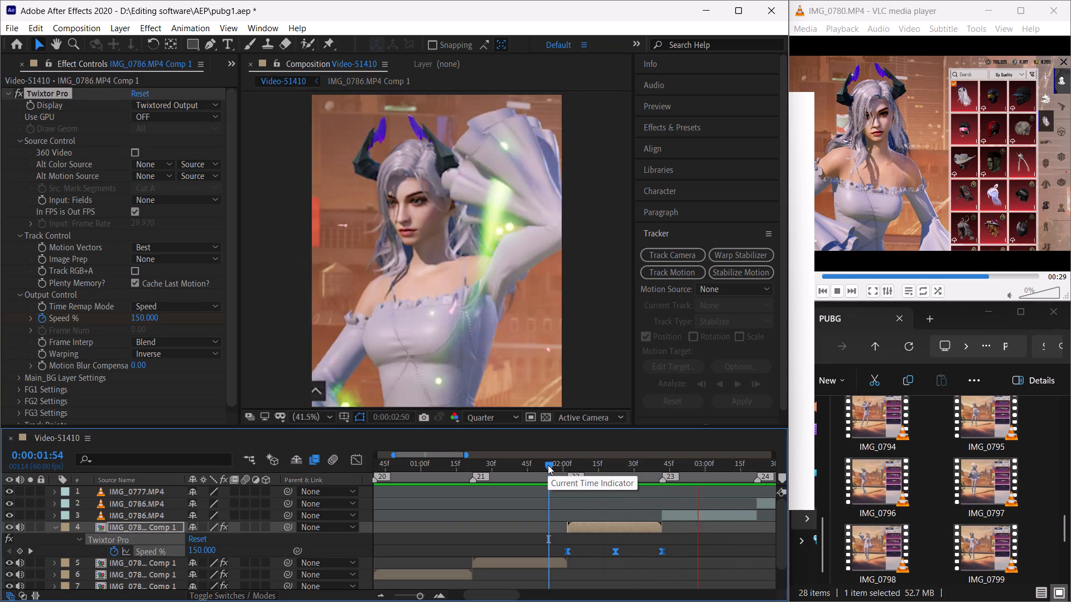
click(548, 465)
key(space)
click(549, 465)
key(space)
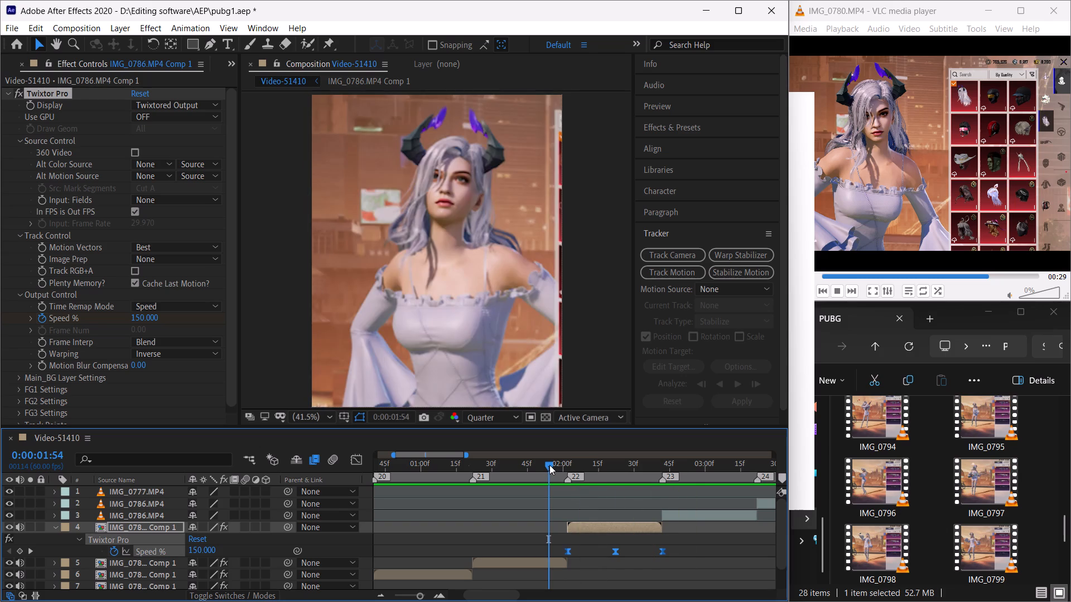
click(549, 465)
key(space)
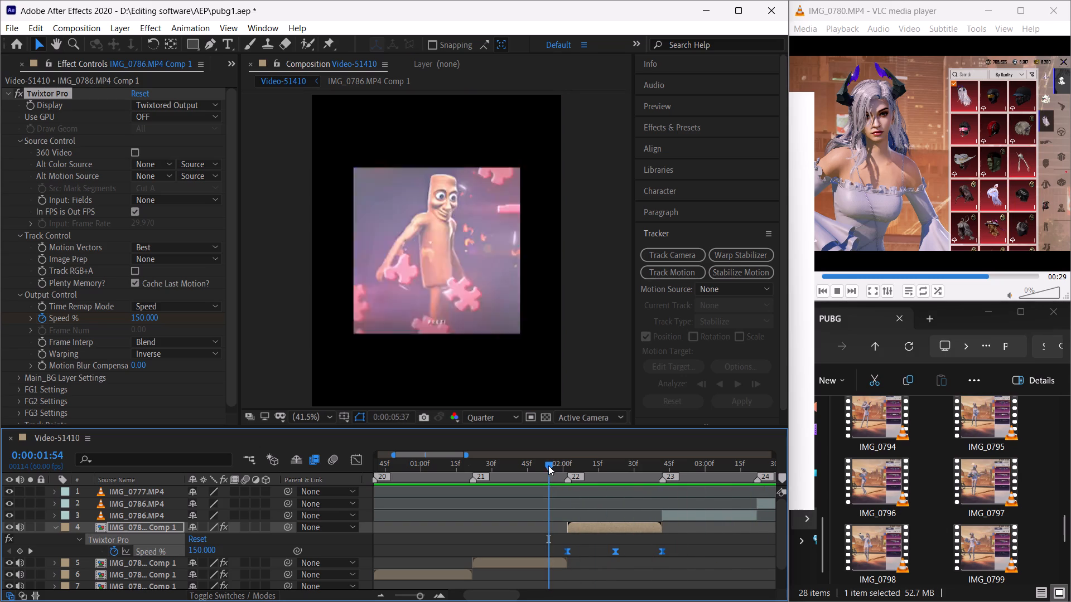
click(450, 468)
key(space)
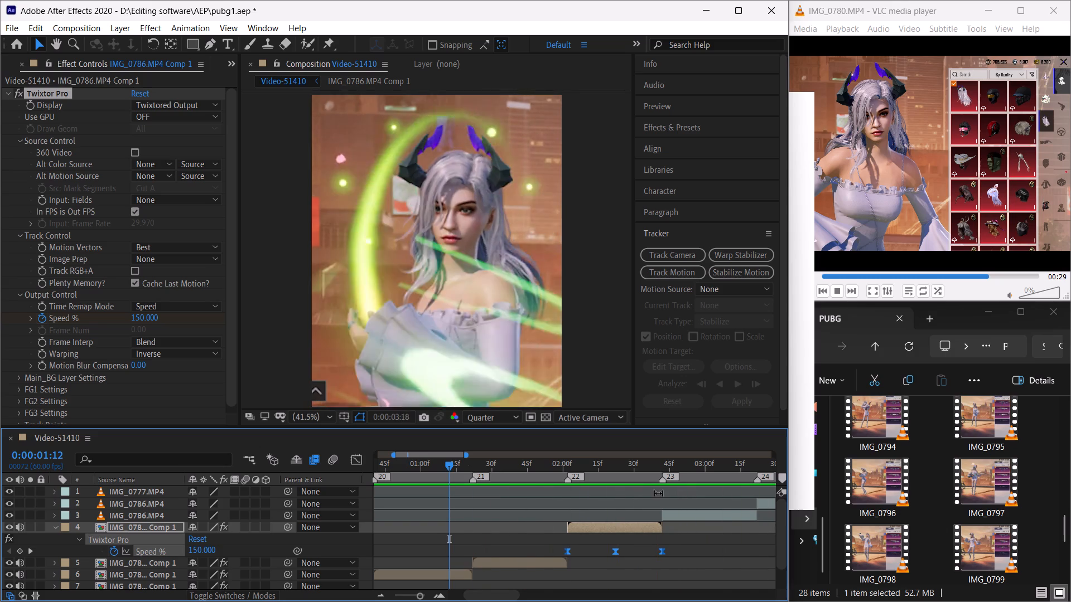
click(562, 468)
key(space)
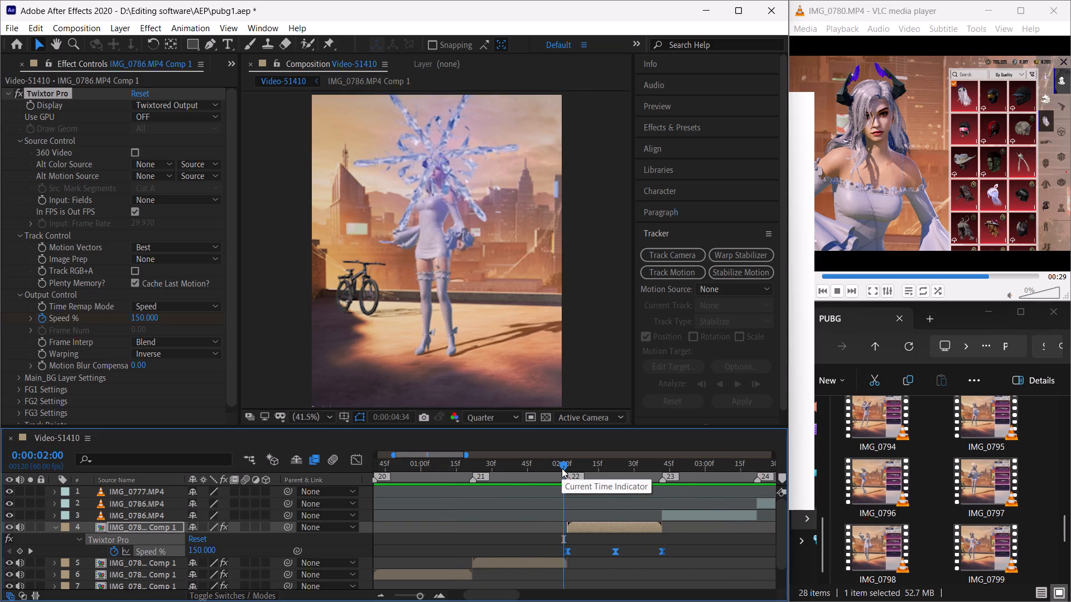
click(562, 468)
key(space)
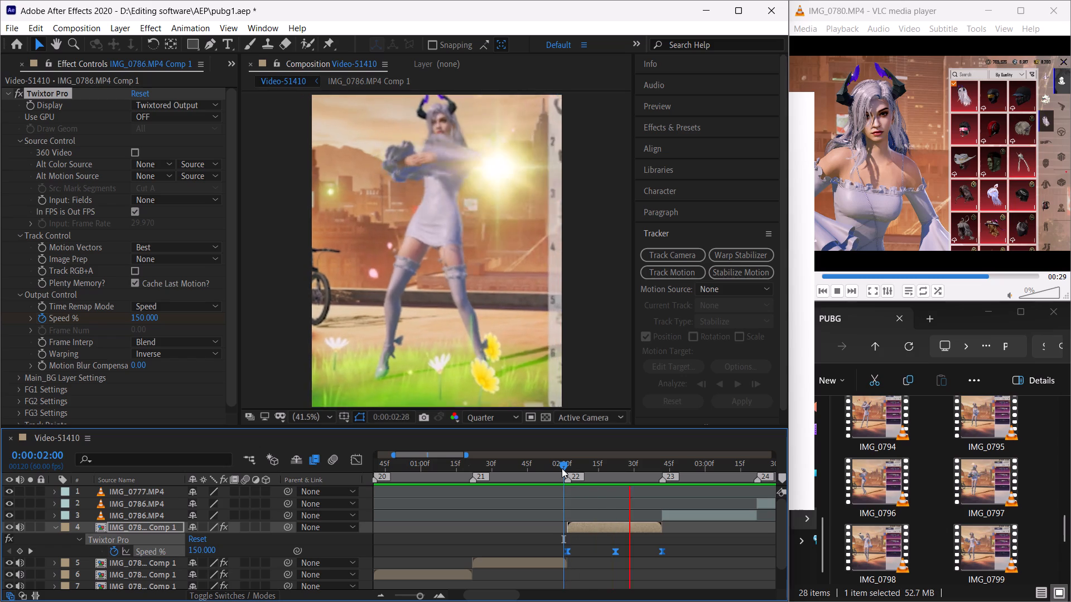
click(547, 470)
key(space)
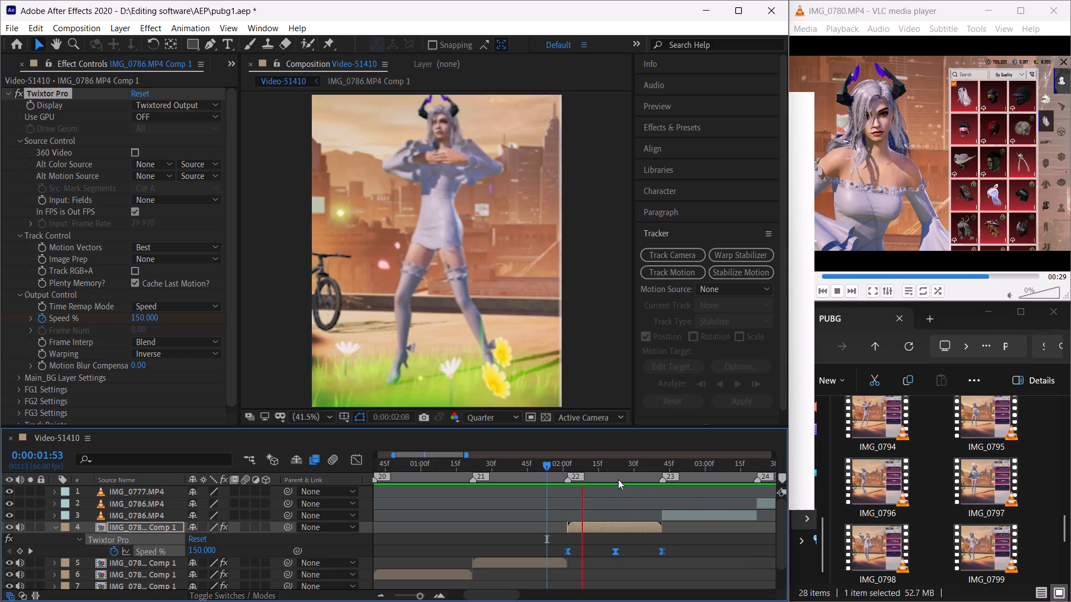
Pre-compose the IMG_0786.MP4 clip that starts at marker 23 (2:42).
drag(640, 467, 657, 494)
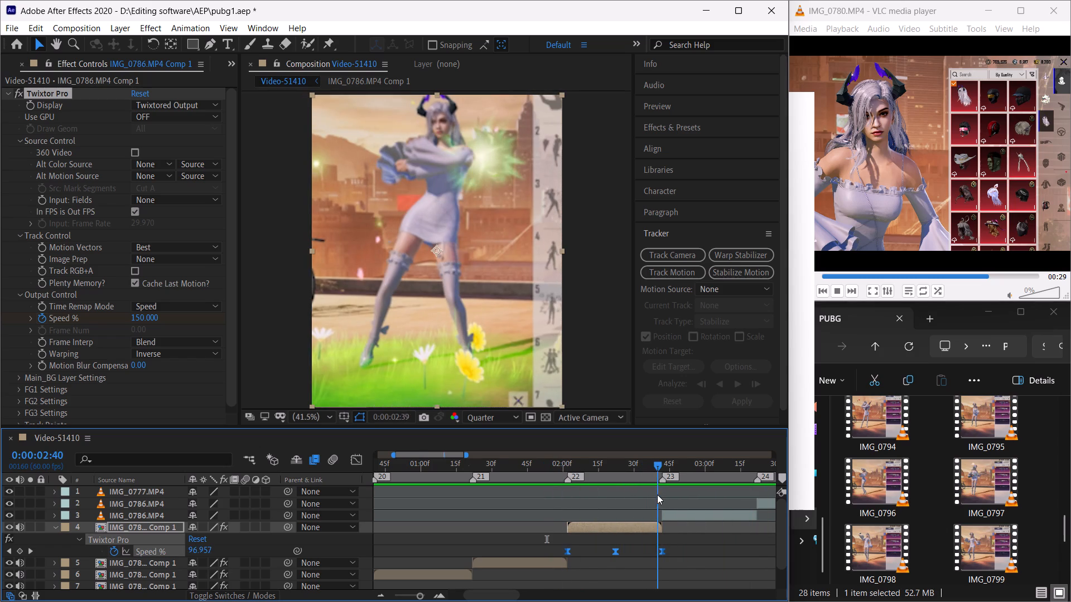
drag(657, 494, 663, 504)
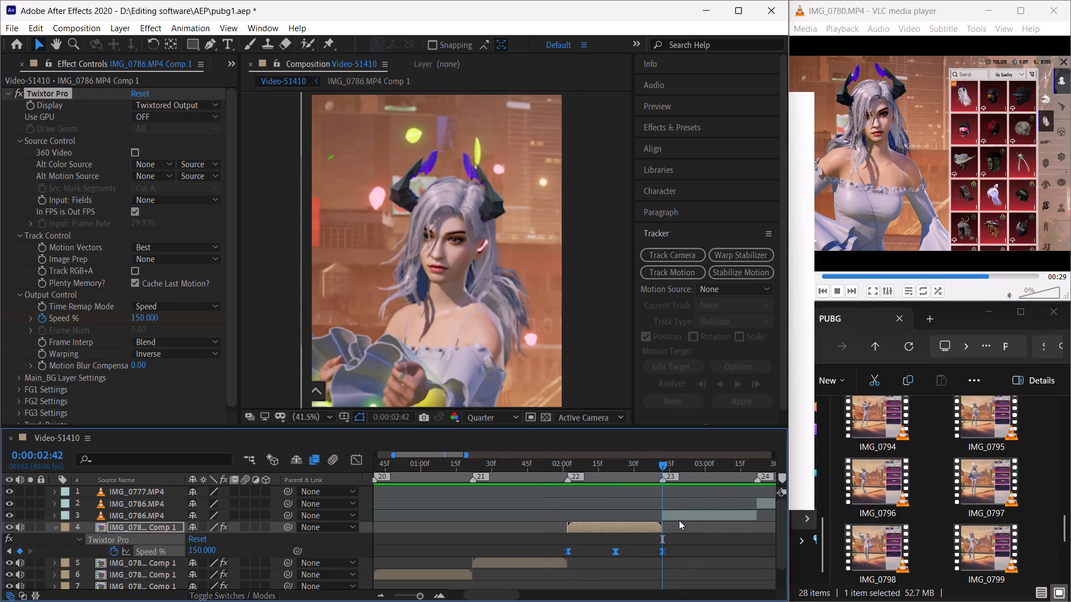
click(679, 518)
right_click(679, 518)
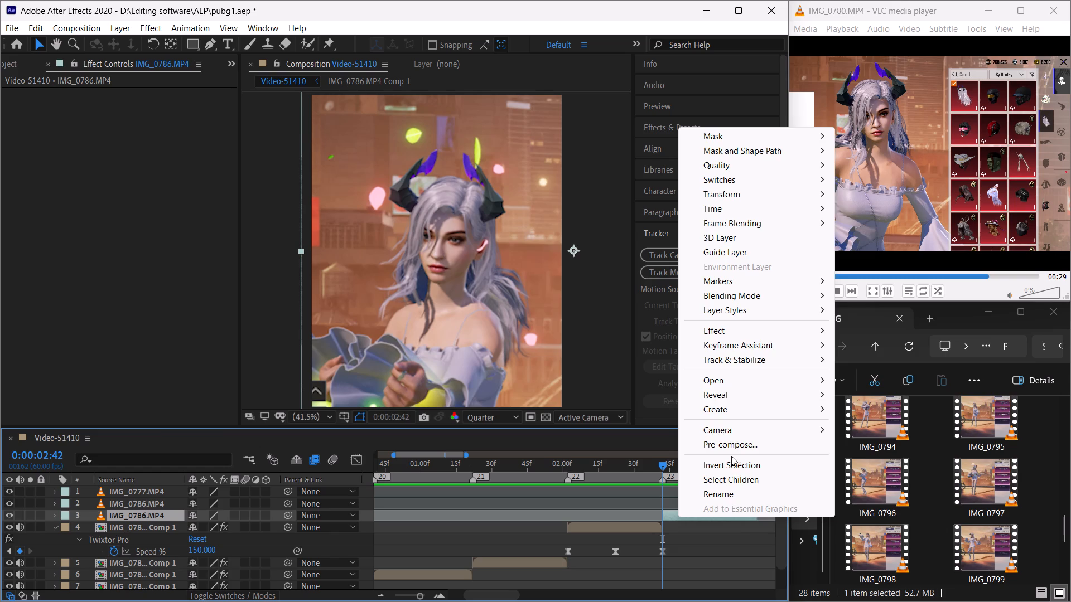
click(732, 446)
click(572, 397)
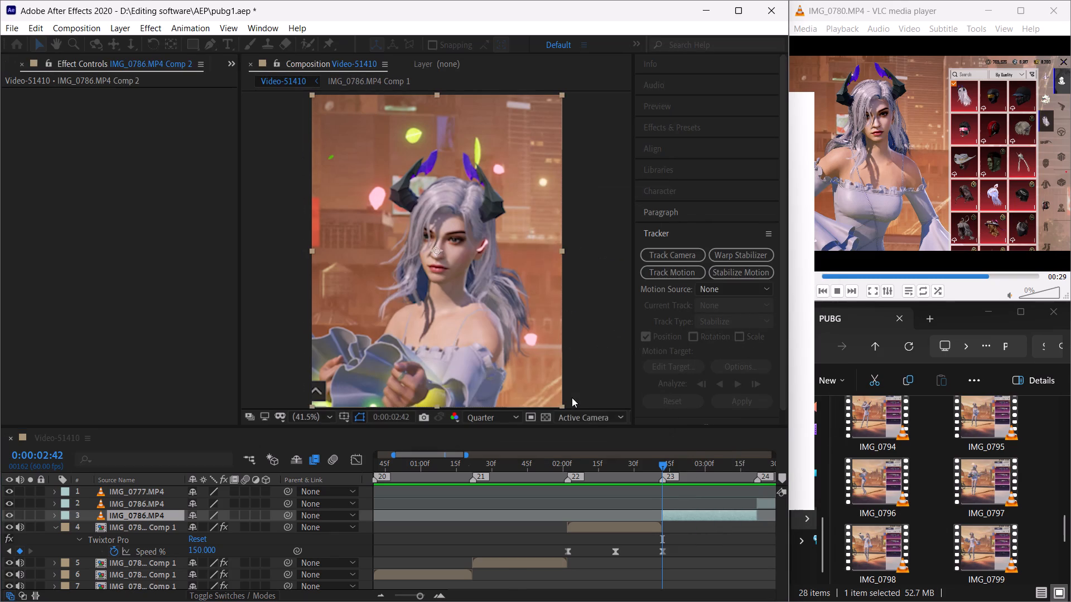
Paste the Twixtor Pro speed ramp onto IMG_0786.MP4 Comp 2 at 2:42 and check its Speed keyframes against marker 24.
key(ctrl+v)
key(u)
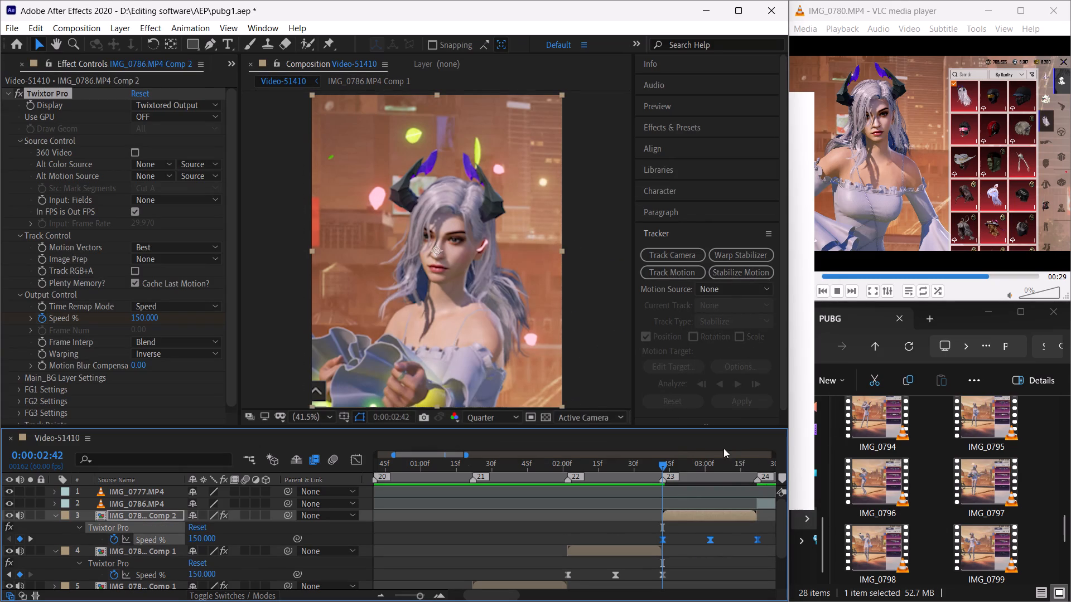
drag(741, 470, 758, 490)
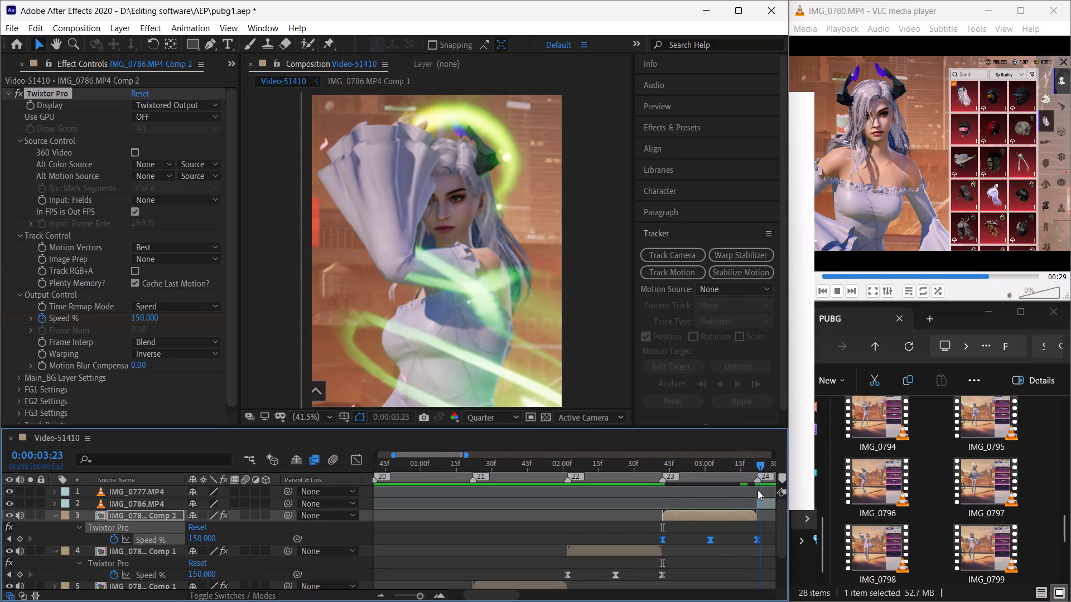
drag(758, 490, 755, 490)
Start motion tracking the IMG_0786.MP4 layer inside IMG_0786.MP4 Comp 2 from its first frame at 2:40.
double_click(736, 516)
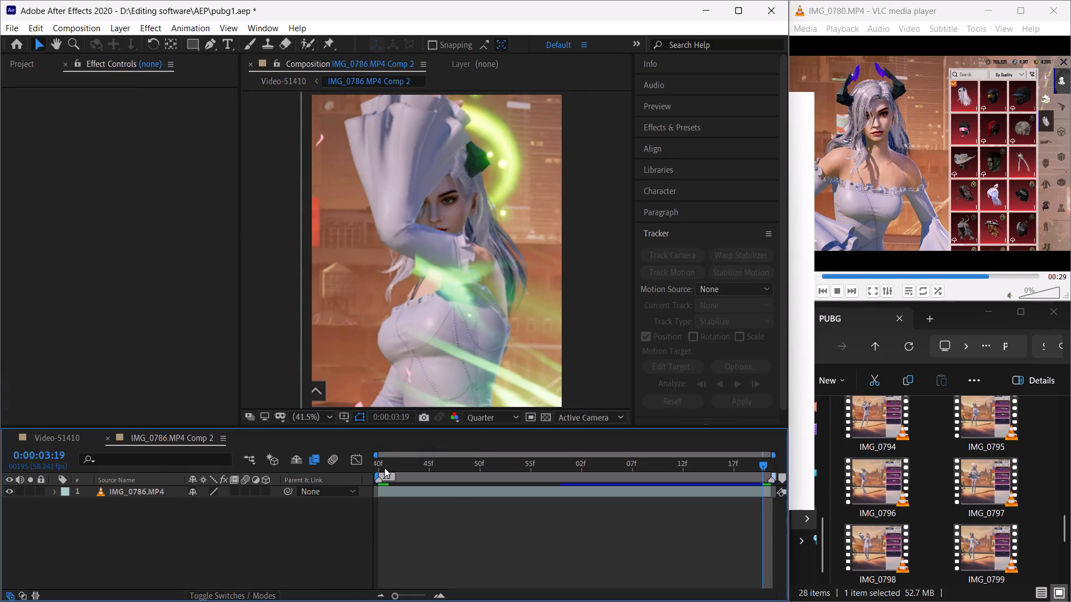
drag(402, 463, 340, 469)
click(406, 494)
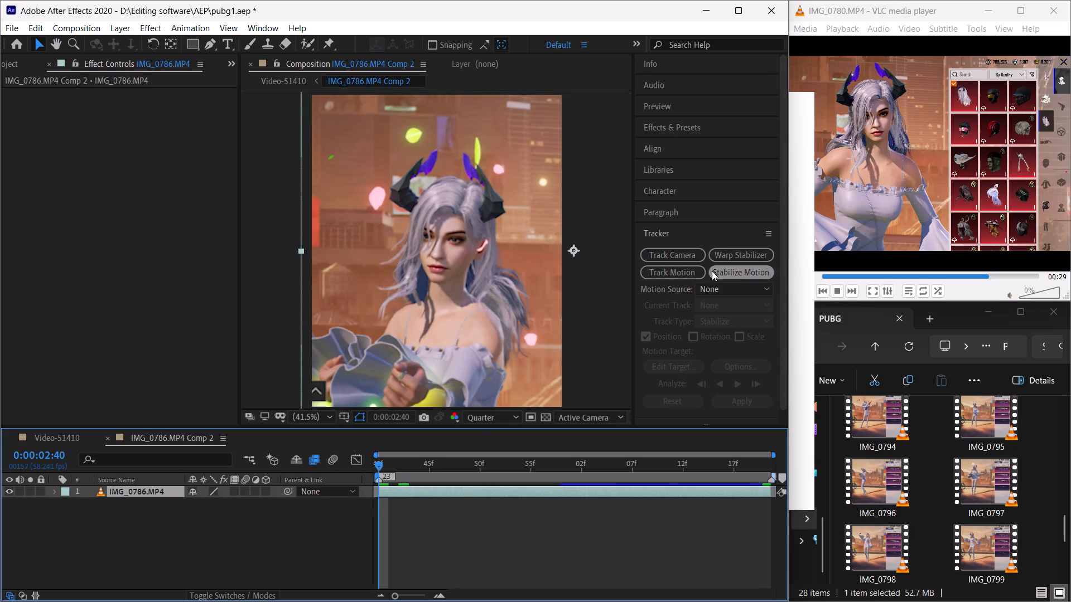
click(674, 279)
Place Track Point 1 on the tip of the character's nose at 2:40.
scroll(413, 246, up, 4)
scroll(413, 246, down, 1)
scroll(414, 246, up, 2)
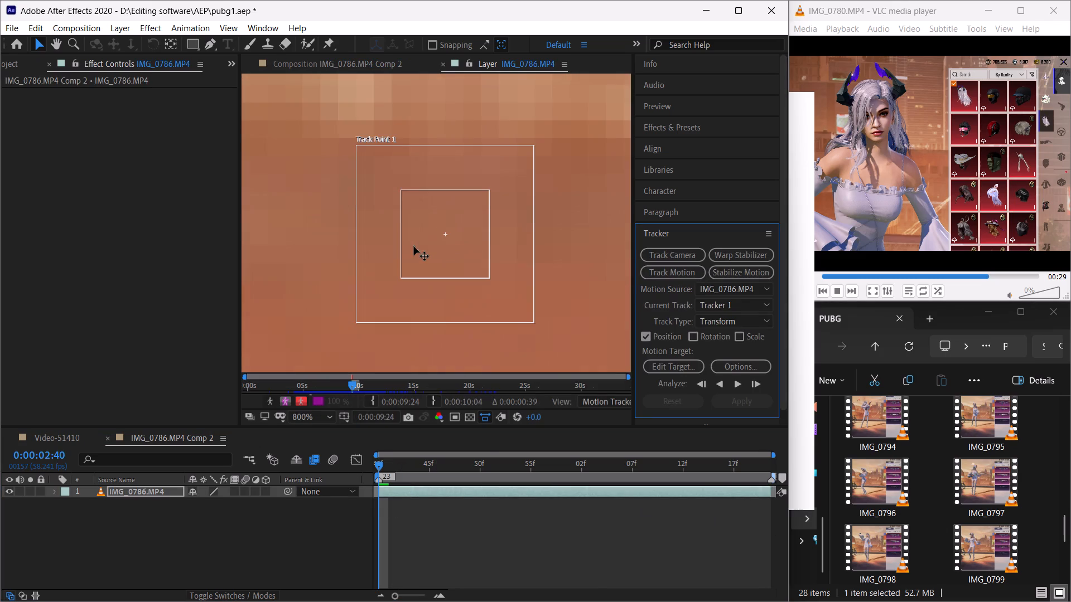
drag(440, 245, 377, 88)
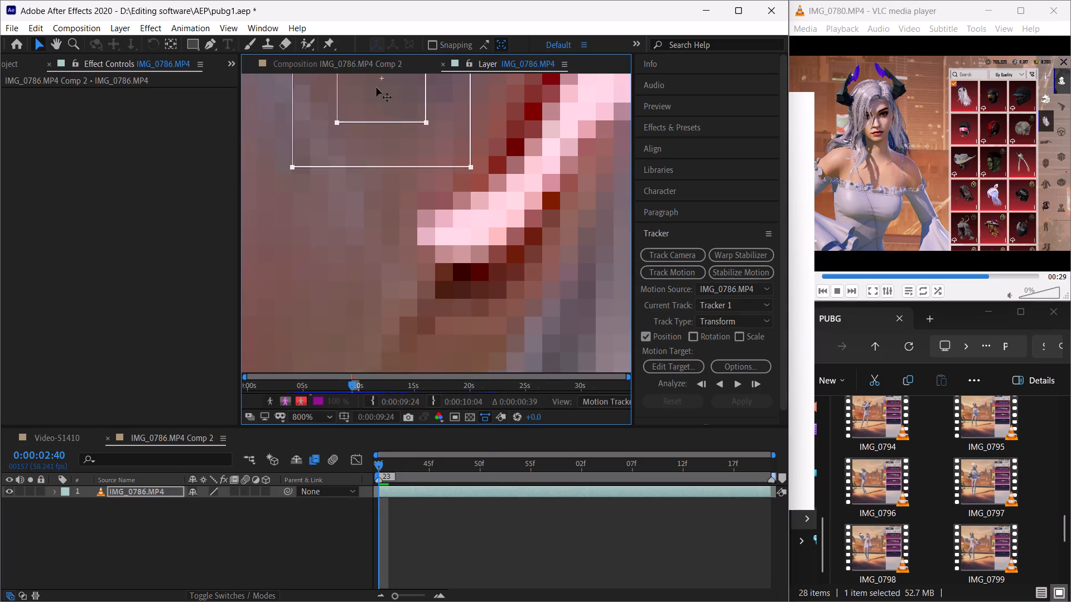
drag(377, 88, 444, 169)
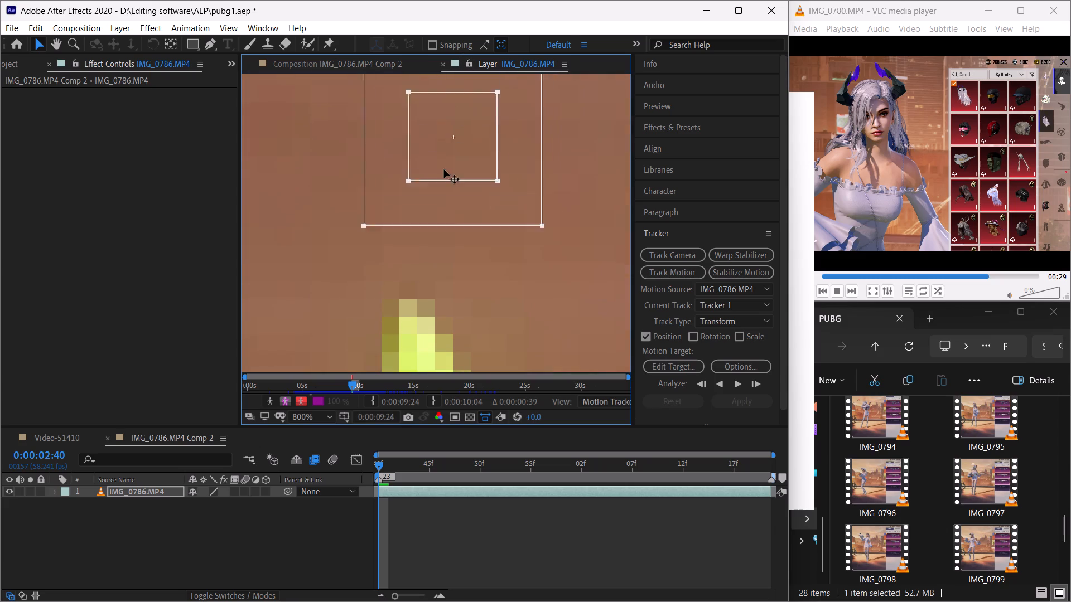
drag(444, 169, 440, 187)
scroll(441, 198, up, 1)
scroll(442, 210, down, 3)
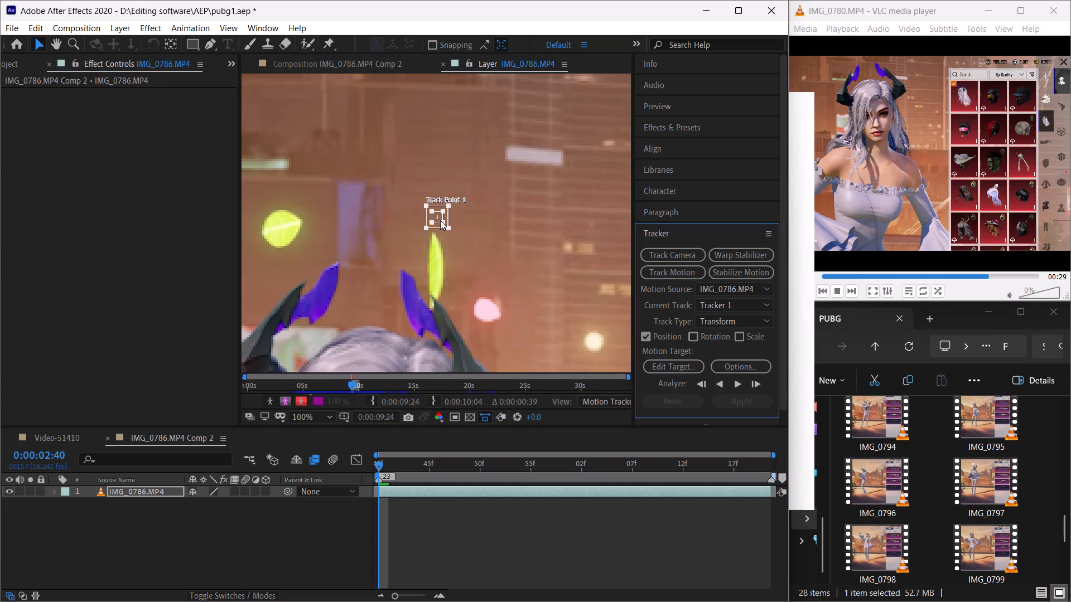
scroll(463, 222, up, 1)
drag(434, 229, 426, 288)
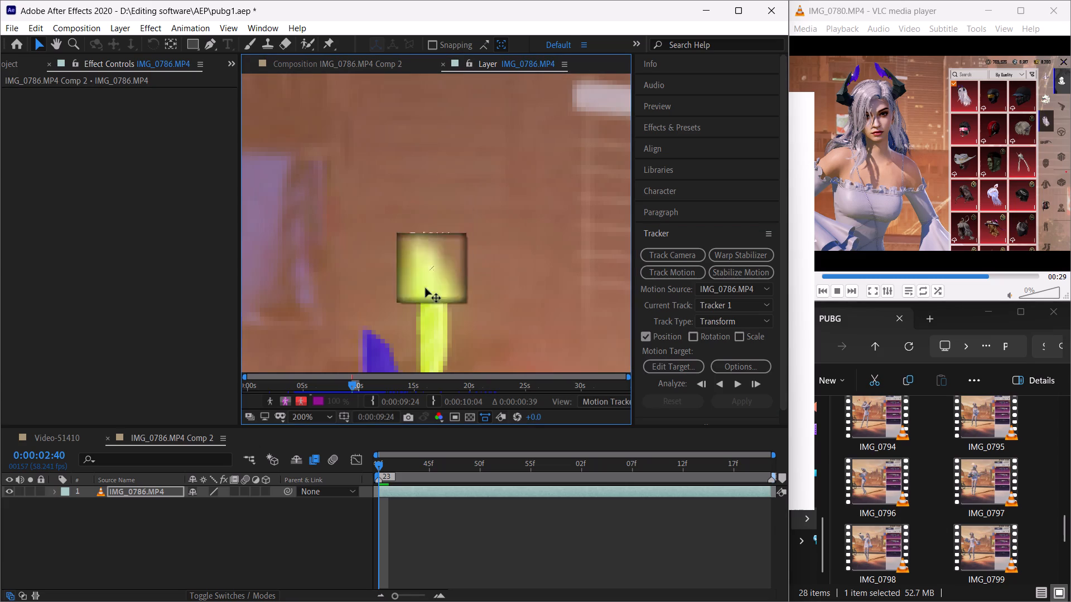
drag(426, 288, 263, 347)
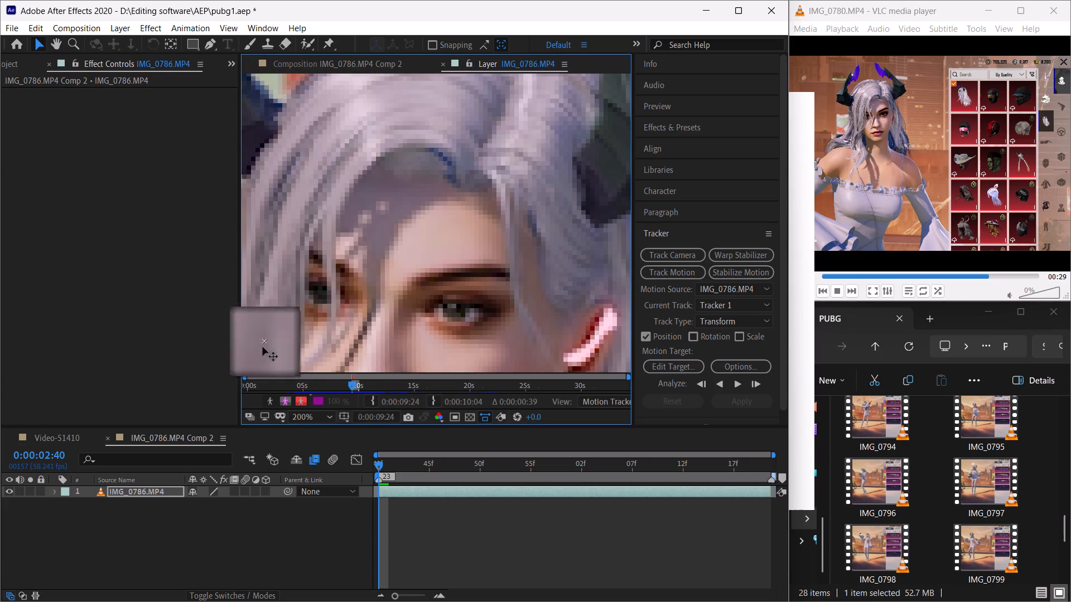
drag(263, 347, 420, 377)
drag(413, 332, 397, 217)
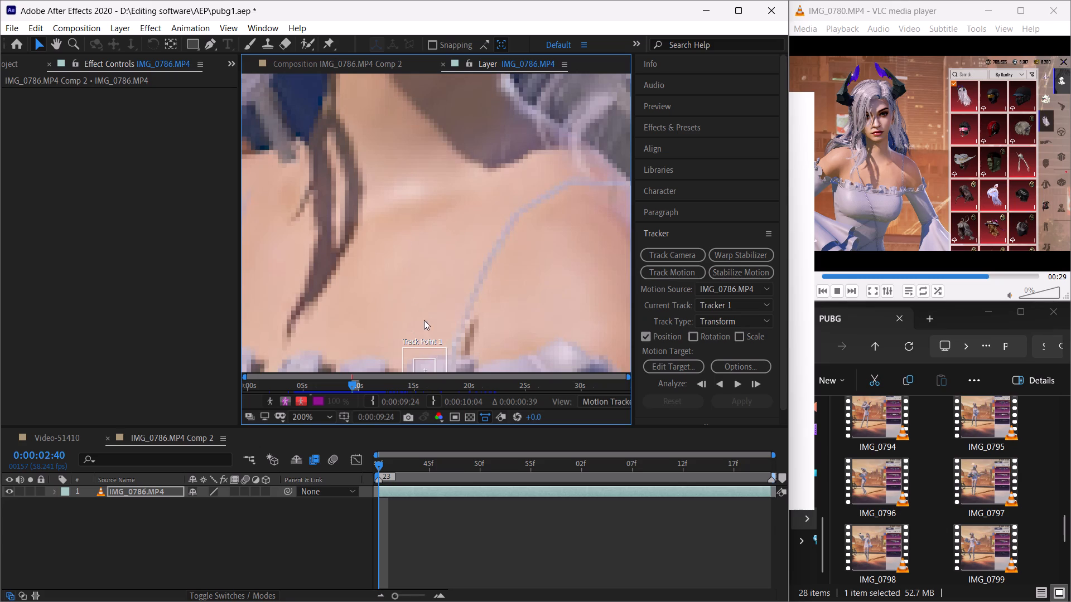
drag(430, 365, 382, 261)
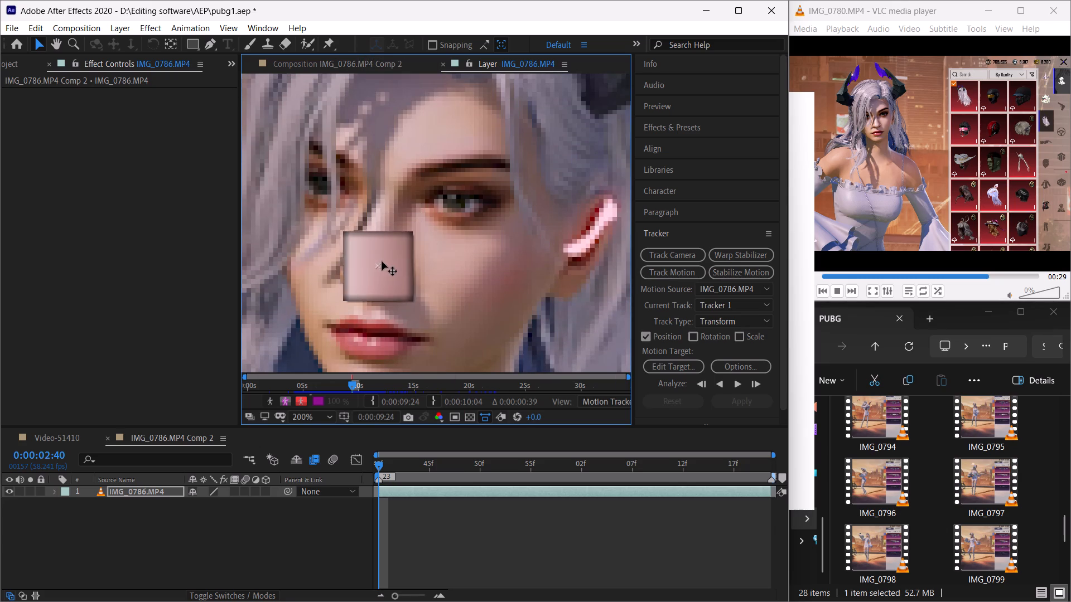
drag(382, 261, 376, 269)
scroll(559, 299, up, 1)
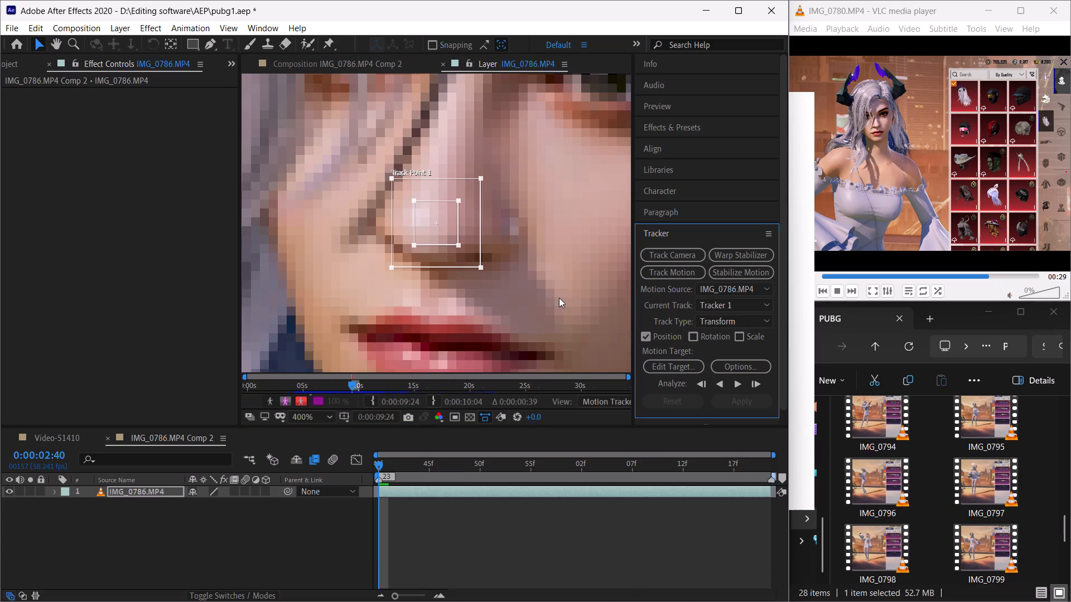
scroll(520, 287, up, 1)
drag(452, 238, 443, 232)
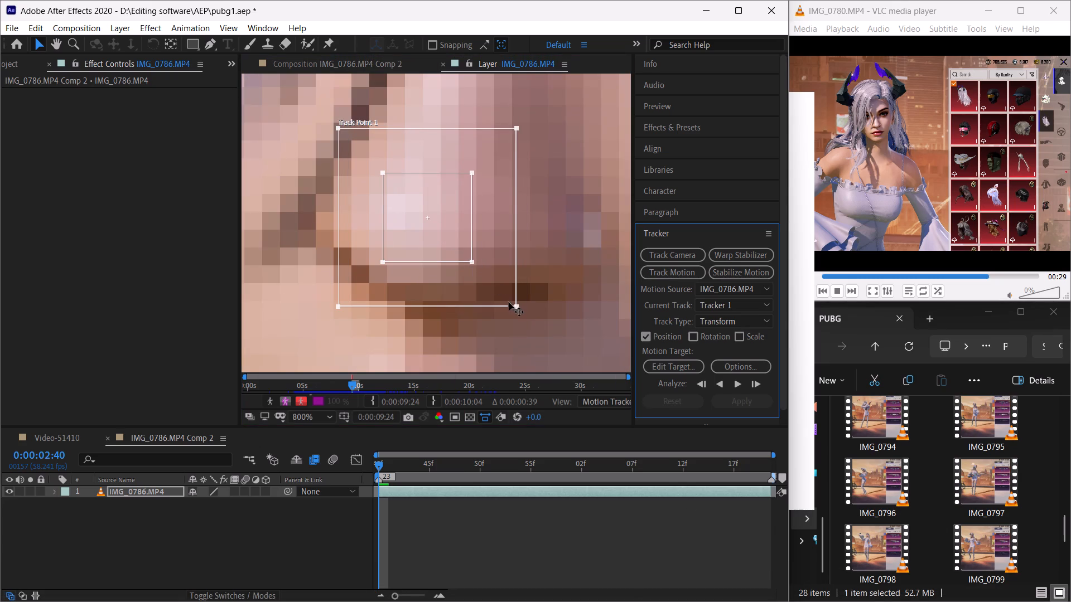
Enlarge Track Point 1's search region and feature region around the nose tip, keeping the point centred on it.
drag(515, 307, 543, 343)
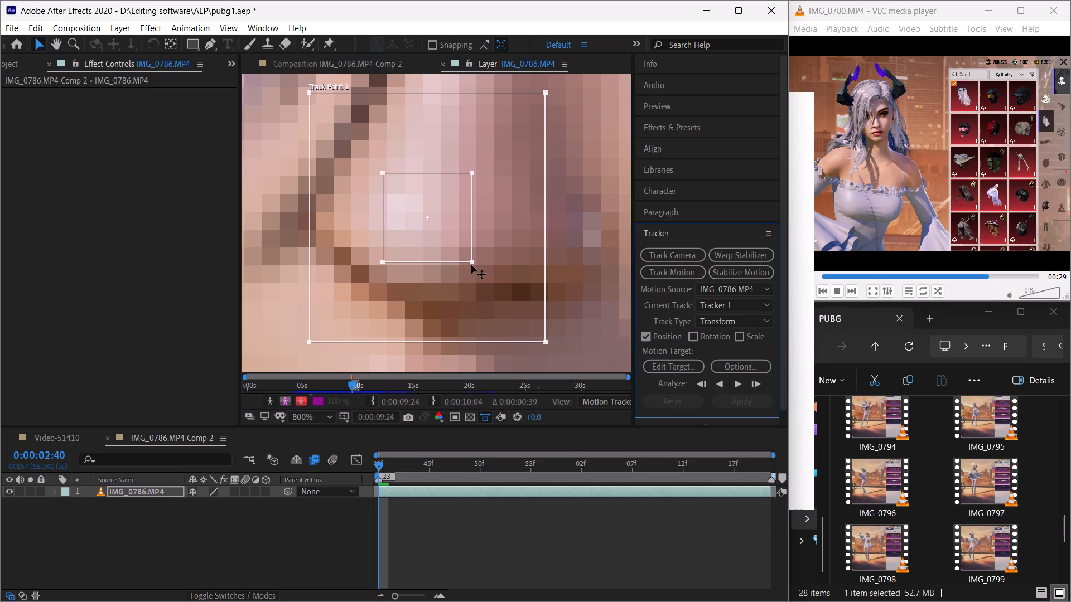
drag(471, 265, 457, 264)
scroll(610, 220, down, 1)
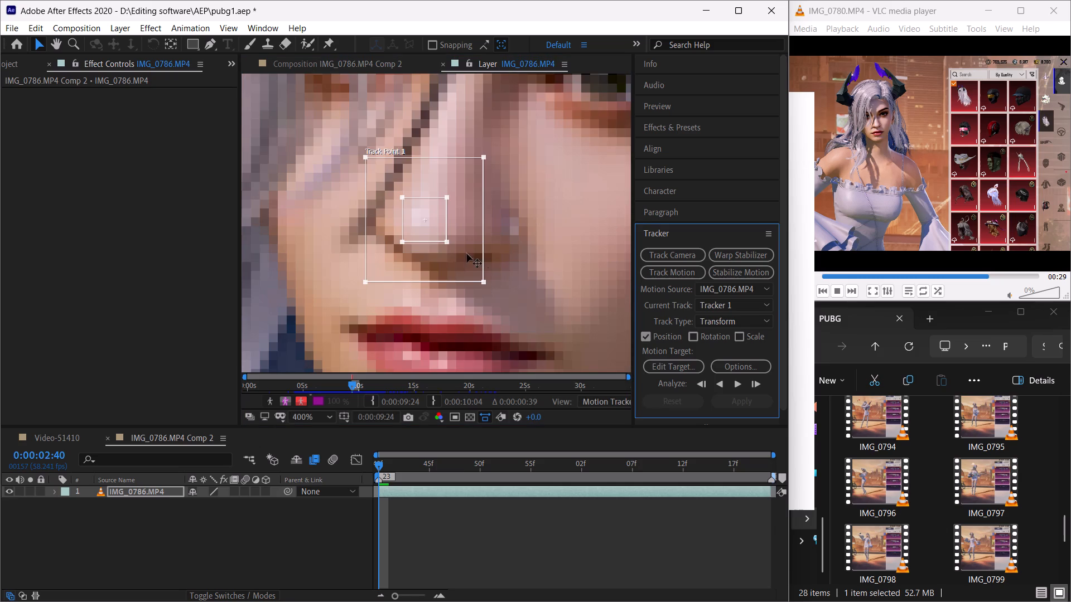
click(443, 242)
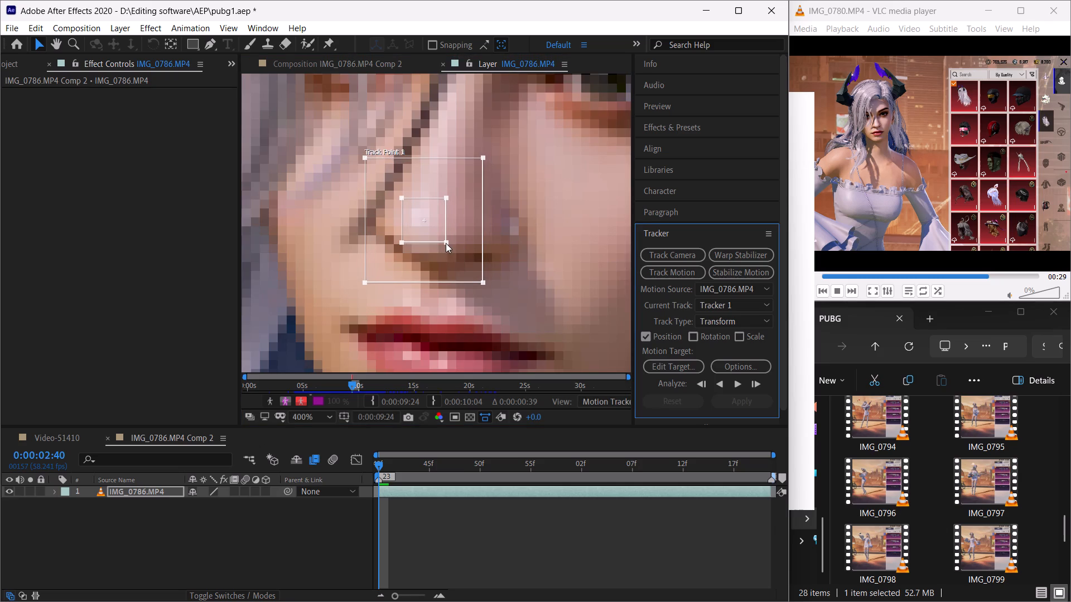
drag(446, 243, 461, 256)
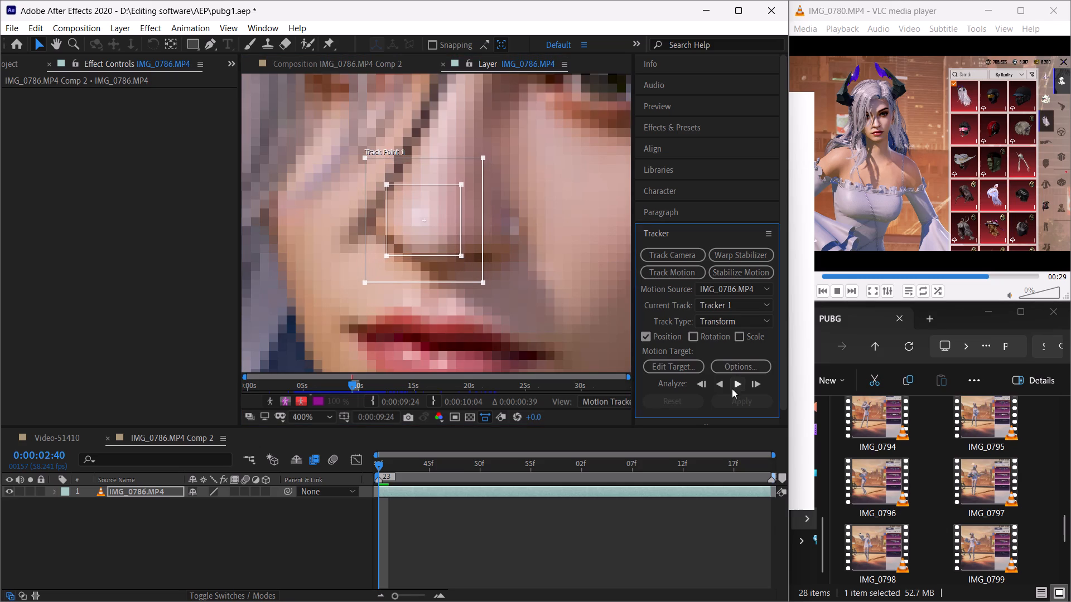
Analyze the track forward from 2:40 to 2:47 and recentre Track Point 1 on the nose tip there.
scroll(569, 312, down, 1)
click(737, 381)
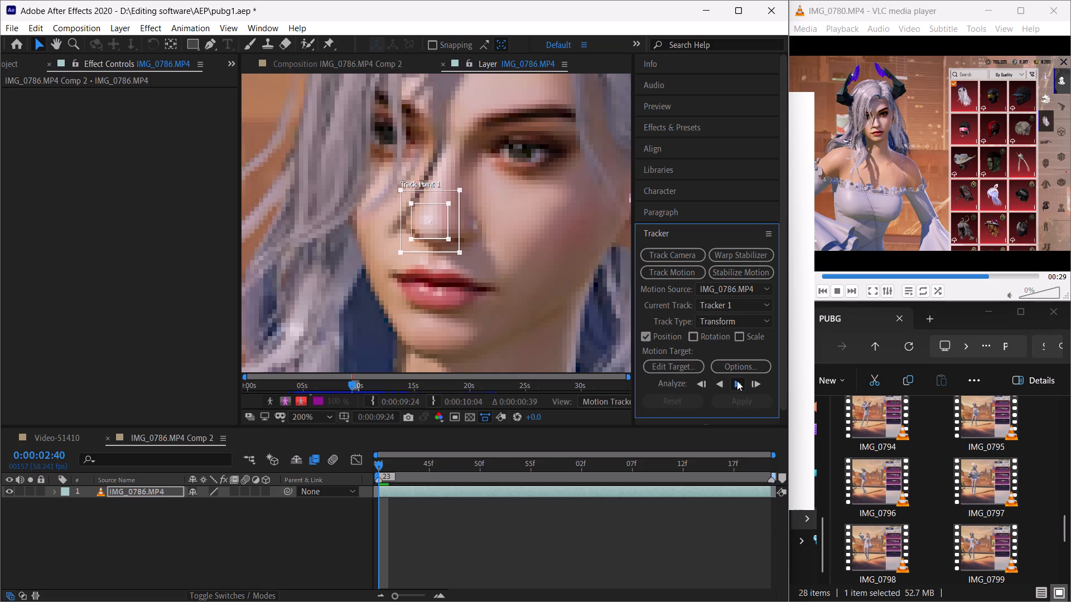
click(737, 381)
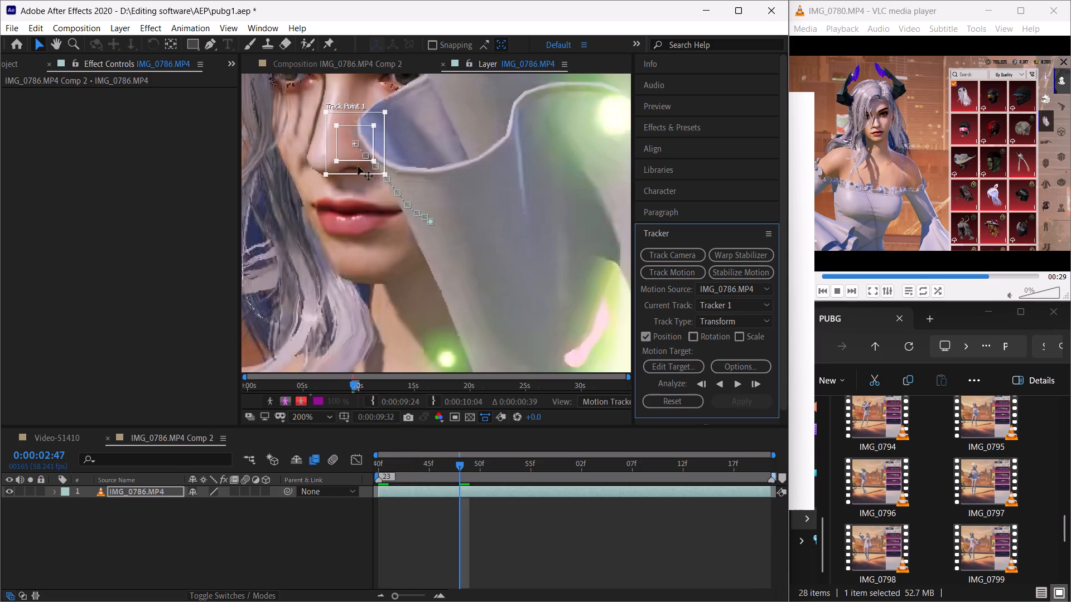
drag(345, 154, 325, 162)
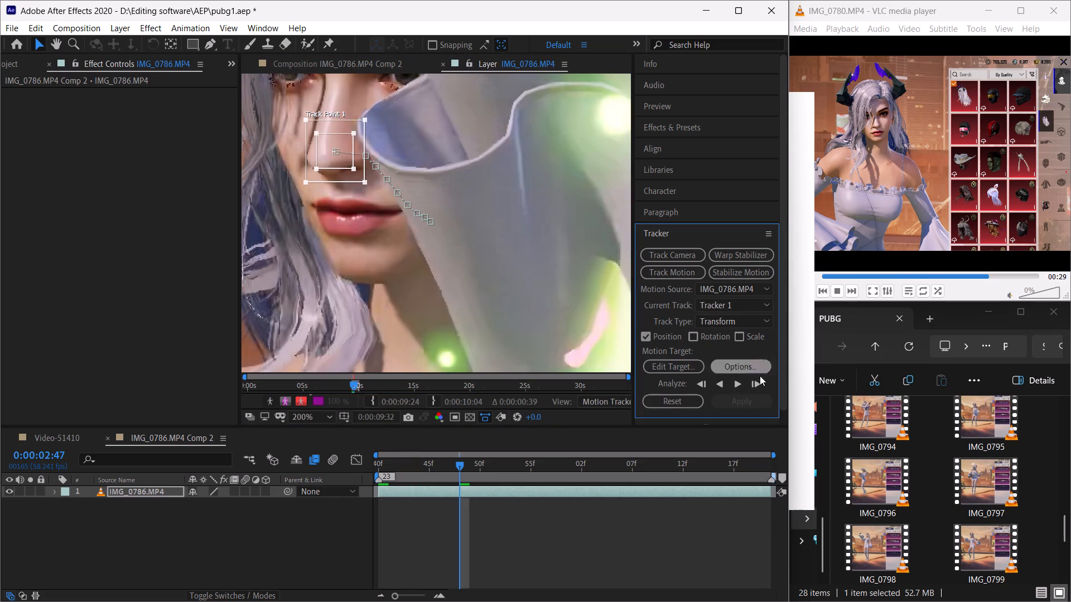
Analyze the track forward from 2:47 to 2:54 and move Track Point 1 back onto the nose tip.
click(737, 383)
click(737, 383)
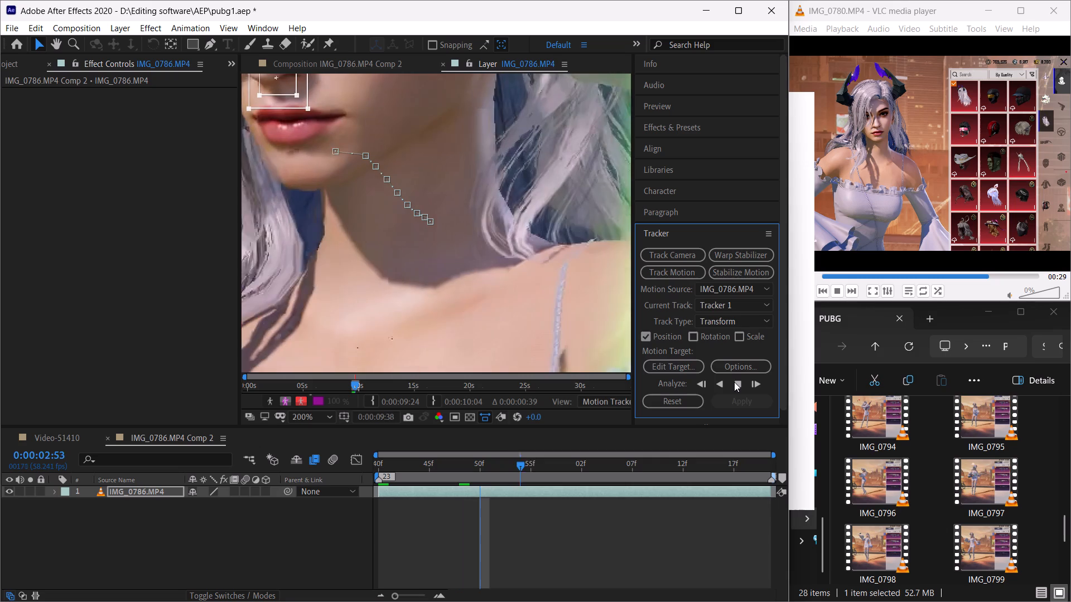
click(734, 382)
scroll(419, 225, down, 1)
scroll(421, 226, up, 1)
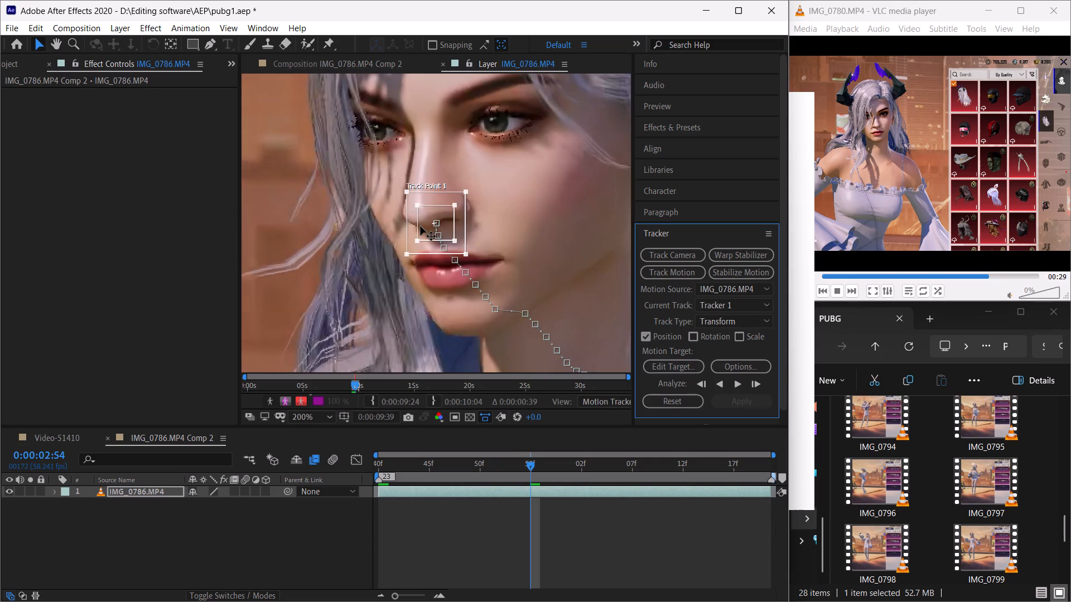
scroll(421, 226, up, 1)
drag(455, 217, 423, 205)
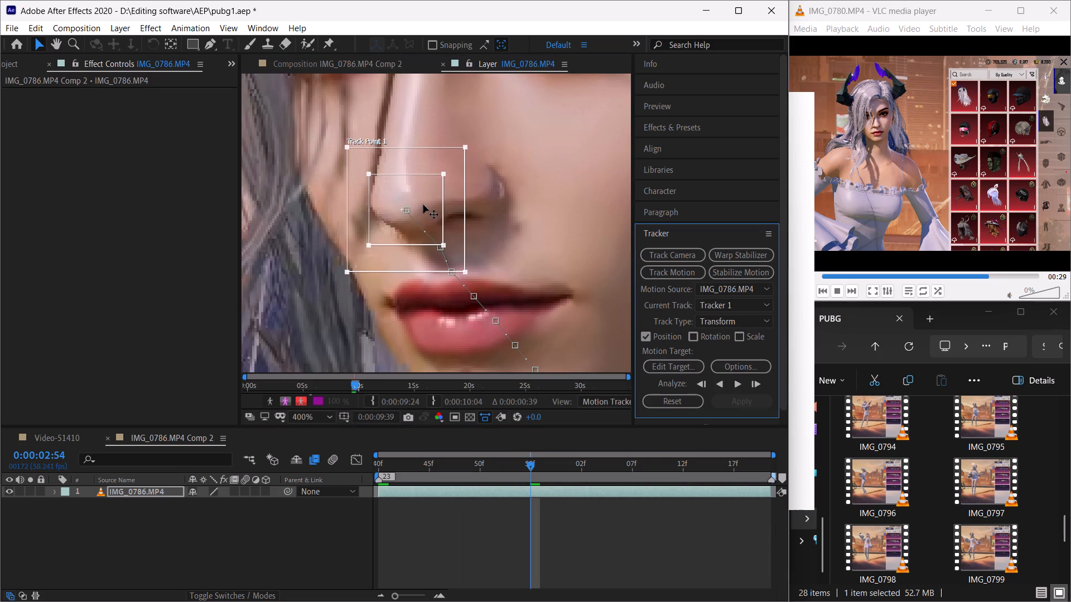
Analyze the track forward from 2:54 to 3:12 in short runs, checking that it follows the nose.
scroll(636, 297, down, 2)
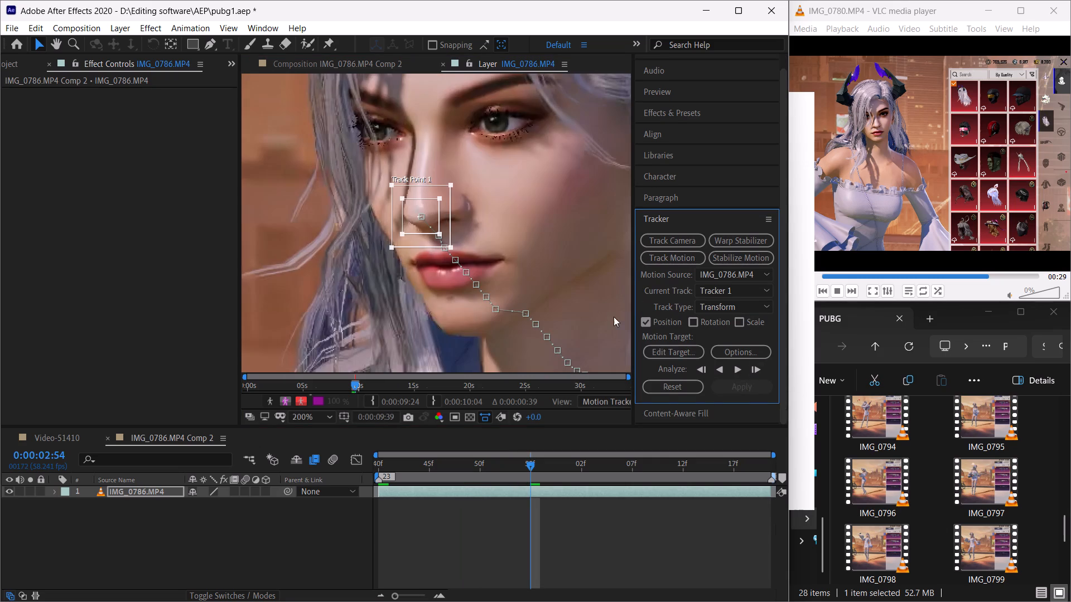
click(739, 367)
click(739, 367)
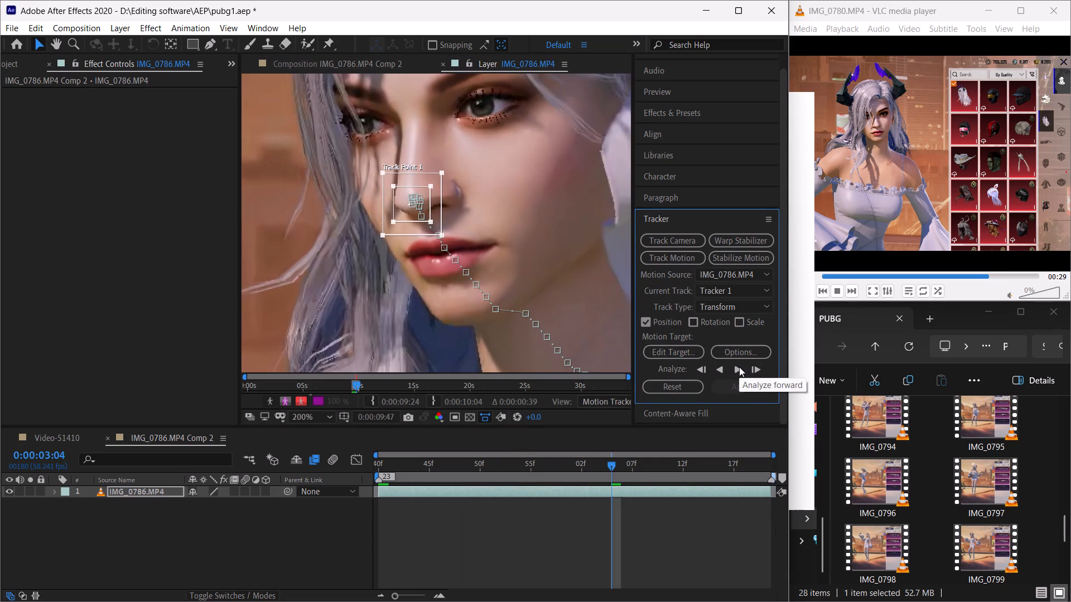
click(737, 368)
click(737, 368)
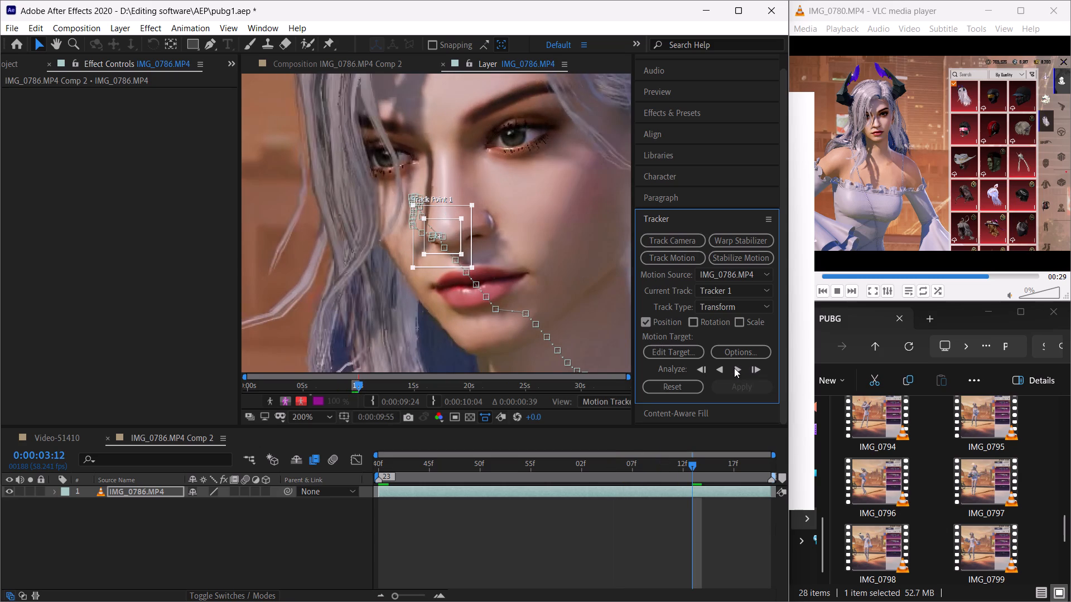
Widen Track Point 1's search region at 3:12 and recentre the point on the nose tip.
click(471, 268)
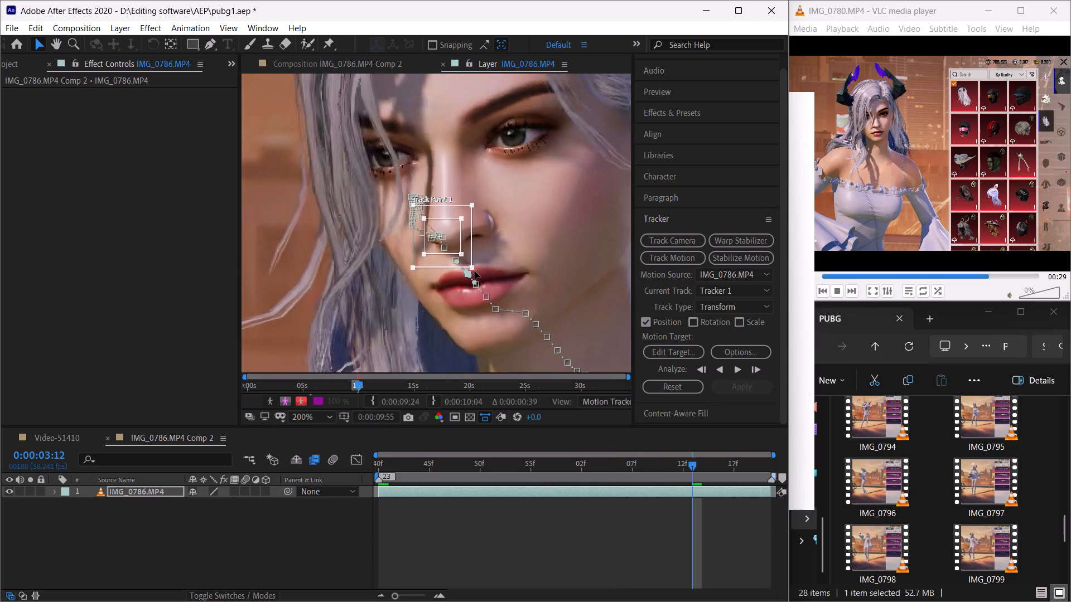
key(ctrl+z)
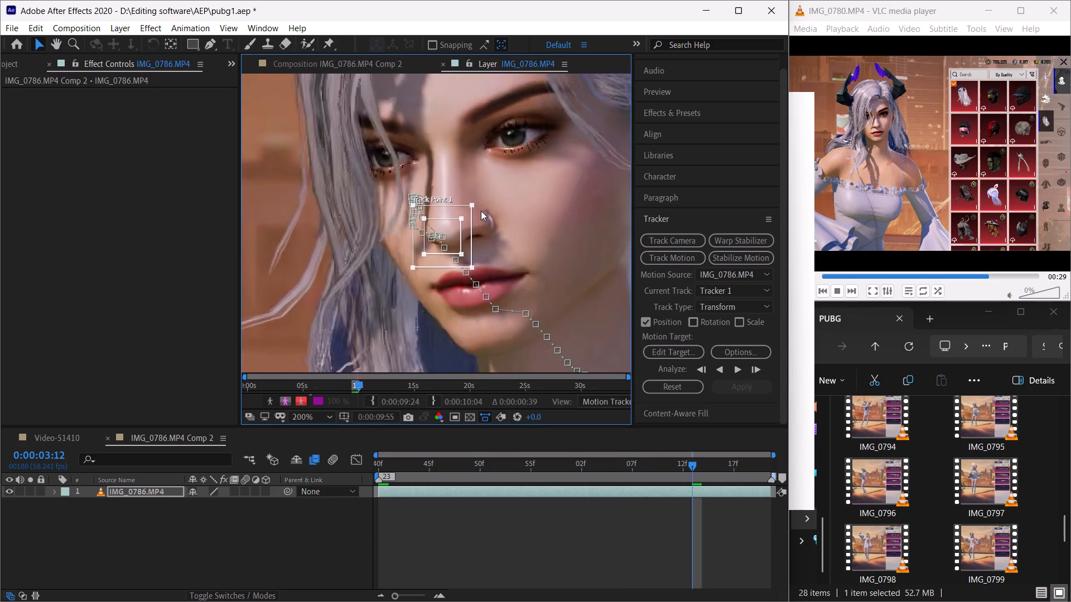
drag(472, 203, 480, 203)
drag(454, 232, 457, 227)
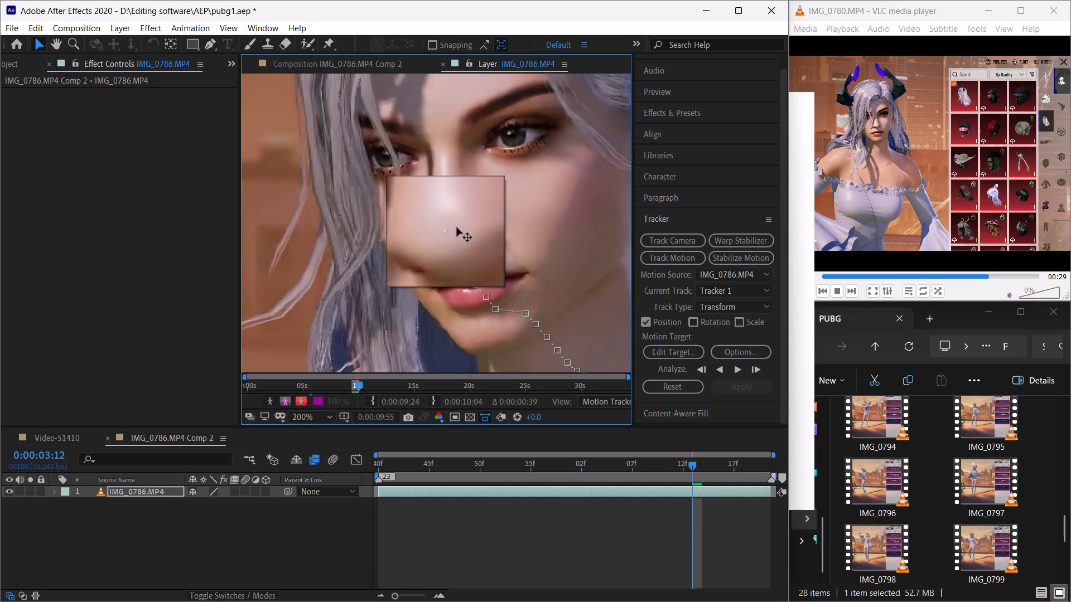
drag(457, 227, 460, 231)
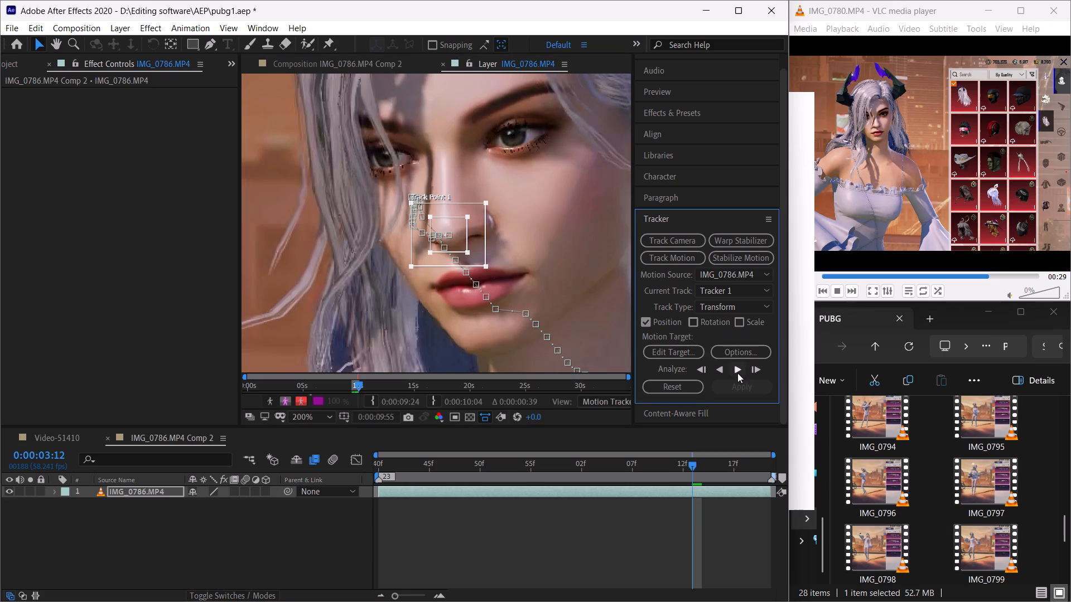
Analyze the track forward from 3:12 to 3:19, pausing at 3:15 to check the track point.
click(735, 371)
click(735, 371)
scroll(597, 295, up, 1)
scroll(597, 295, down, 1)
scroll(597, 295, up, 1)
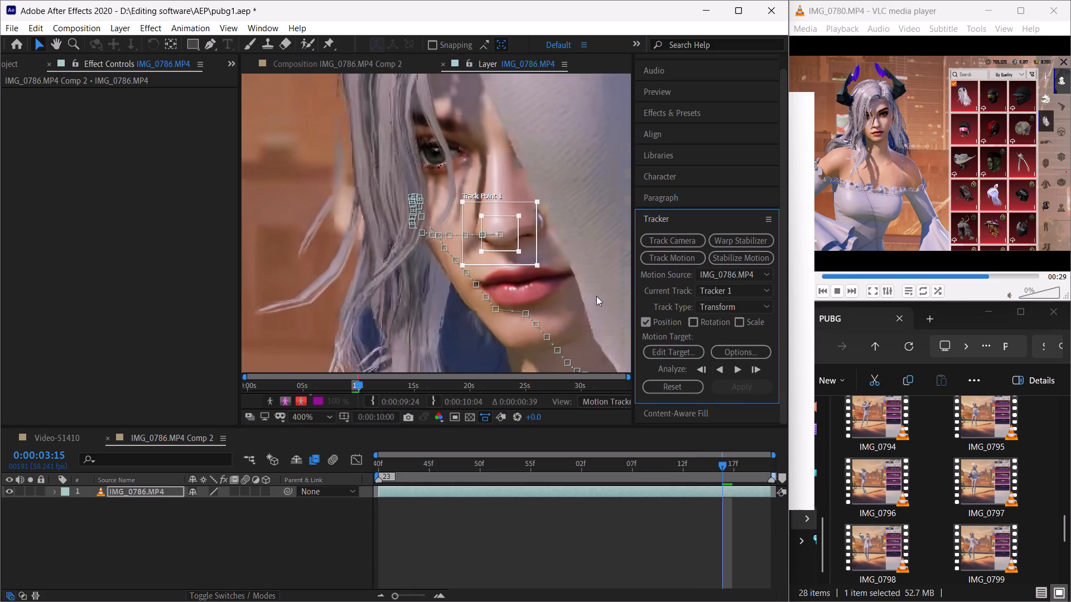
click(734, 368)
click(734, 368)
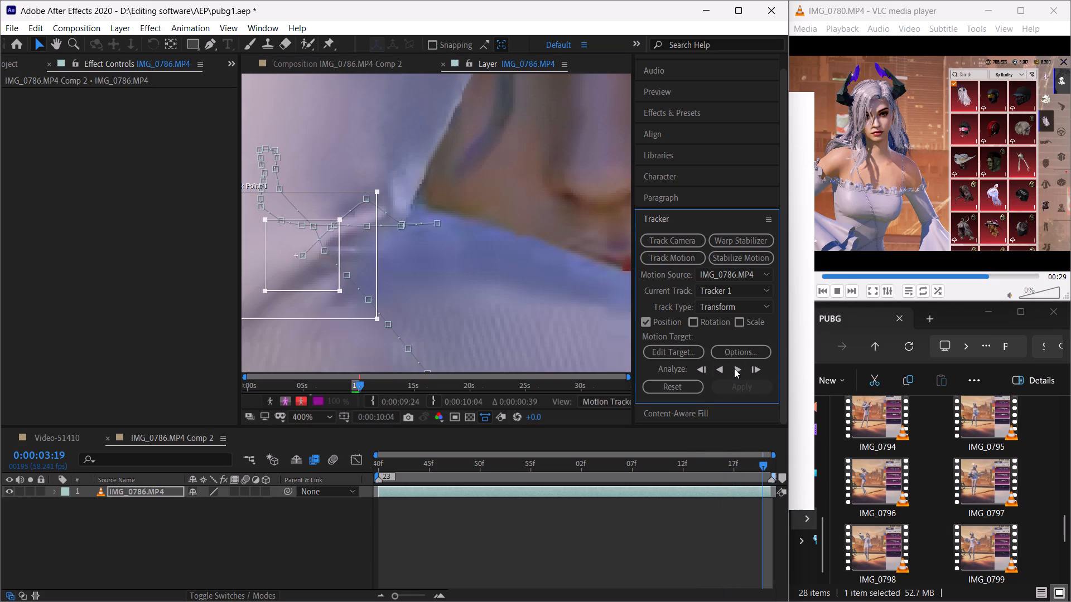
Move Track Point 1 from the sleeve back onto the nose tip at 3:19 and analyze the track forward from there.
scroll(543, 288, up, 2)
scroll(543, 288, down, 2)
scroll(543, 288, up, 1)
scroll(543, 288, down, 3)
scroll(548, 298, up, 3)
scroll(538, 293, down, 2)
scroll(538, 293, up, 1)
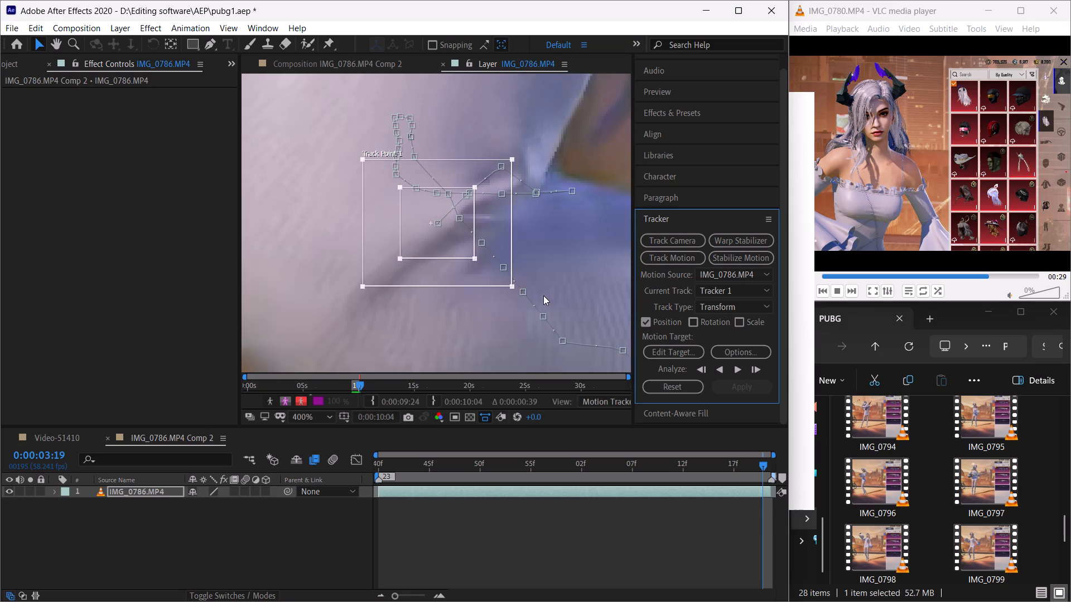
scroll(543, 295, down, 10)
scroll(544, 297, up, 3)
scroll(544, 295, down, 1)
scroll(544, 295, up, 8)
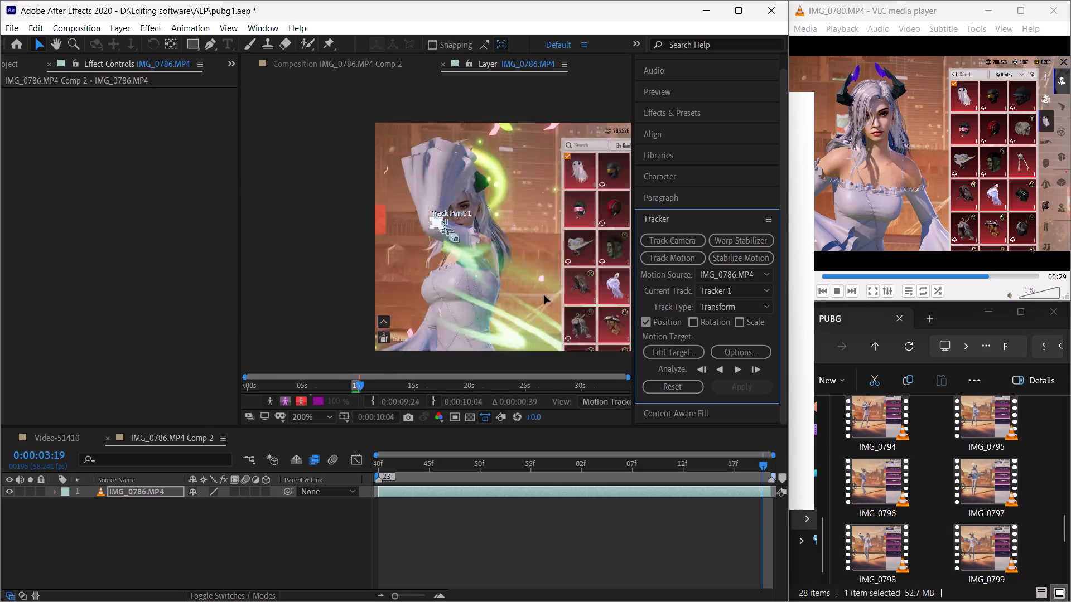
drag(441, 232, 582, 198)
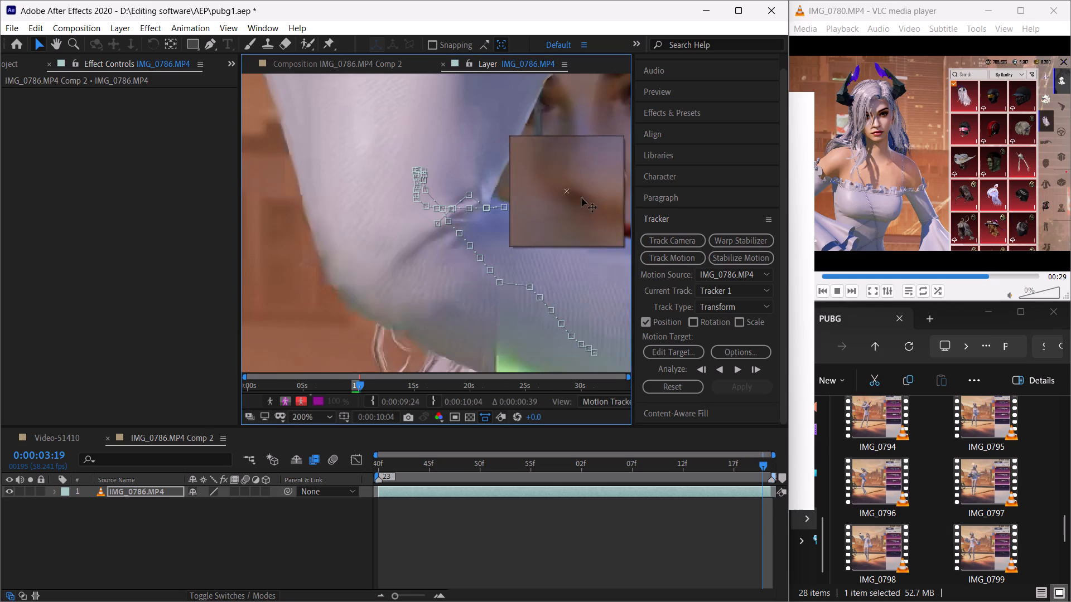
drag(582, 198, 587, 197)
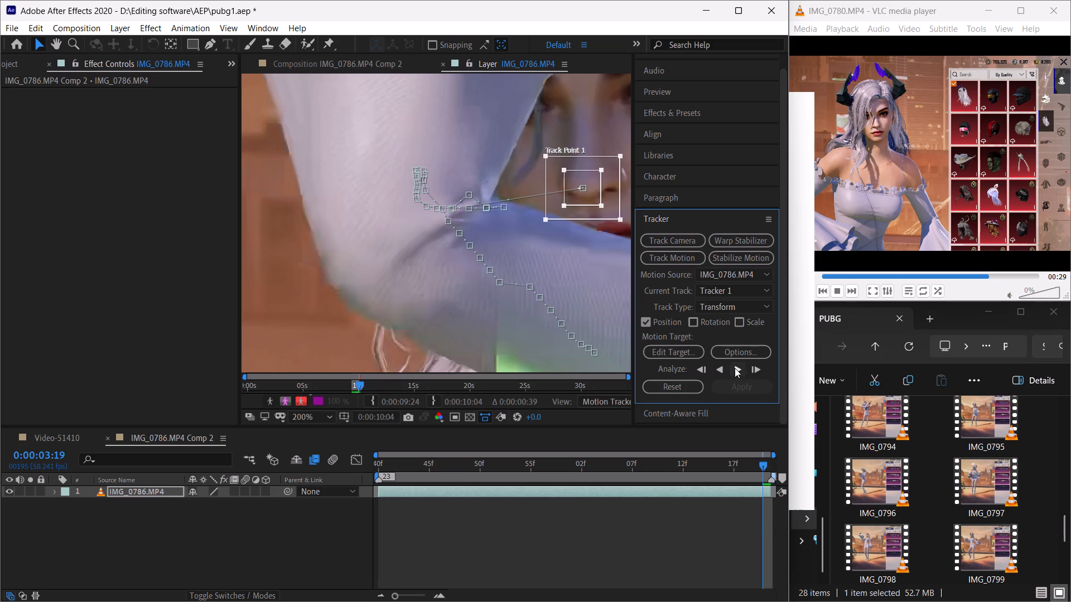
click(735, 368)
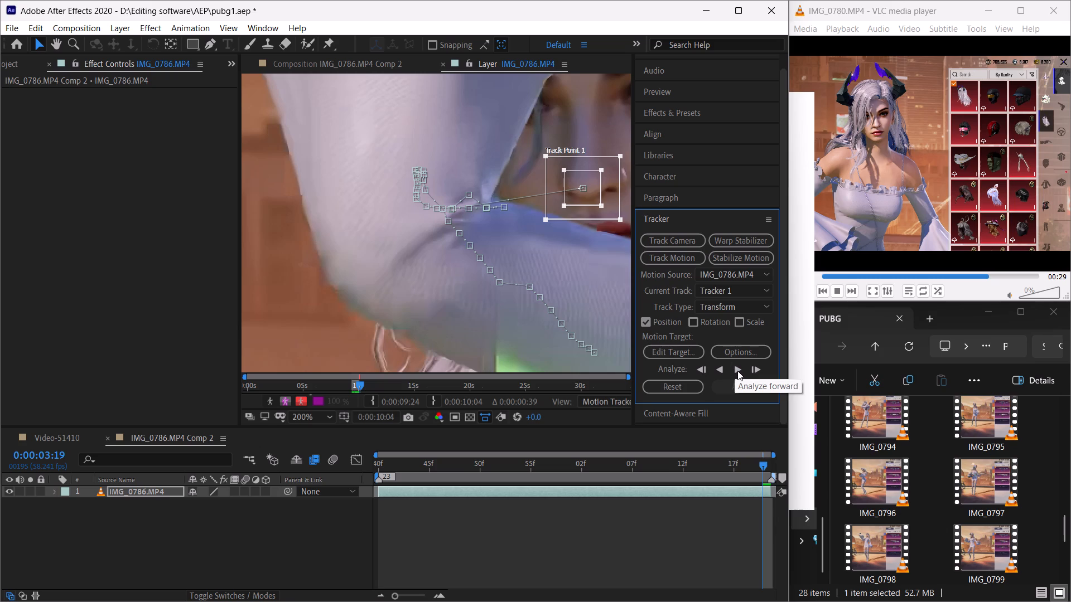
Change the track type to Stabilize, apply it to IMG_0786.MP4, and preview the stabilized clip from its start.
click(735, 307)
click(741, 323)
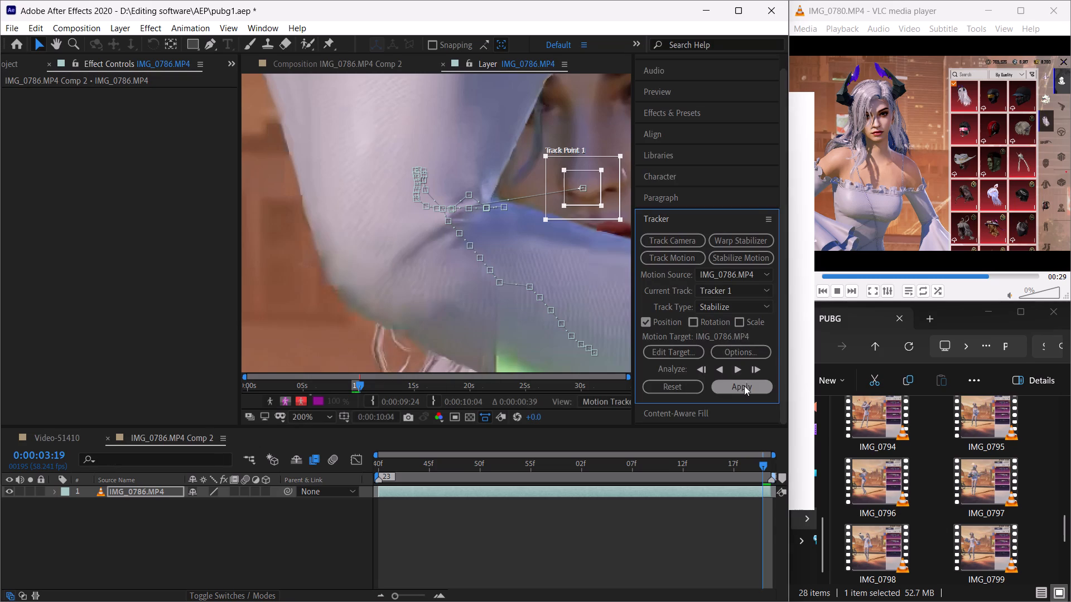
click(744, 386)
click(551, 326)
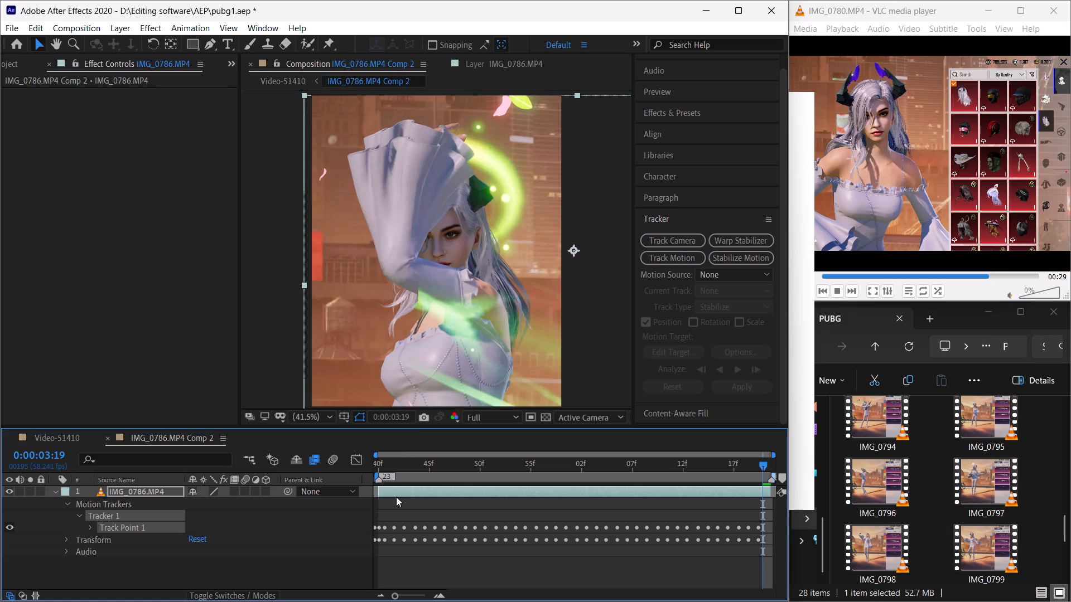
drag(399, 463, 349, 465)
key(space)
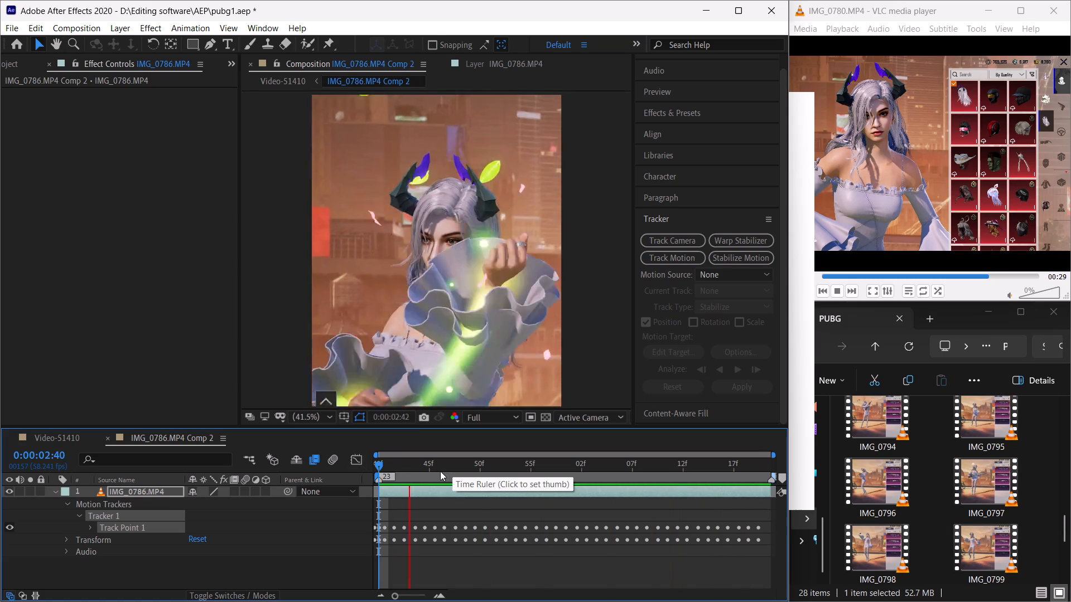
click(412, 470)
drag(412, 470, 533, 487)
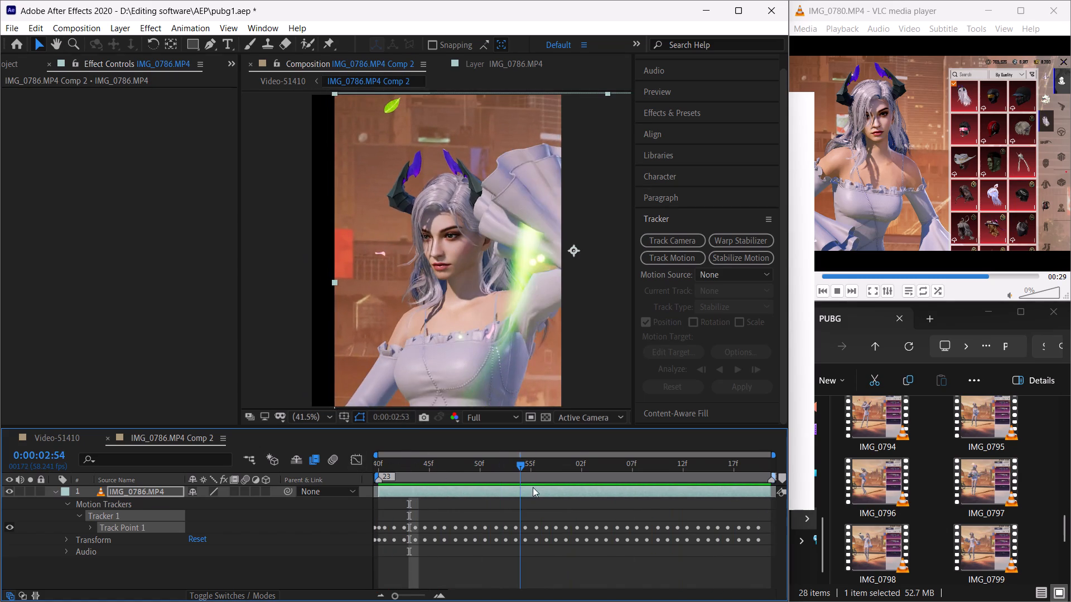
drag(533, 487, 533, 488)
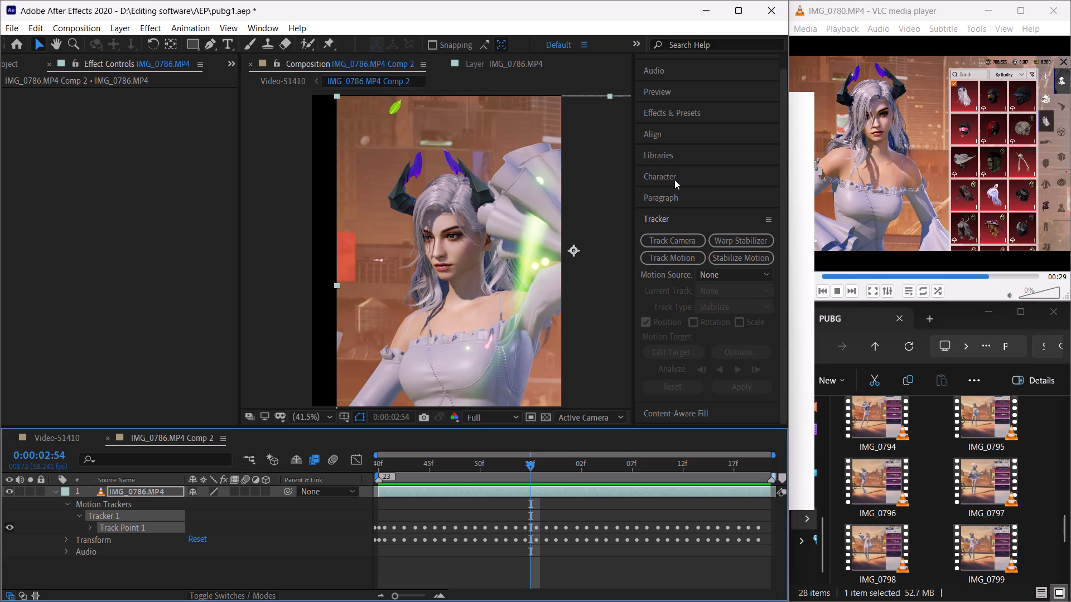
Apply Motion Tile to IMG_0786.MP4 with Output Width 150, Output Height 150 and Mirror Edges on.
click(682, 116)
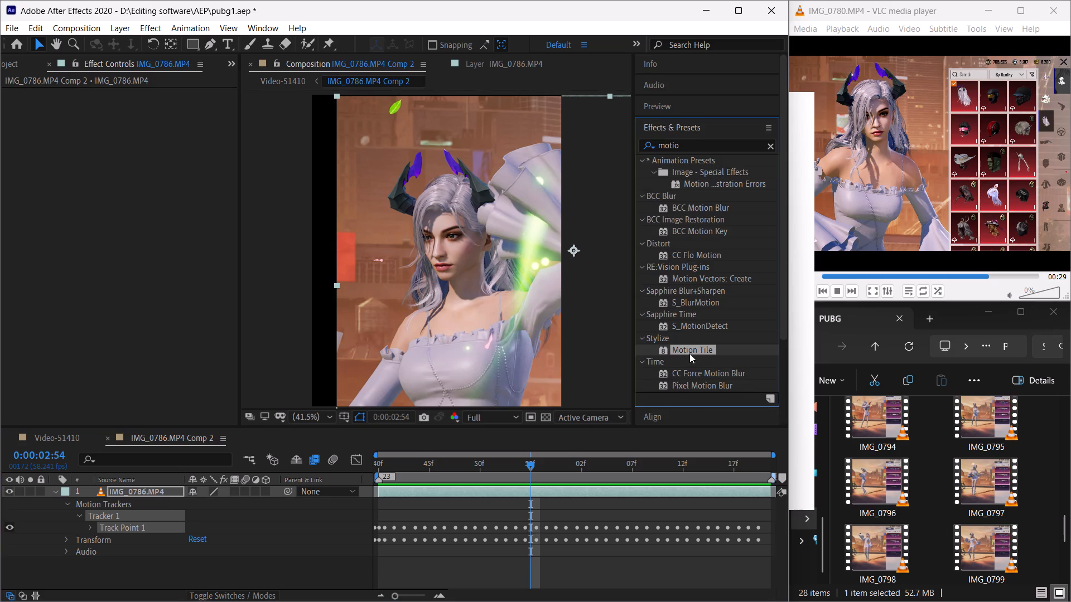
drag(692, 350, 601, 488)
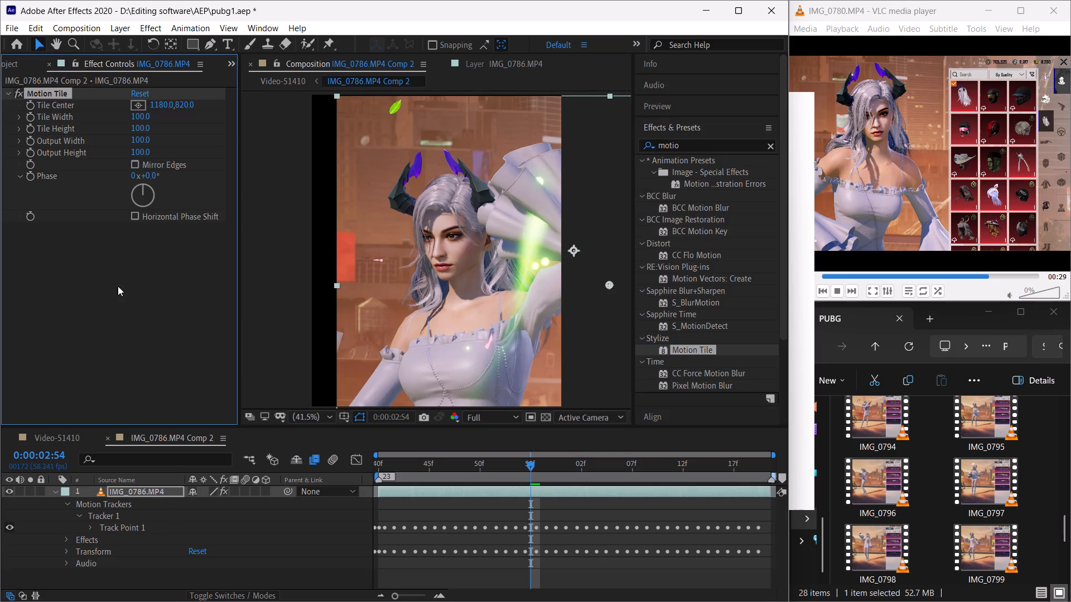
click(137, 156)
text(150)
key(Return)
click(142, 141)
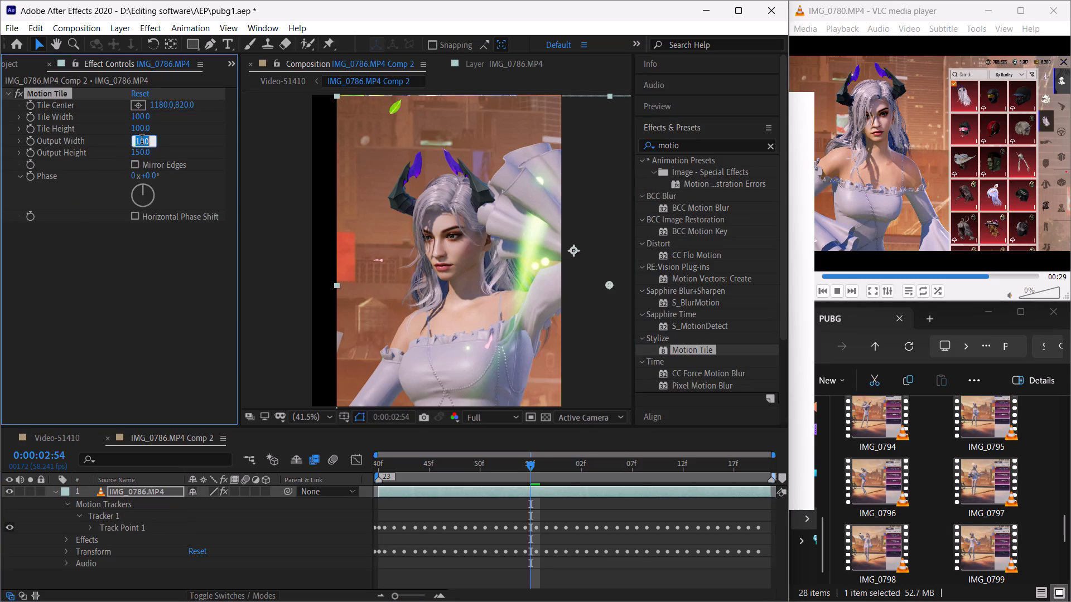
text(150)
key(Return)
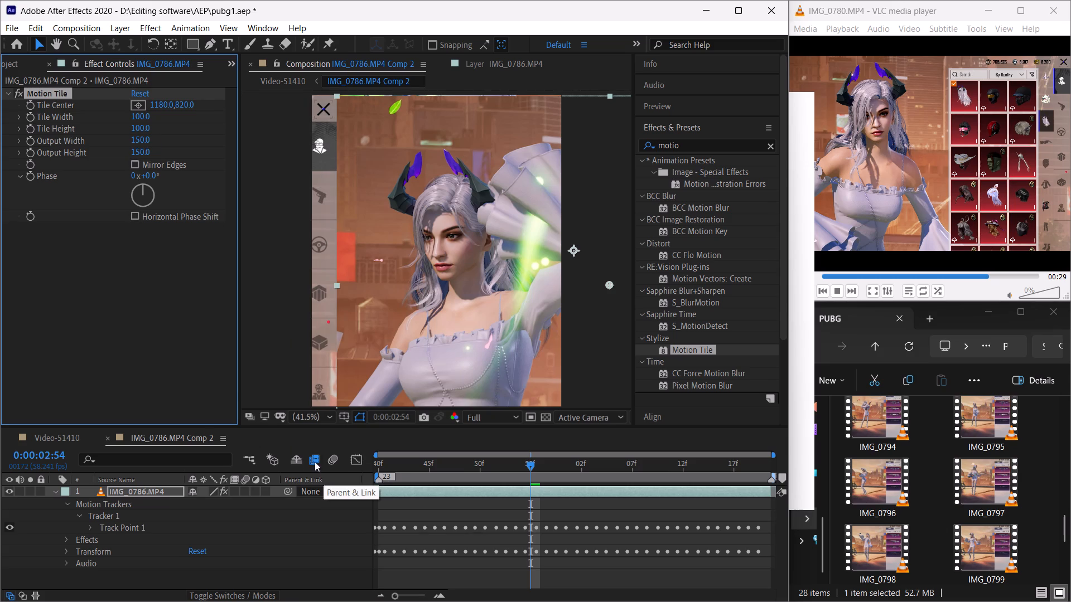
click(136, 166)
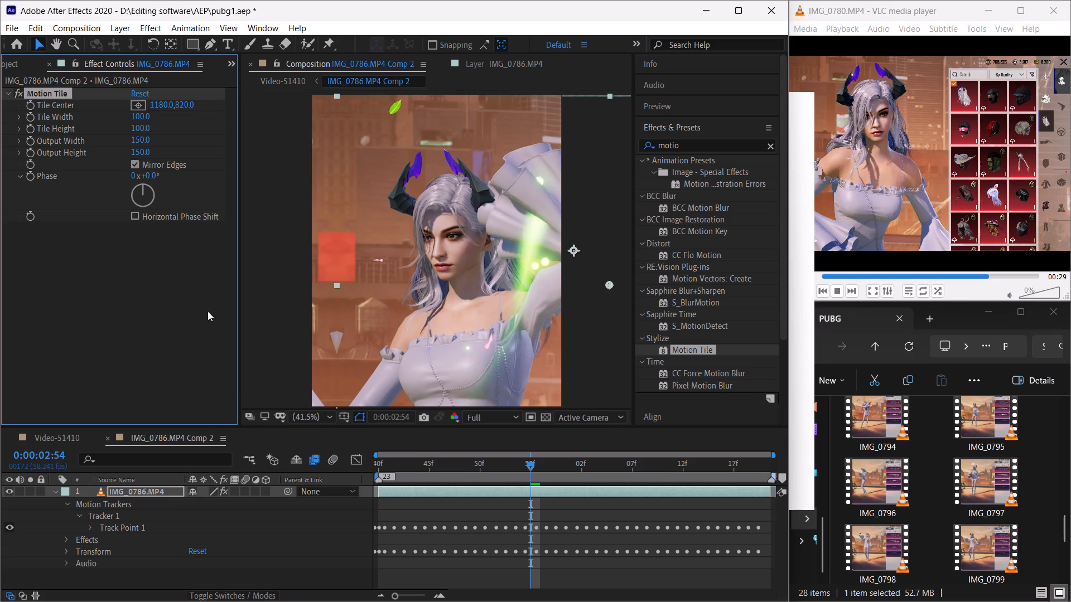
Save the project, close IMG_0786.MP4 Comp 2, and preview Video-S1410 from 2:35.
key(ctrl+s)
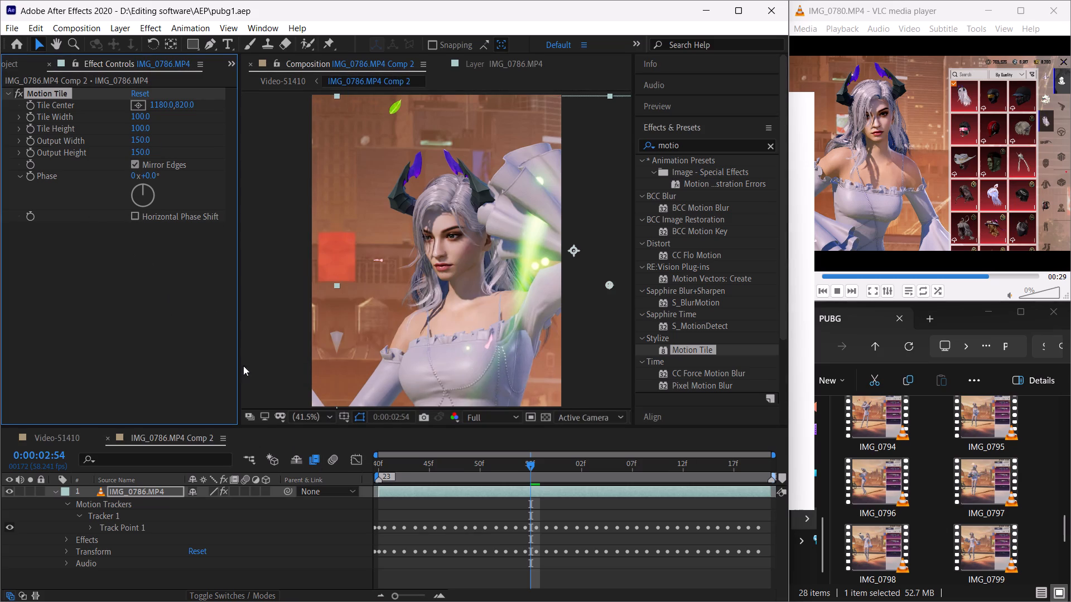
click(108, 441)
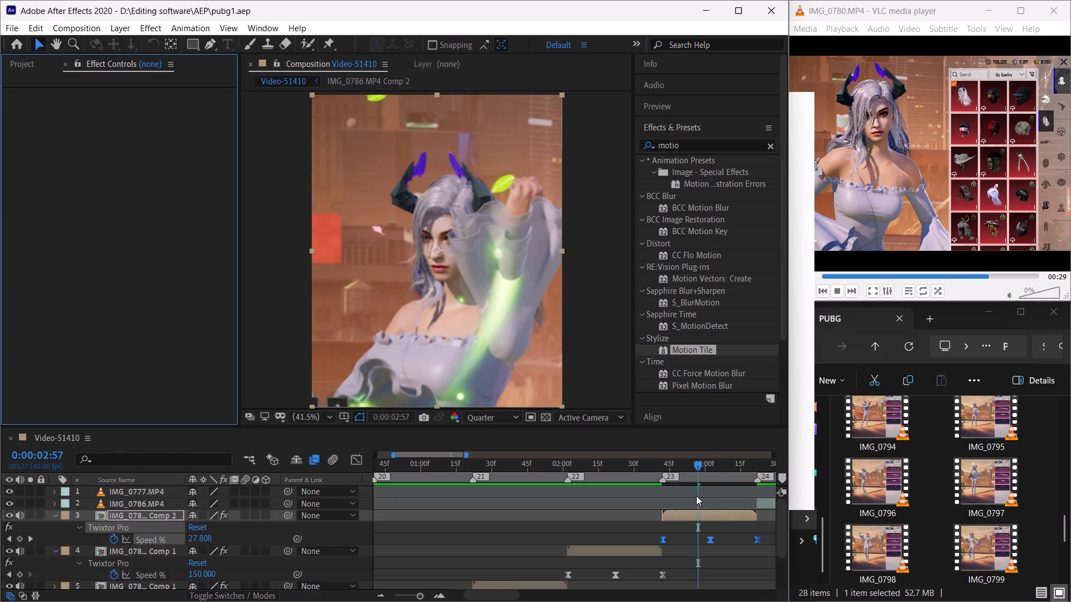
click(645, 473)
key(space)
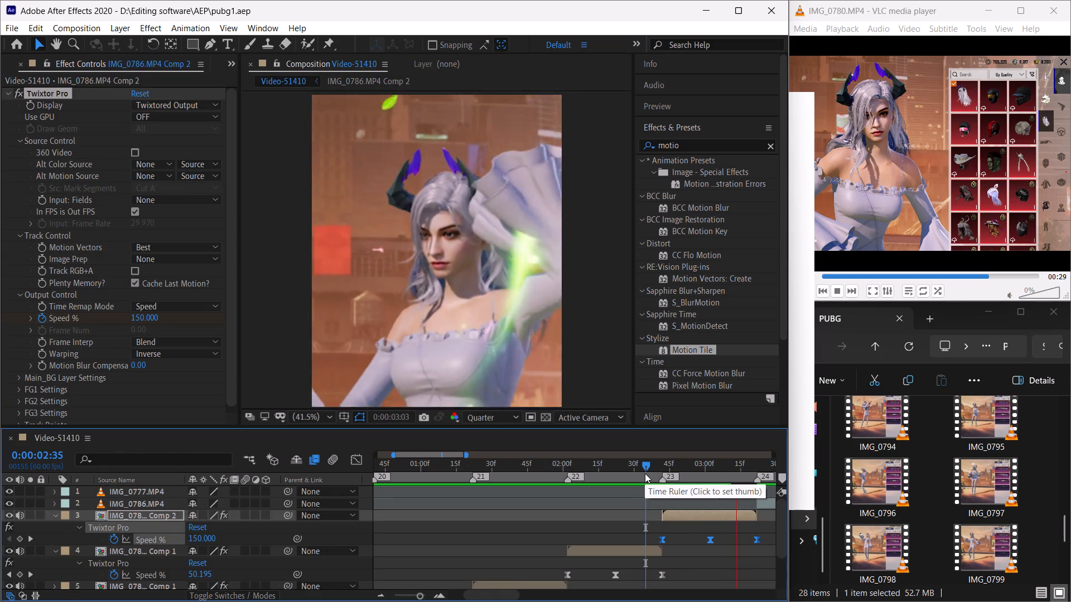
click(645, 473)
key(space)
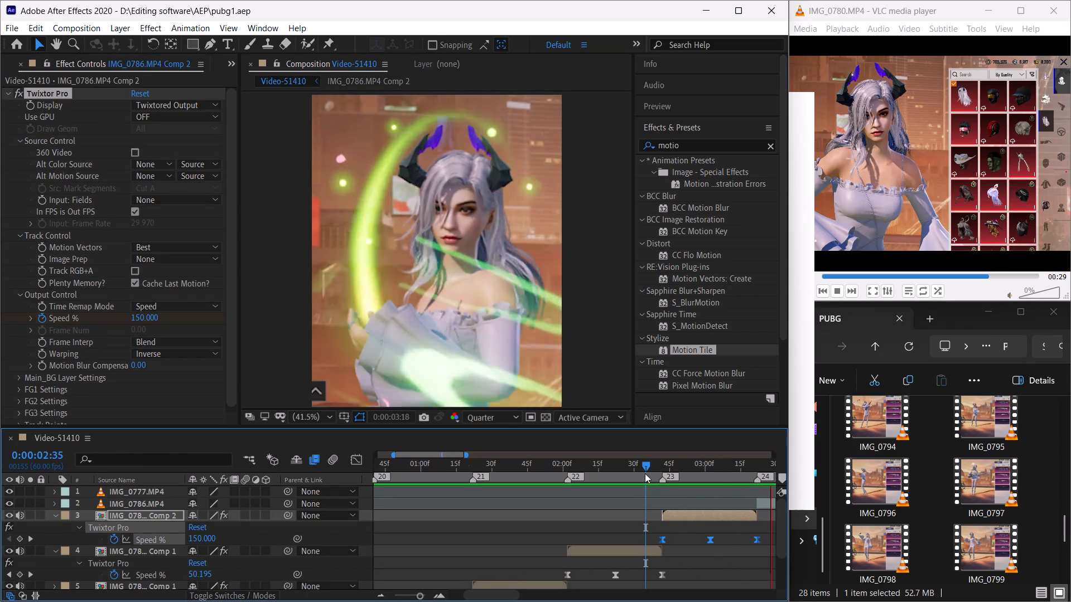
Precompose the IMG_0786.MP4 segment starting at 3:22 as IMG_0786.MP4 Comp 3, moving all attributes, and open the new composition.
drag(738, 467, 398, 515)
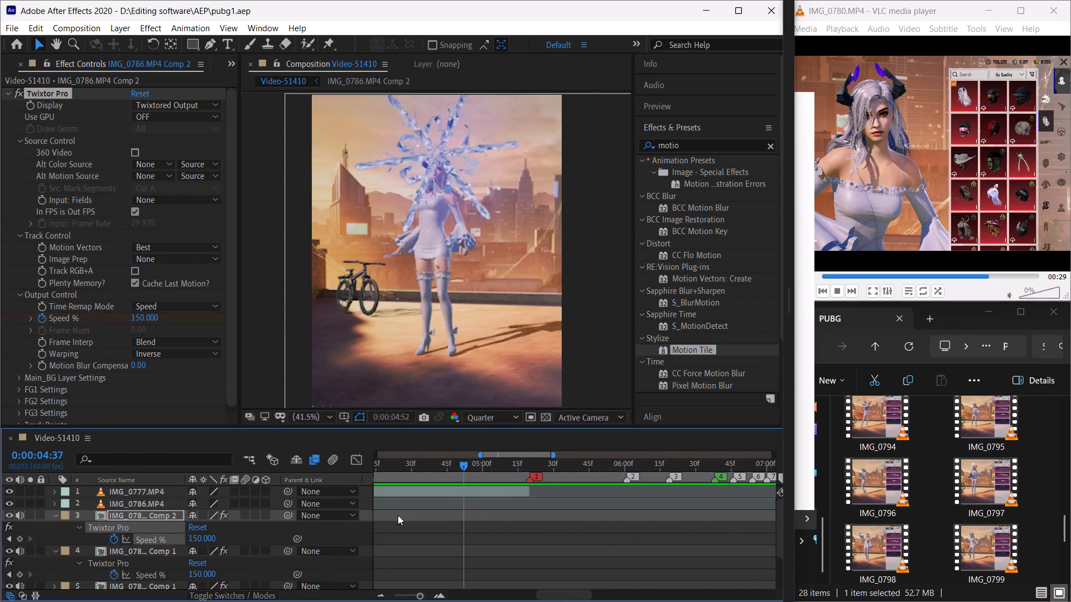
drag(398, 515, 675, 550)
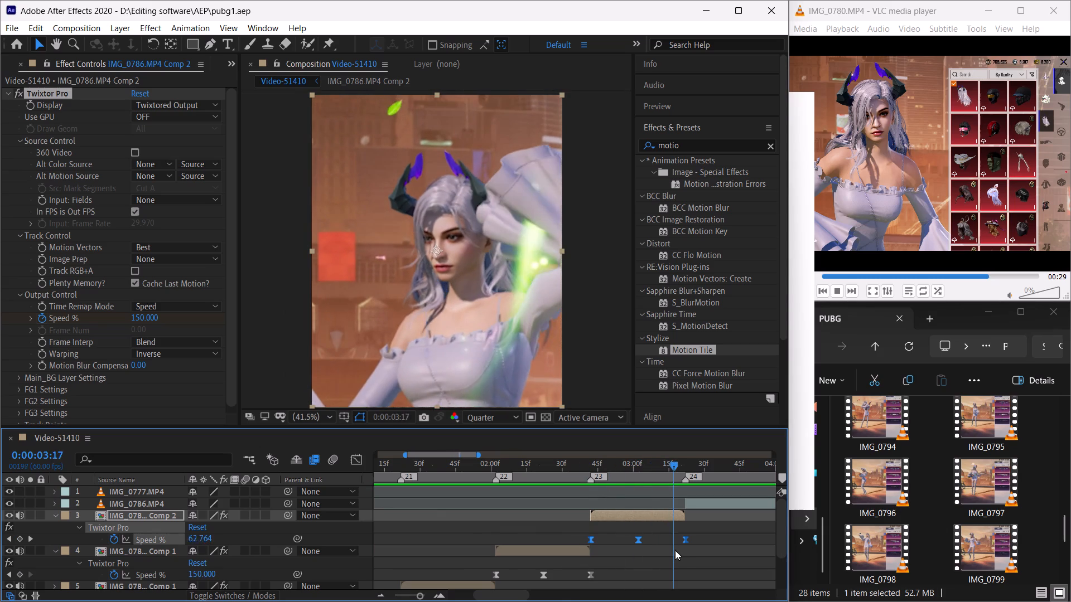
drag(675, 550, 685, 556)
click(713, 504)
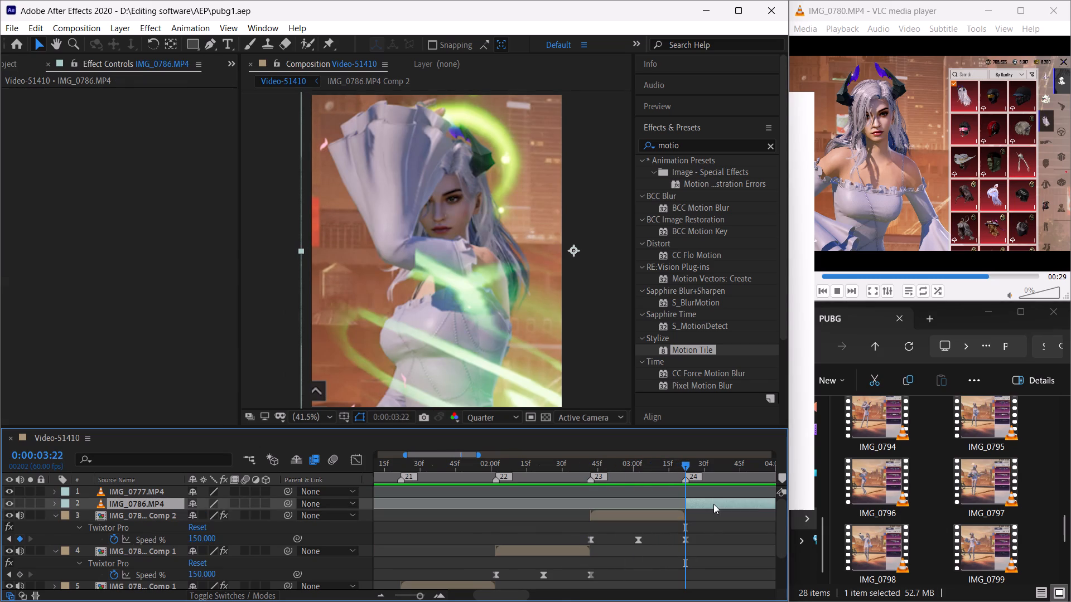
right_click(713, 504)
click(770, 431)
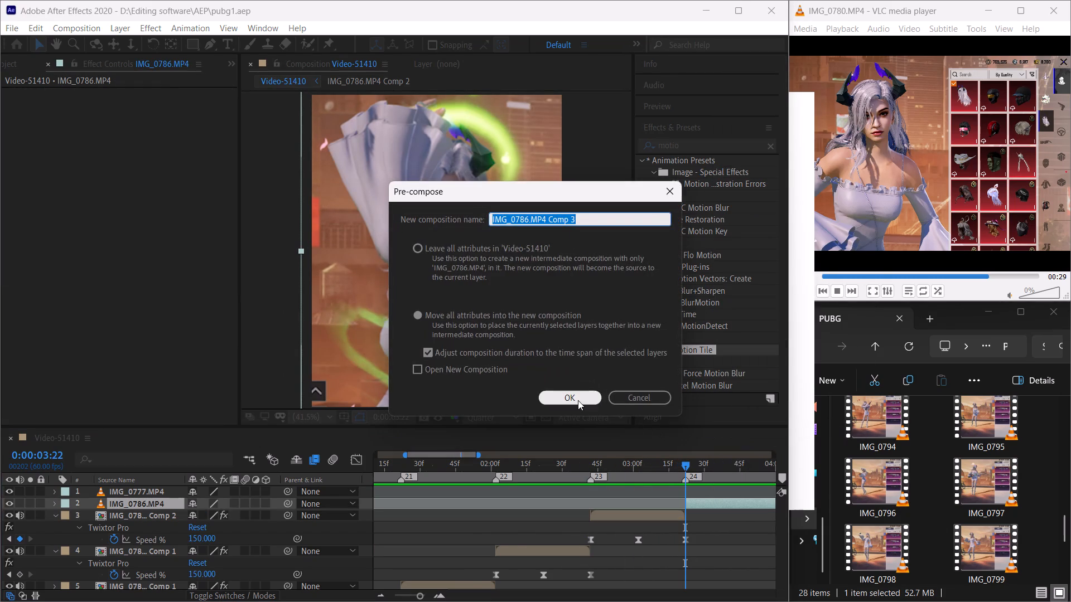
click(578, 400)
double_click(714, 504)
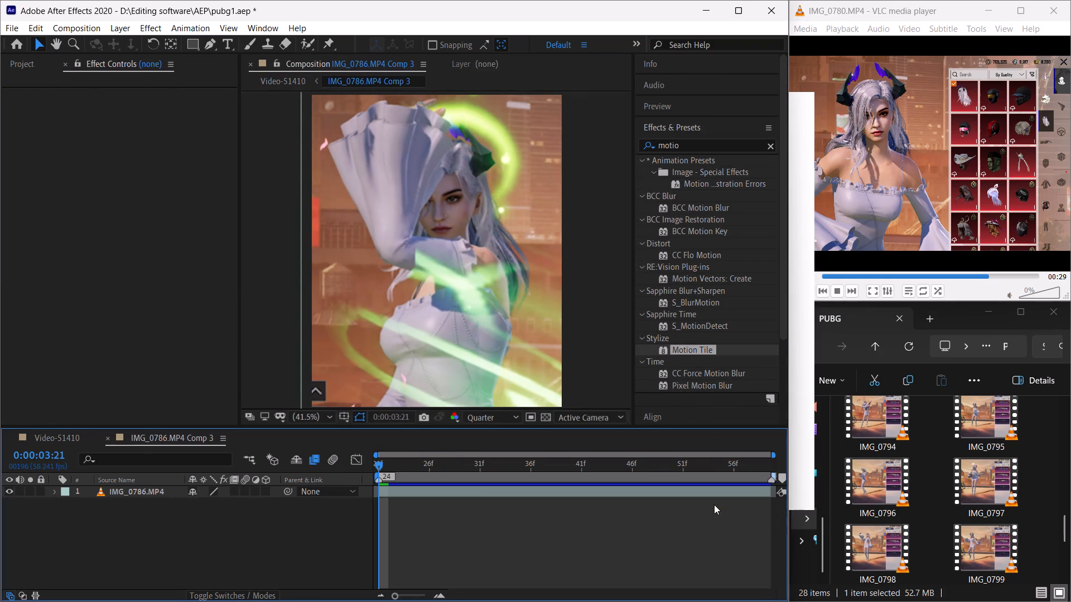
Apply Motion Tile to IMG_0786.MP4 in Comp 3 with Output Width 150, Output Height 150 and Mirror Edges on.
click(491, 495)
click(680, 125)
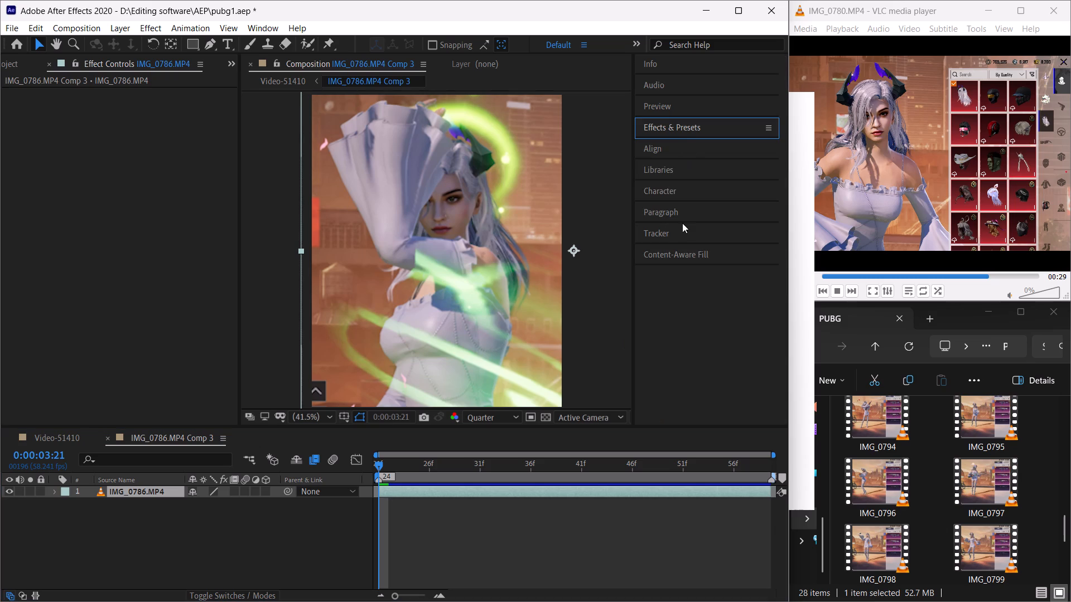
click(683, 129)
drag(689, 350, 621, 480)
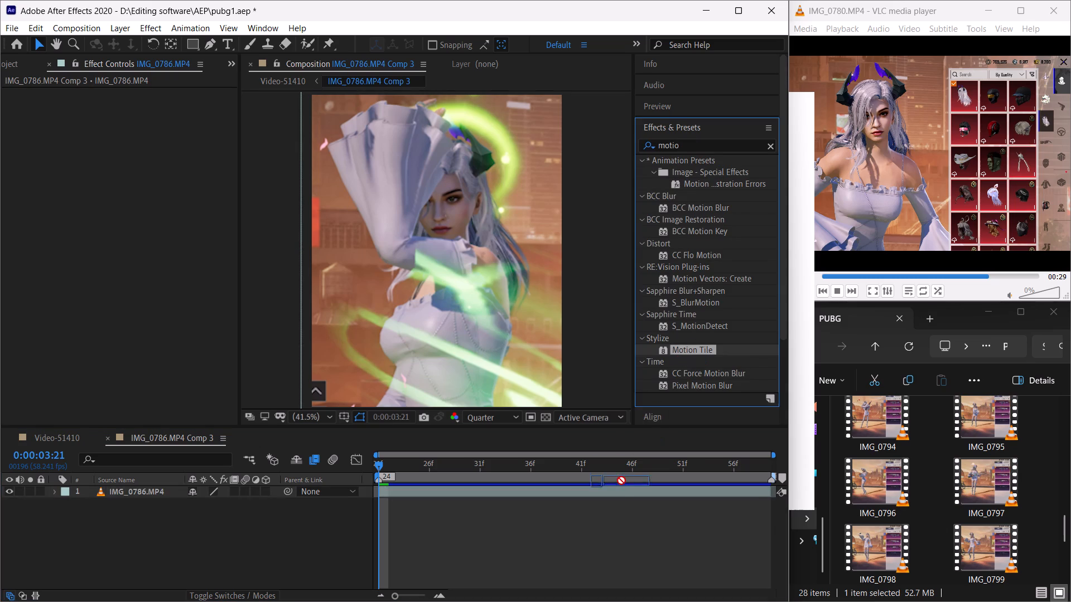
drag(621, 480, 620, 491)
click(139, 149)
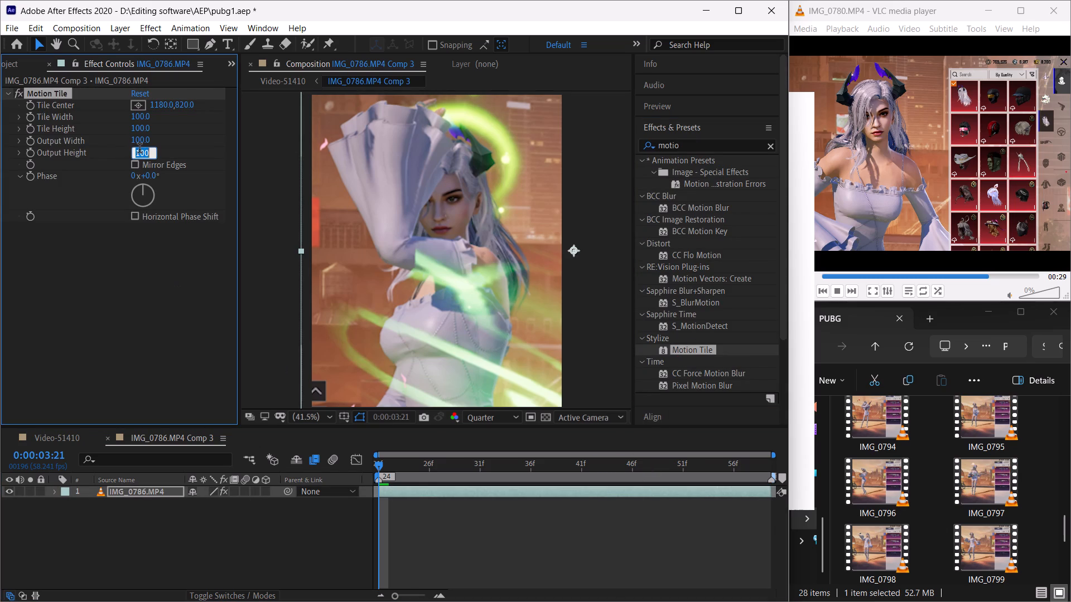
text(150)
key(Return)
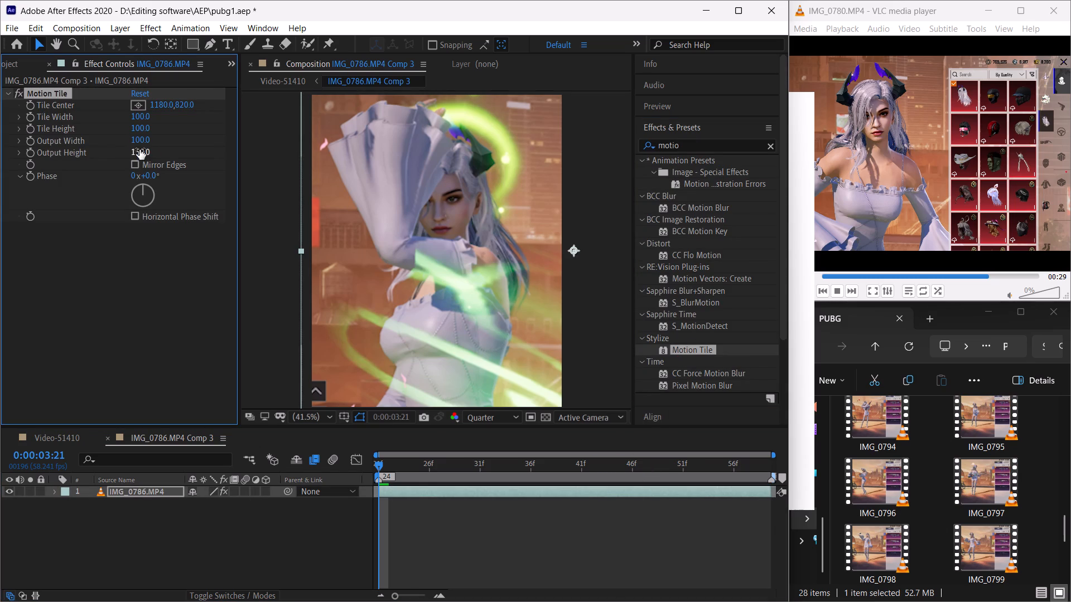
click(144, 140)
text(150)
key(Return)
click(138, 162)
Turn off the Motion Tile effect and start motion tracking on IMG_0786.MP4 in Comp 3.
click(158, 319)
click(20, 90)
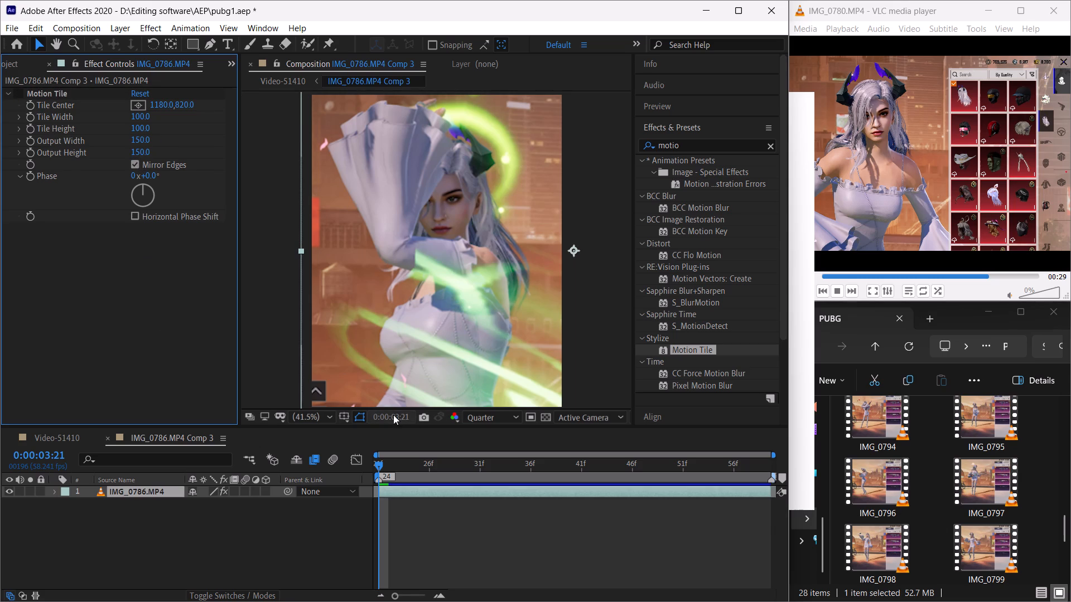
click(677, 129)
click(673, 234)
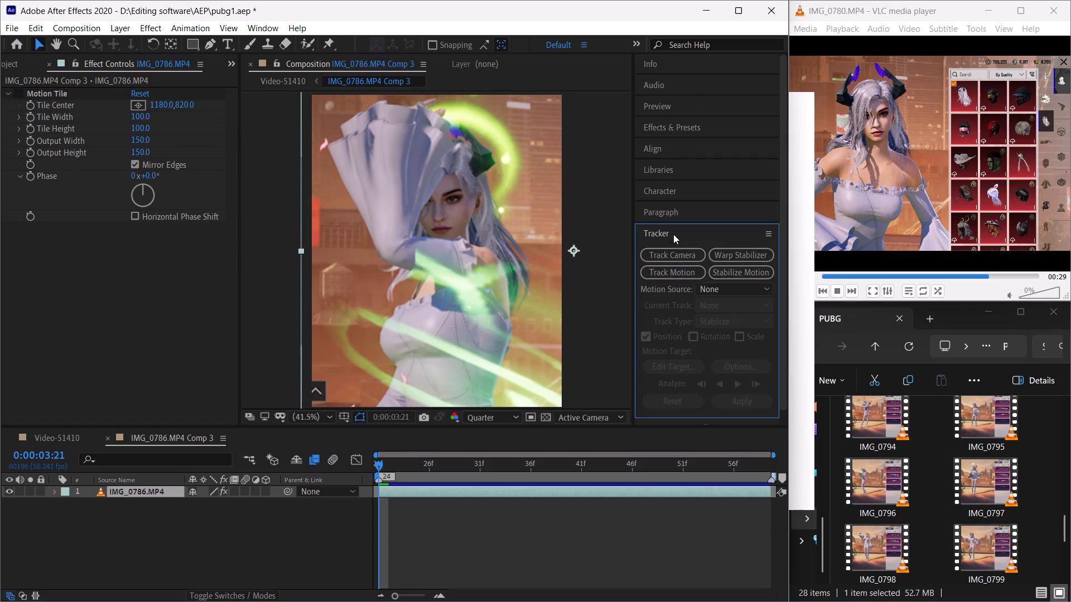
click(677, 278)
Position Track Point 1 on the character's nose at 0:00:03:21 in IMG_0786.MP4.
scroll(463, 236, up, 3)
scroll(463, 236, down, 3)
scroll(463, 236, up, 2)
scroll(463, 236, down, 2)
scroll(463, 236, up, 1)
drag(440, 231, 219, 215)
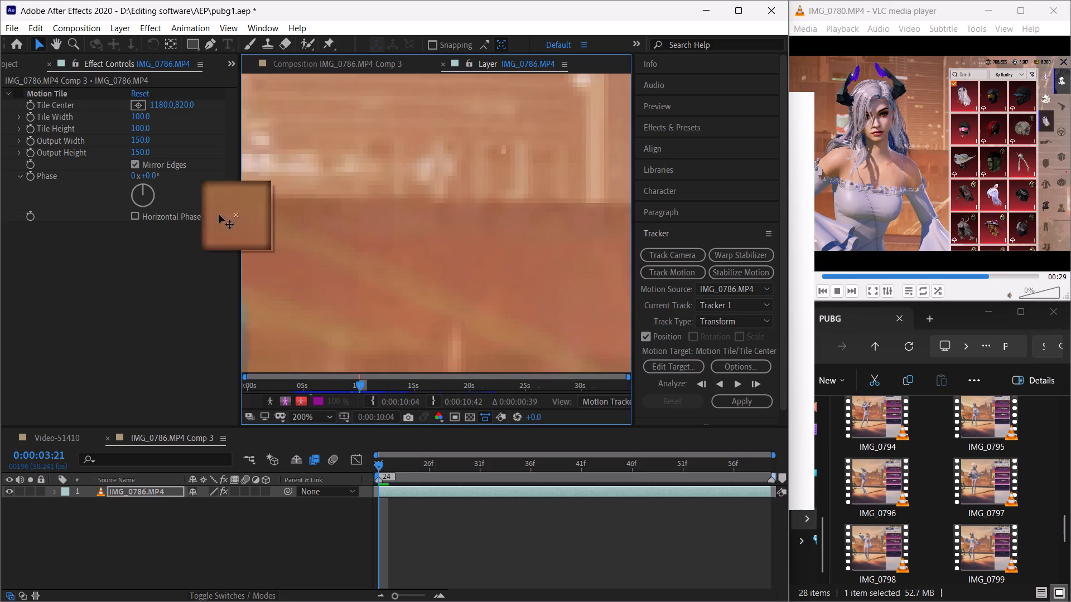
drag(219, 215, 566, 165)
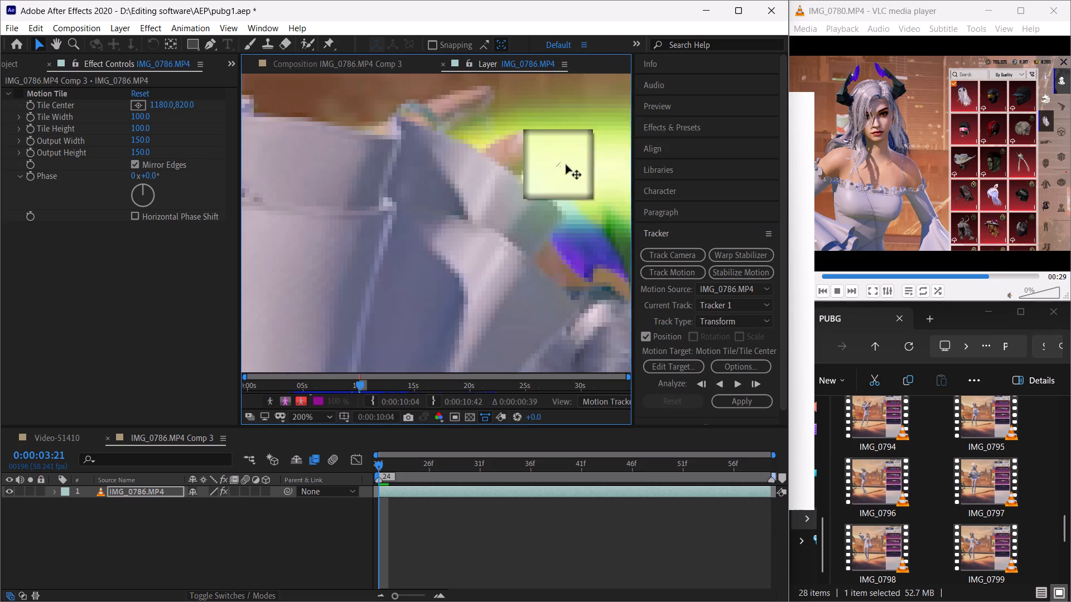
drag(566, 165, 346, 269)
scroll(497, 234, down, 3)
scroll(497, 234, up, 1)
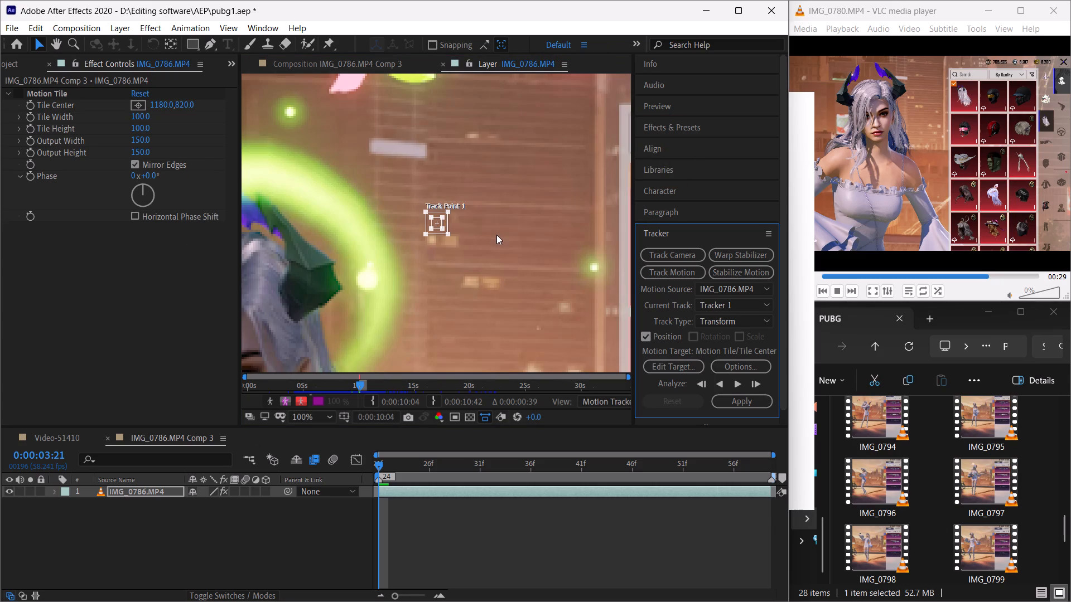
scroll(440, 224, down, 1)
scroll(457, 233, up, 2)
scroll(457, 232, down, 2)
scroll(457, 230, up, 1)
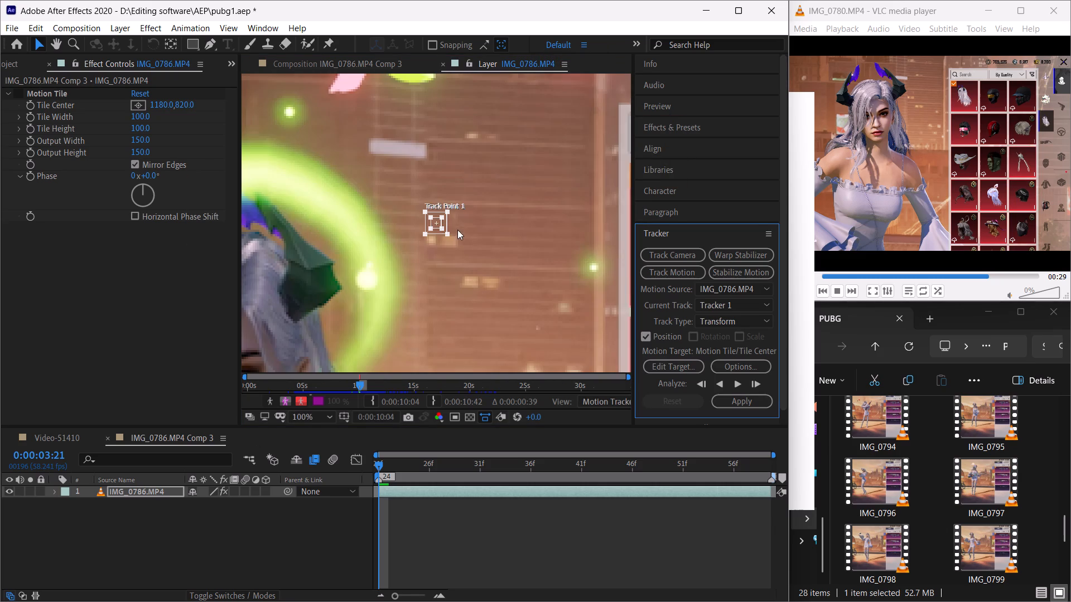
scroll(442, 225, up, 1)
drag(441, 228, 290, 302)
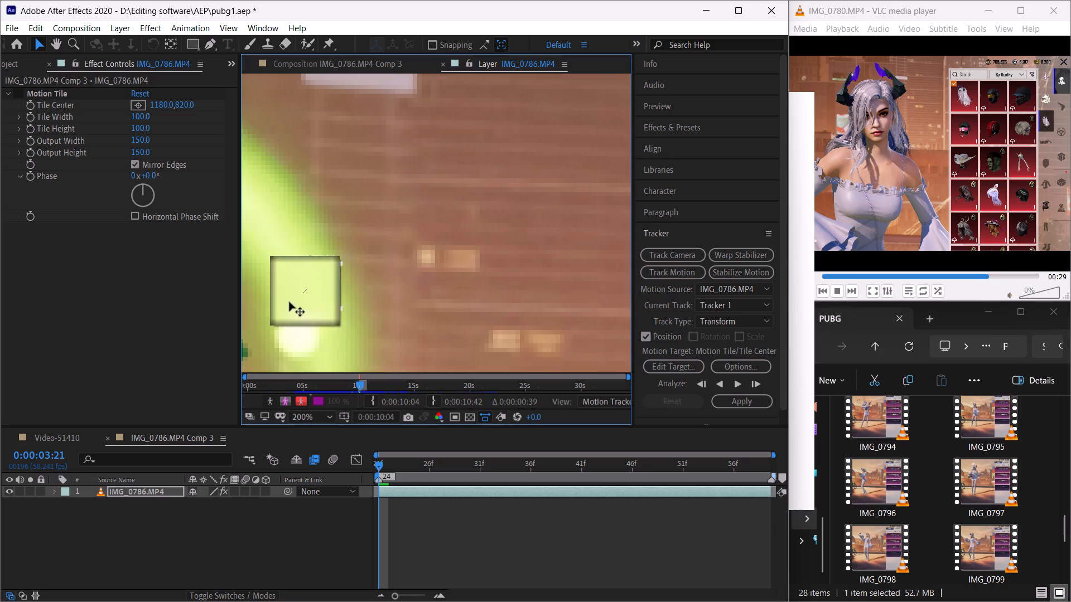
drag(290, 302, 390, 211)
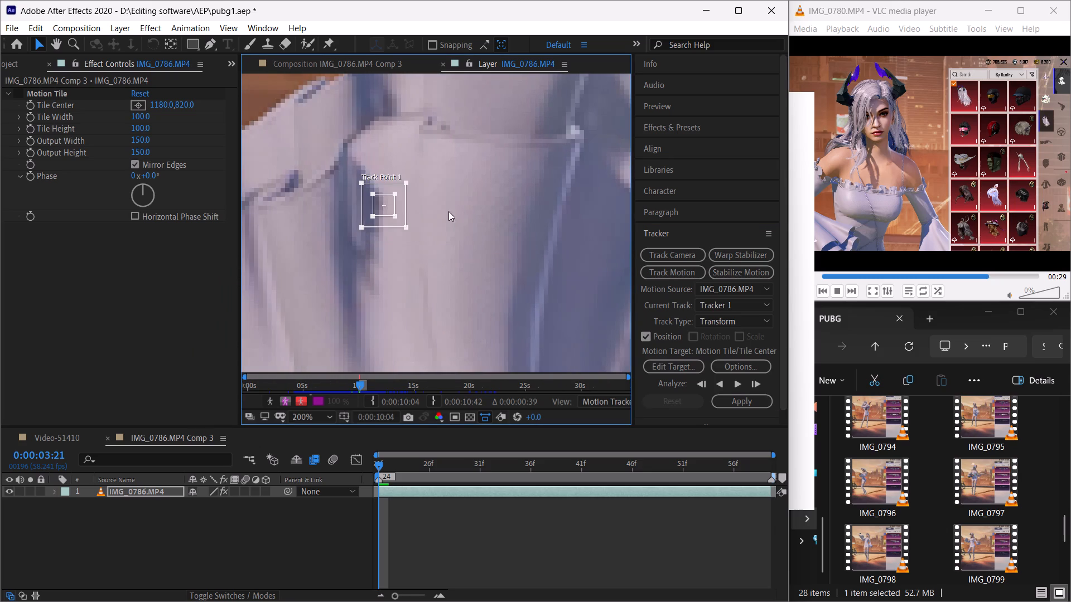
scroll(505, 215, down, 1)
scroll(427, 219, up, 1)
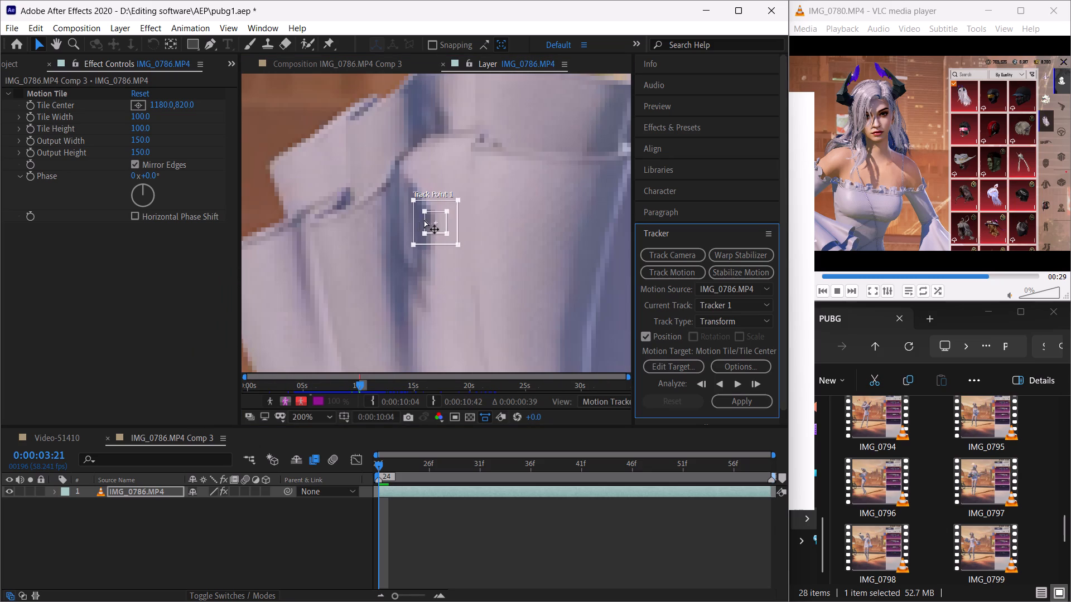
drag(432, 226, 580, 343)
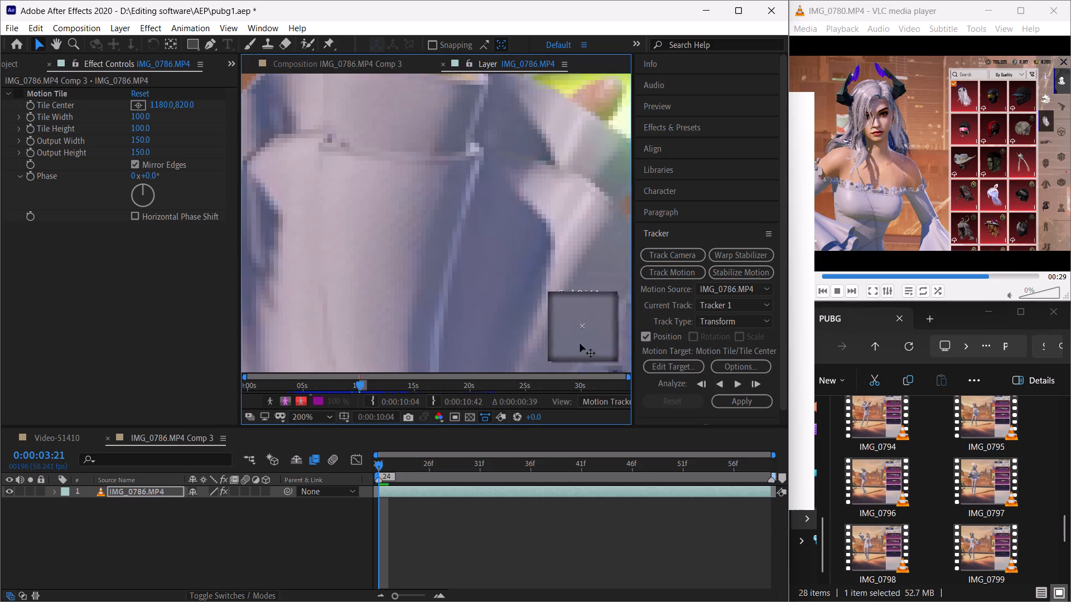
drag(580, 343, 514, 274)
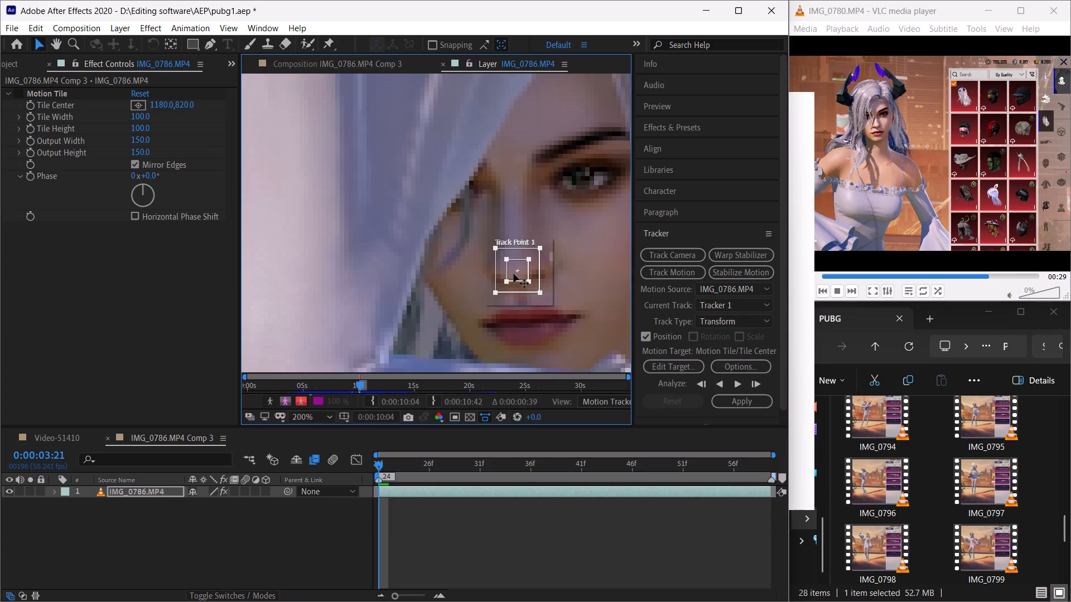
drag(519, 277, 514, 275)
scroll(582, 249, down, 1)
scroll(582, 253, up, 2)
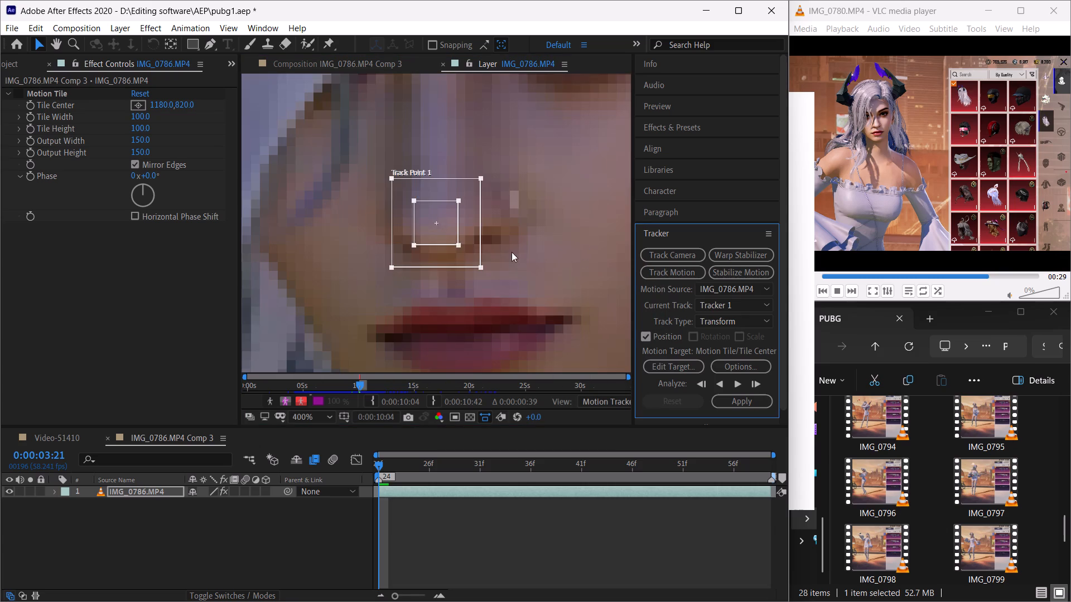
drag(450, 235, 450, 240)
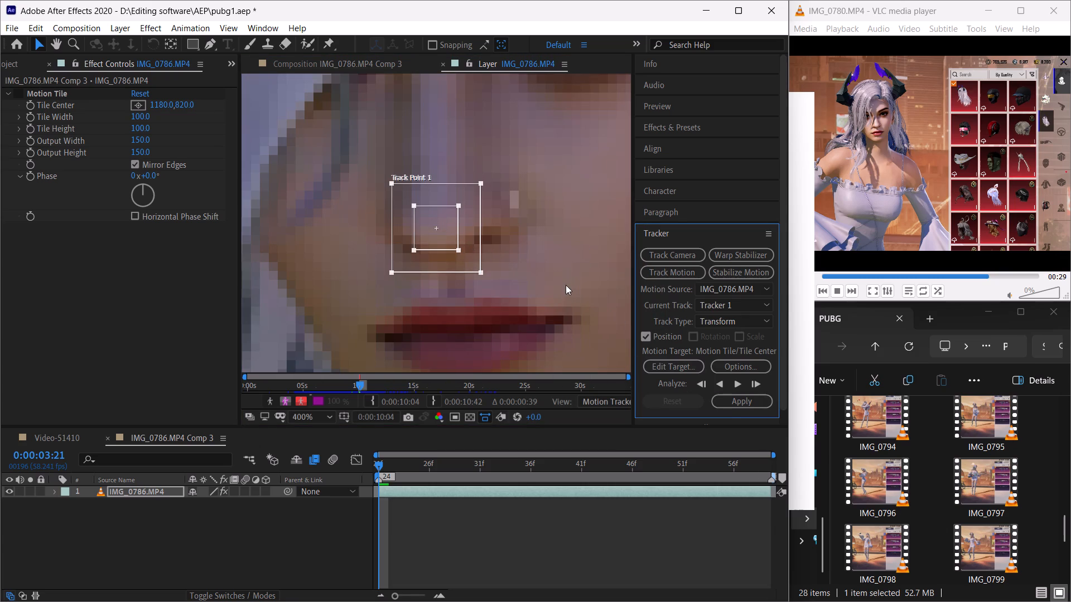
Analyze Track Point 1 forward from the clip's start, stopping at 0:00:03:33.
scroll(567, 285, down, 1)
click(738, 383)
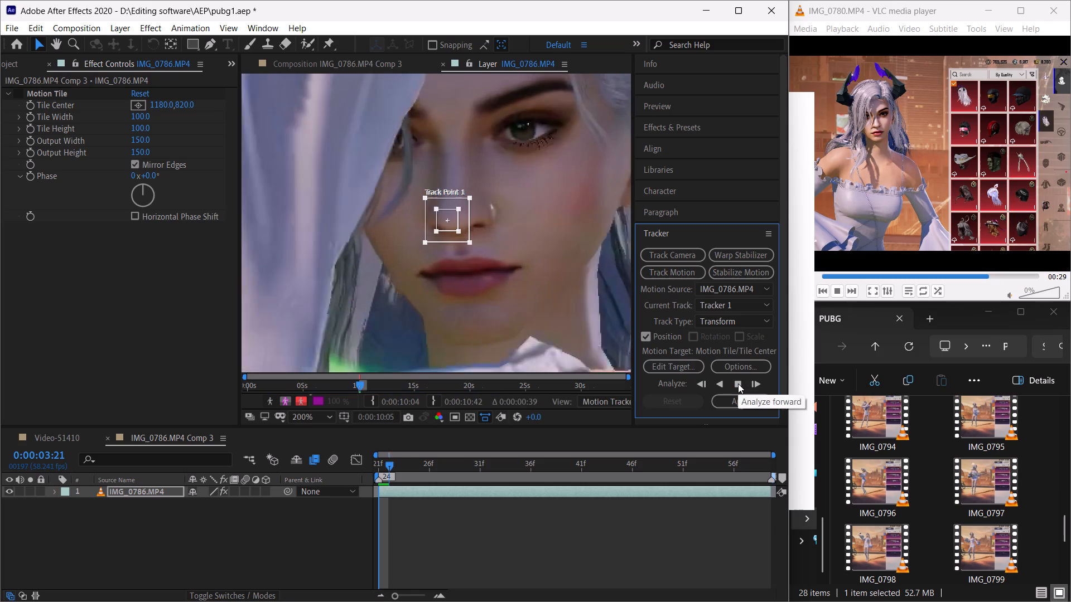
click(738, 383)
click(736, 383)
click(736, 383)
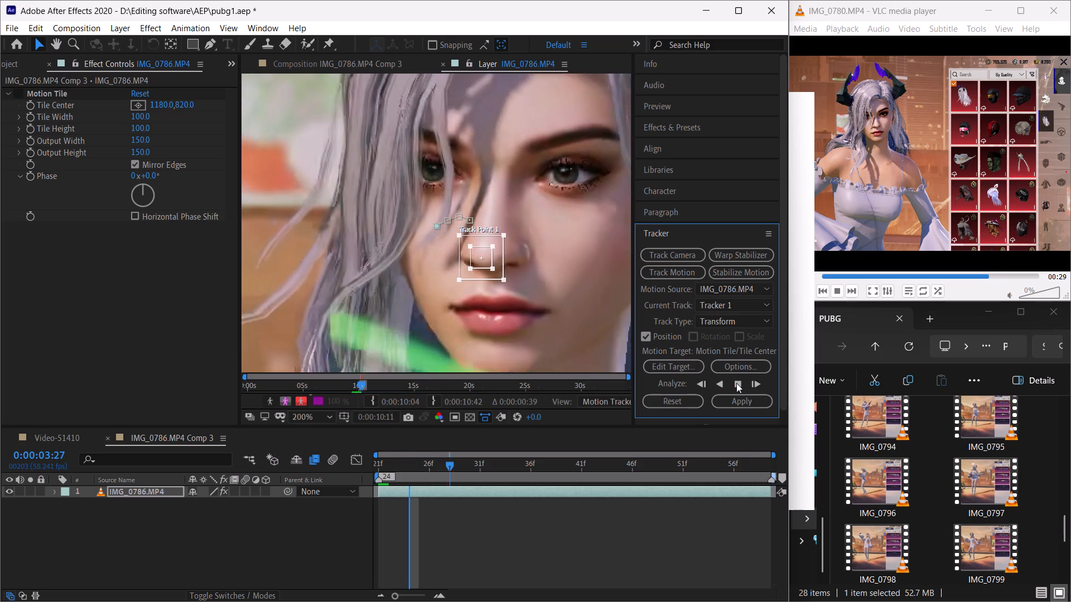
click(736, 383)
Enlarge Track Point 1's search and feature regions around the nose at 0:00:03:33, and analyze forward to 0:00:03:40.
scroll(571, 288, down, 1)
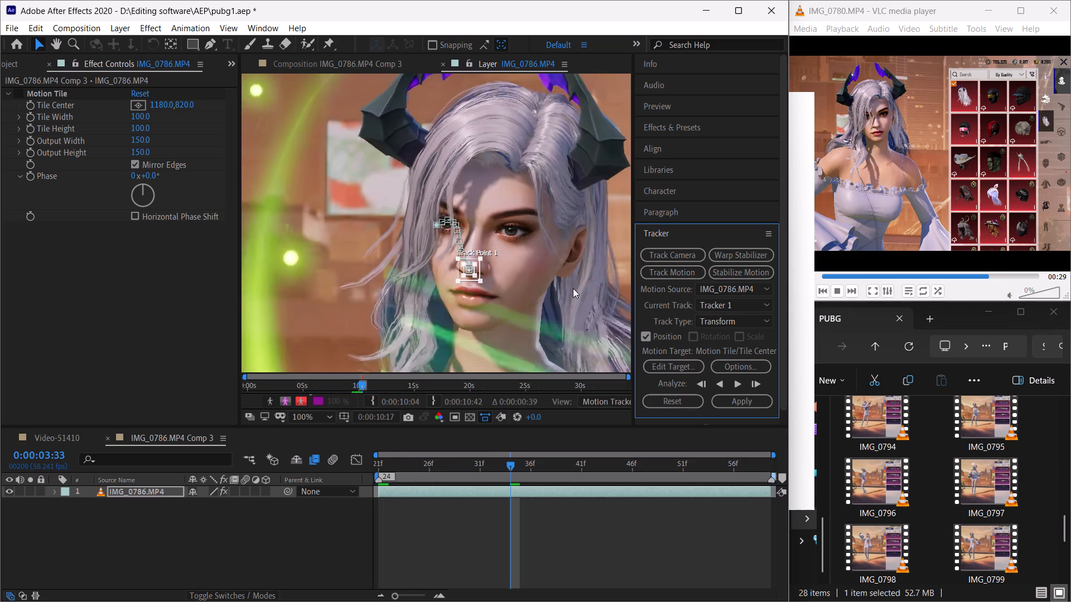
scroll(573, 288, up, 1)
click(456, 245)
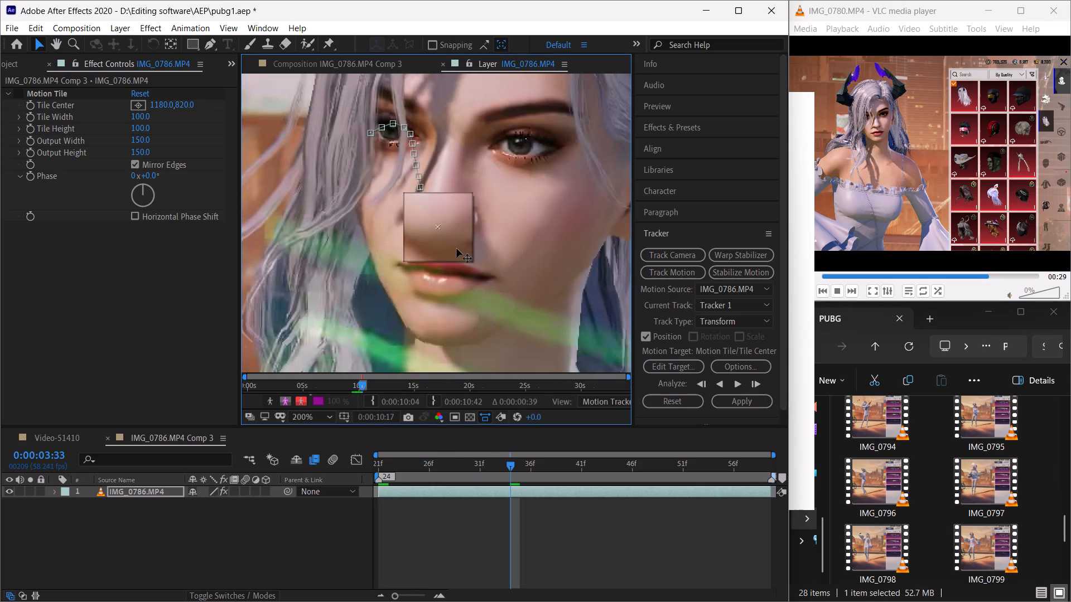
drag(460, 246, 464, 251)
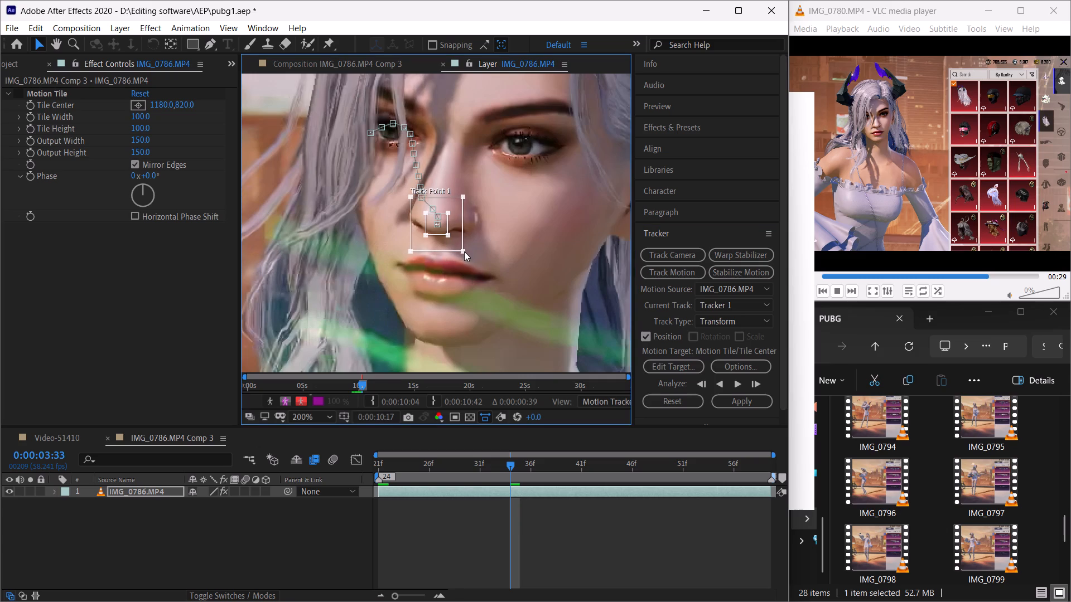
drag(464, 251, 465, 252)
drag(447, 235, 451, 240)
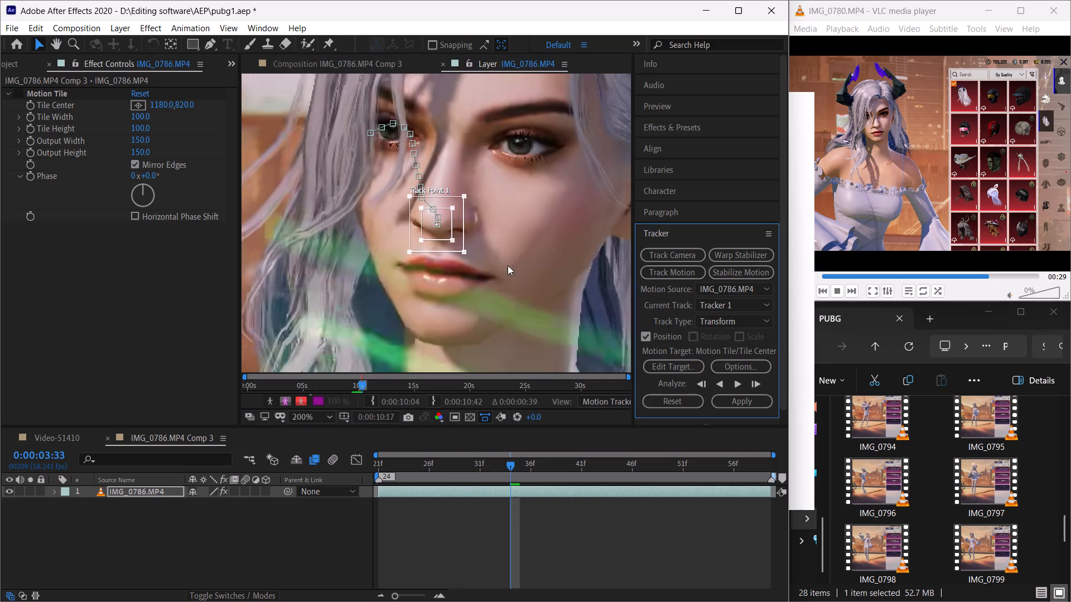
click(735, 385)
click(735, 385)
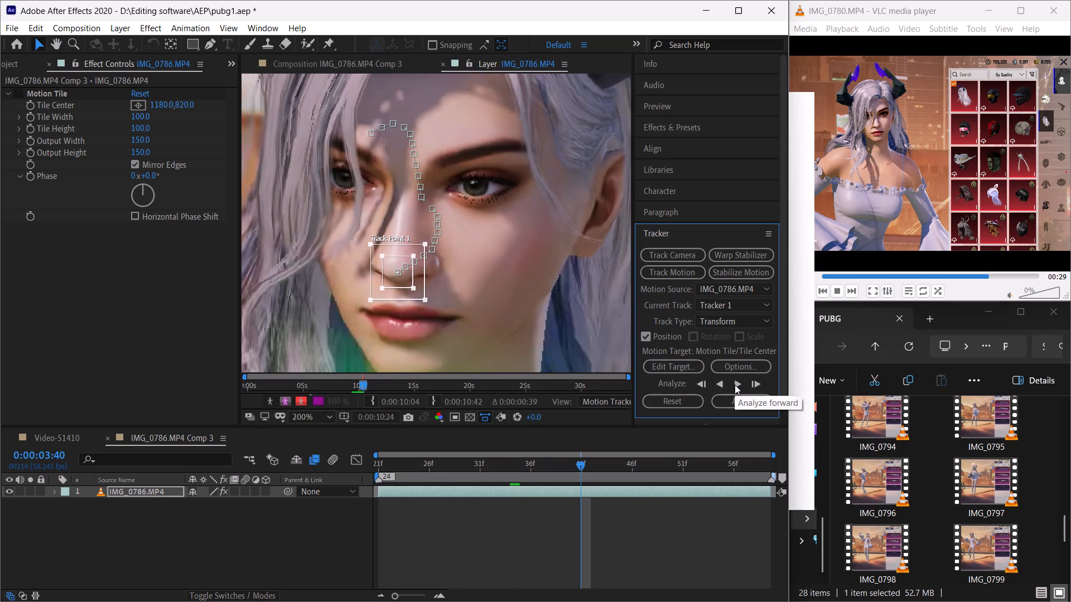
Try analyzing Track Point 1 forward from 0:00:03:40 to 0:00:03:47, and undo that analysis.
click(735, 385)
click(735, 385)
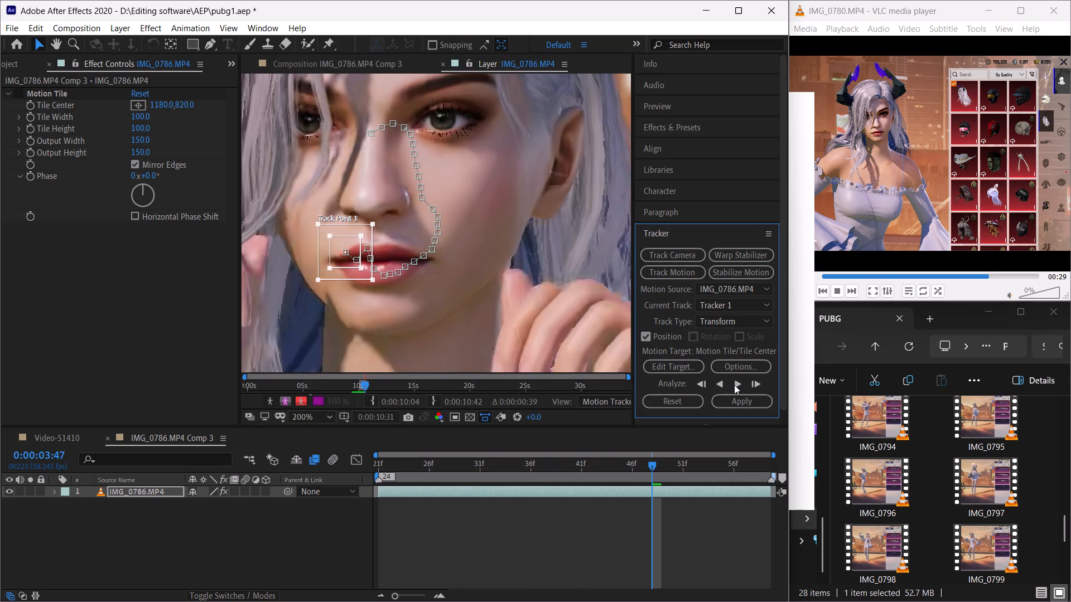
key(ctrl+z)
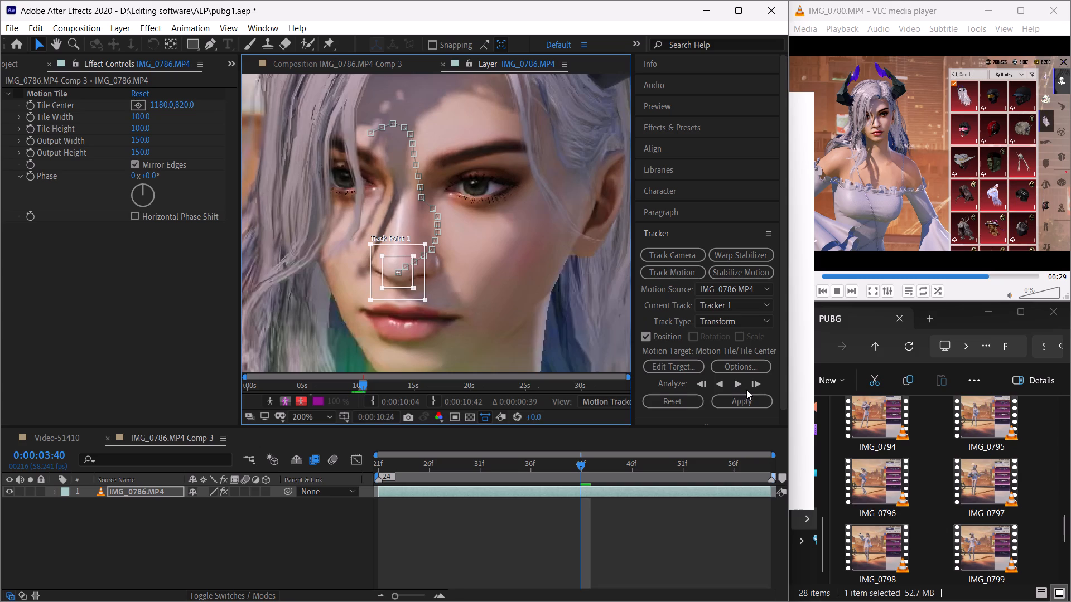
Widen Track Point 1's search region and feature region around the nose at 0:00:03:40.
drag(424, 300, 436, 300)
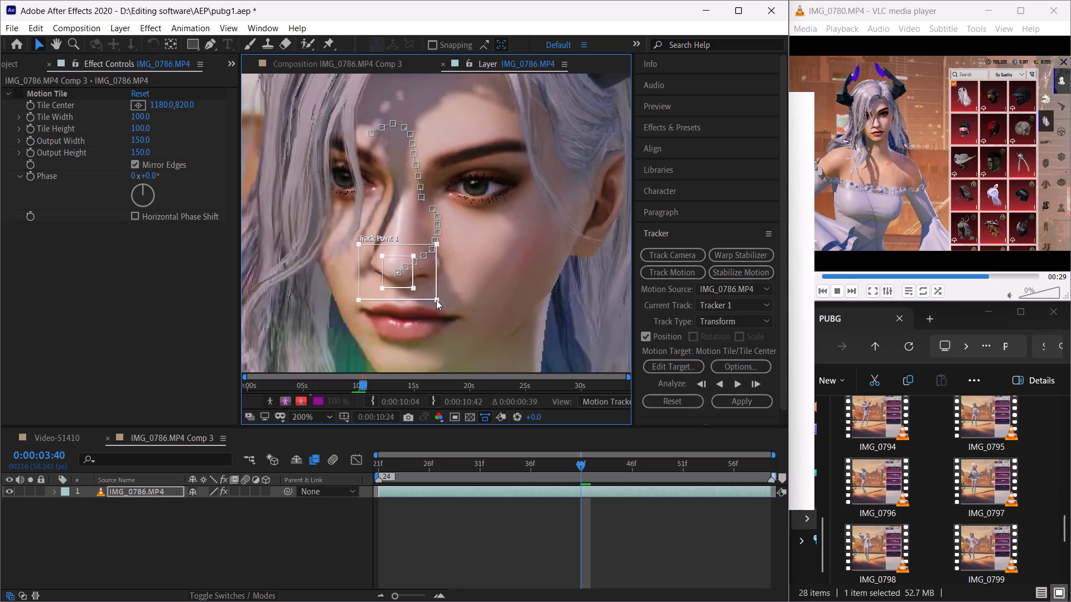
drag(436, 300, 441, 304)
drag(413, 289, 416, 292)
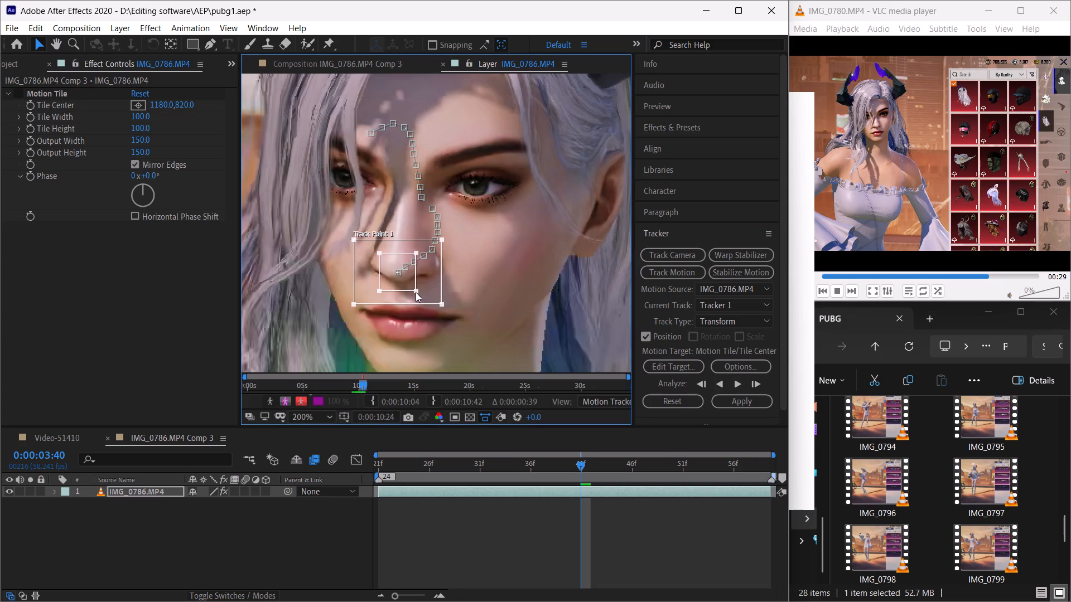
drag(416, 292, 424, 292)
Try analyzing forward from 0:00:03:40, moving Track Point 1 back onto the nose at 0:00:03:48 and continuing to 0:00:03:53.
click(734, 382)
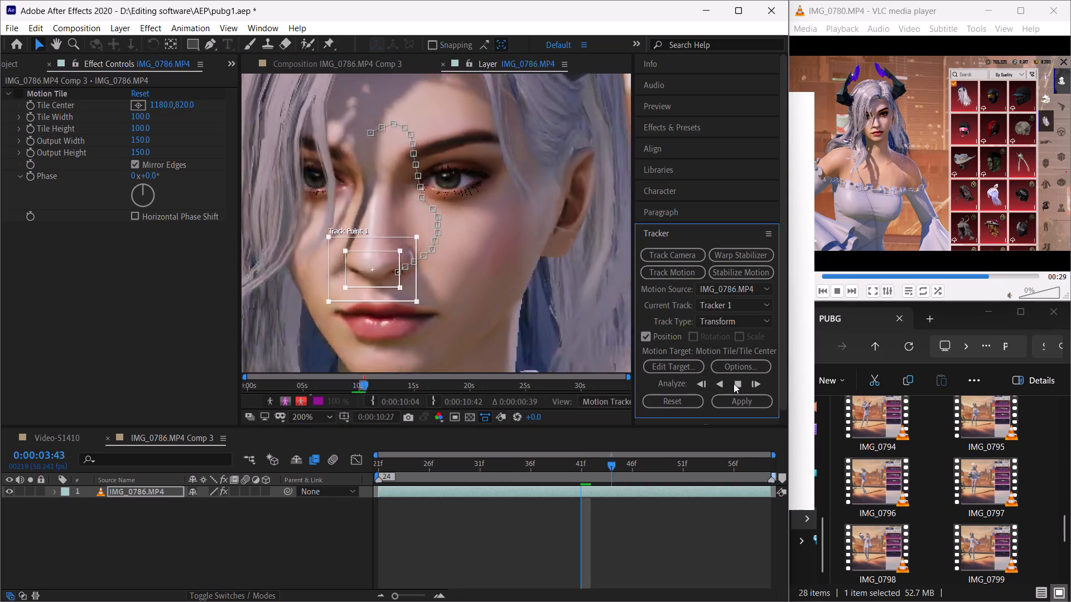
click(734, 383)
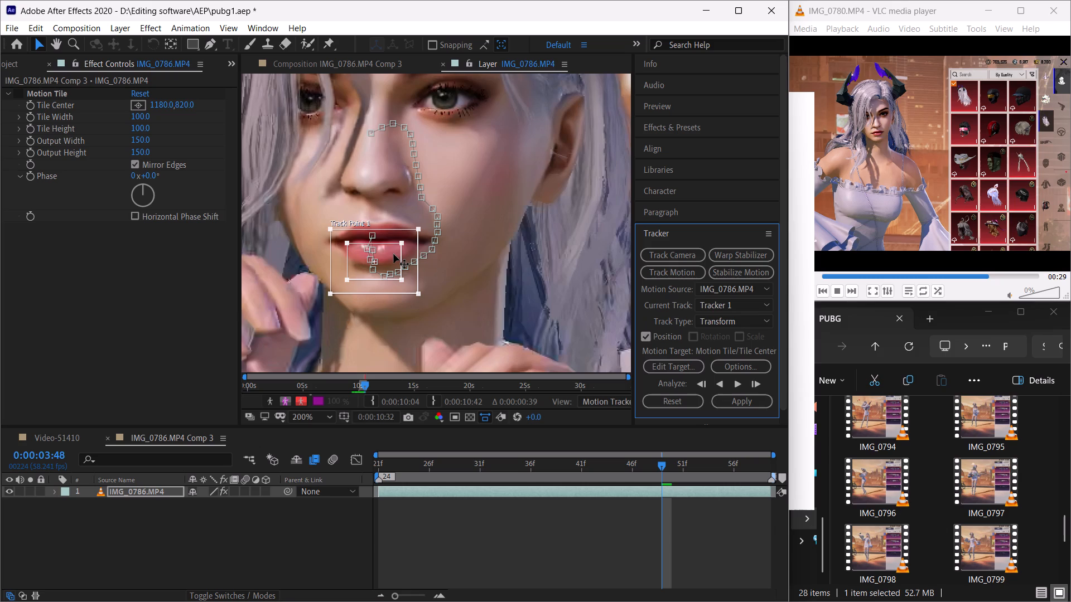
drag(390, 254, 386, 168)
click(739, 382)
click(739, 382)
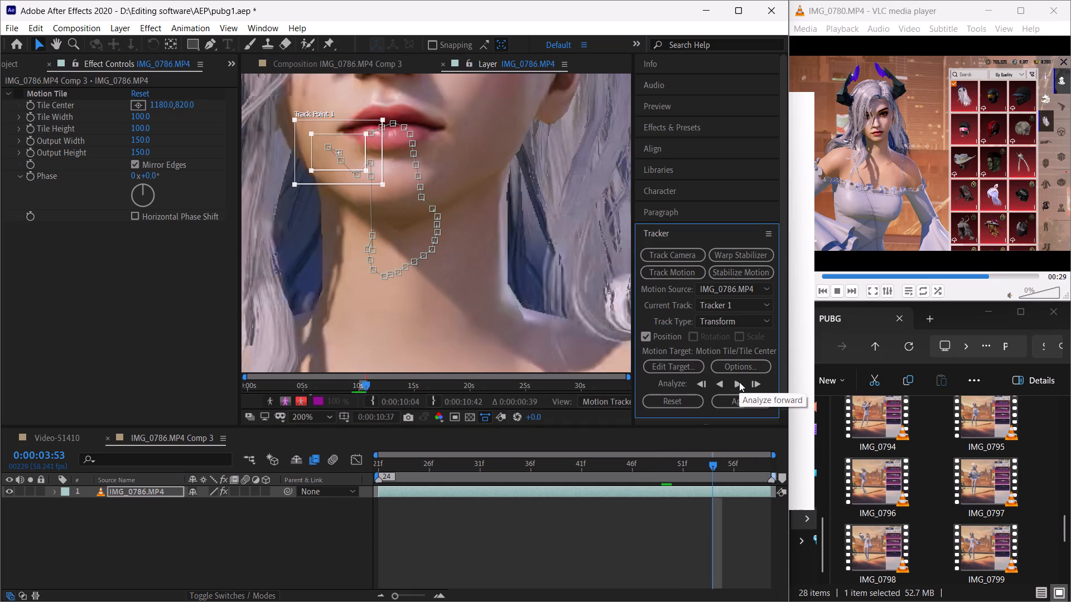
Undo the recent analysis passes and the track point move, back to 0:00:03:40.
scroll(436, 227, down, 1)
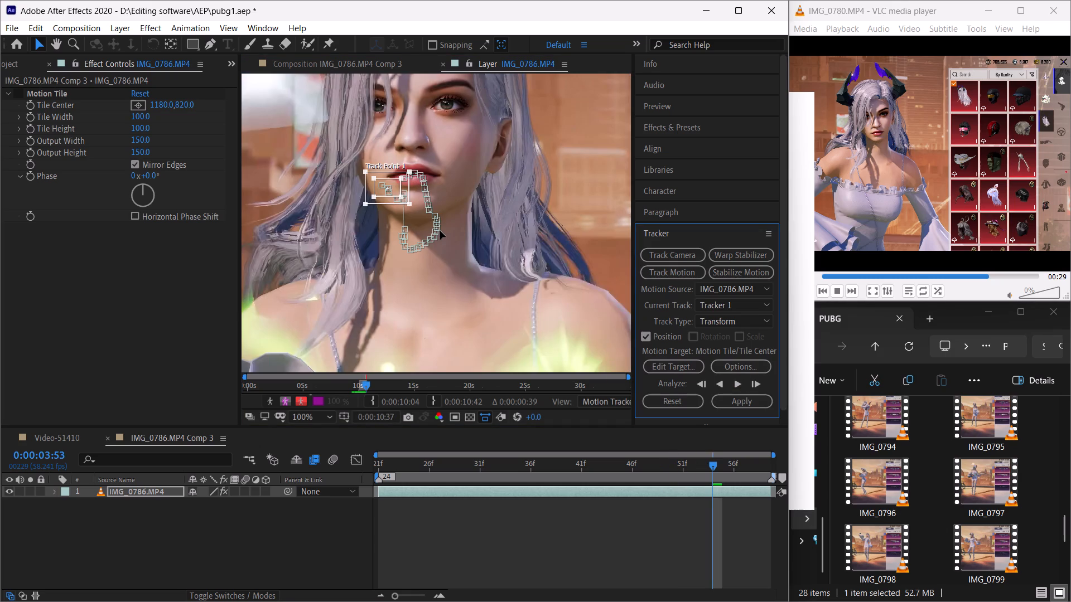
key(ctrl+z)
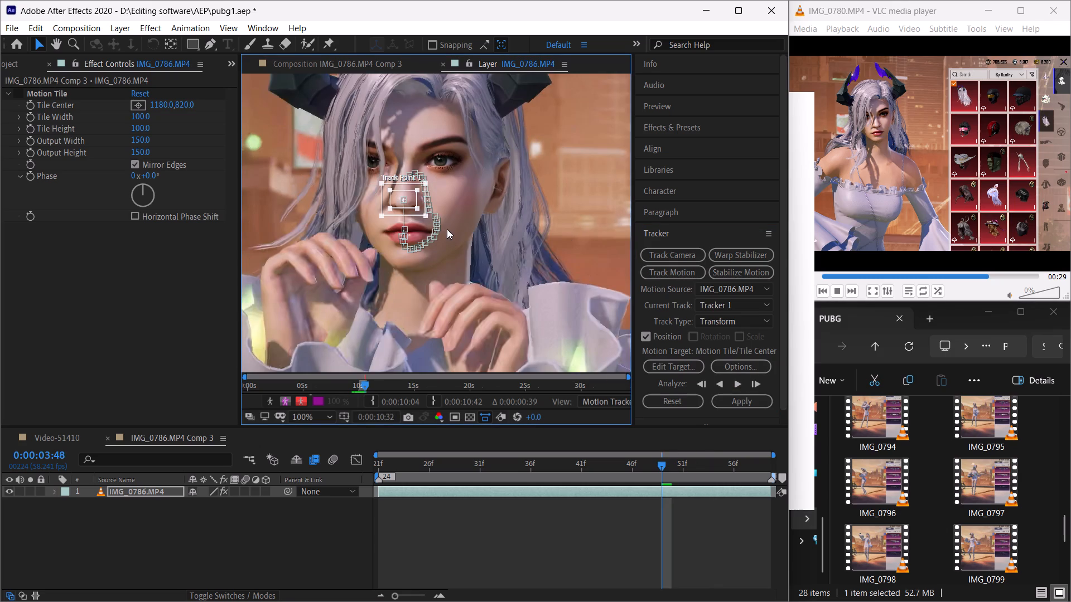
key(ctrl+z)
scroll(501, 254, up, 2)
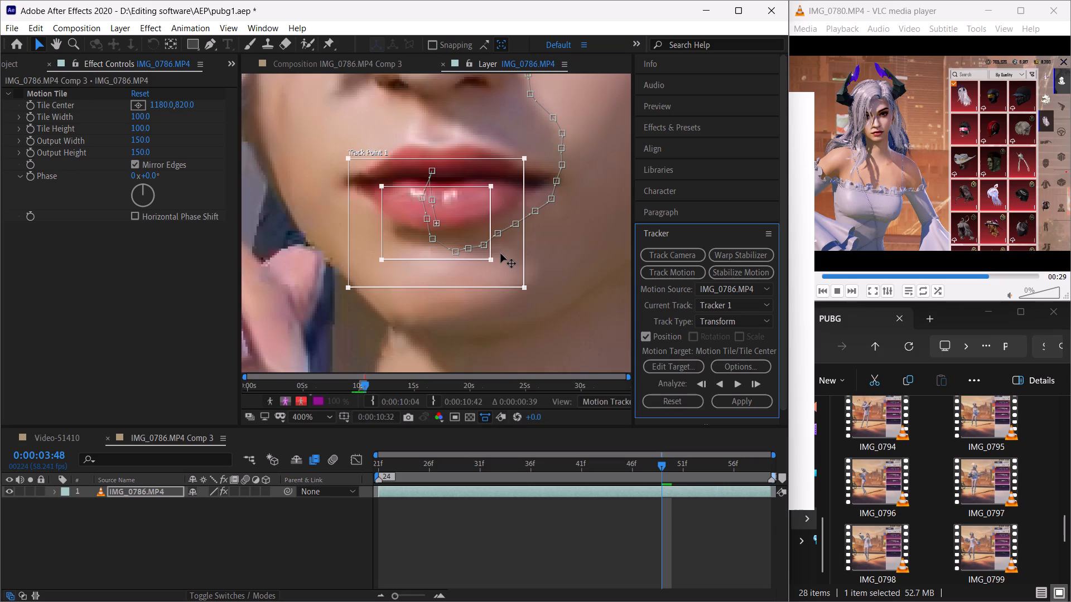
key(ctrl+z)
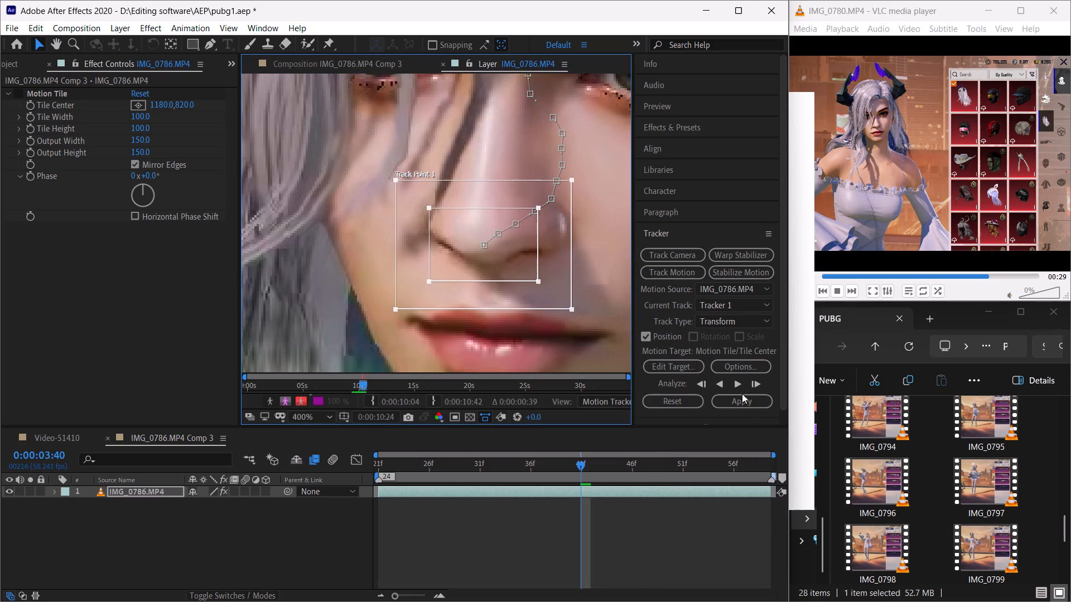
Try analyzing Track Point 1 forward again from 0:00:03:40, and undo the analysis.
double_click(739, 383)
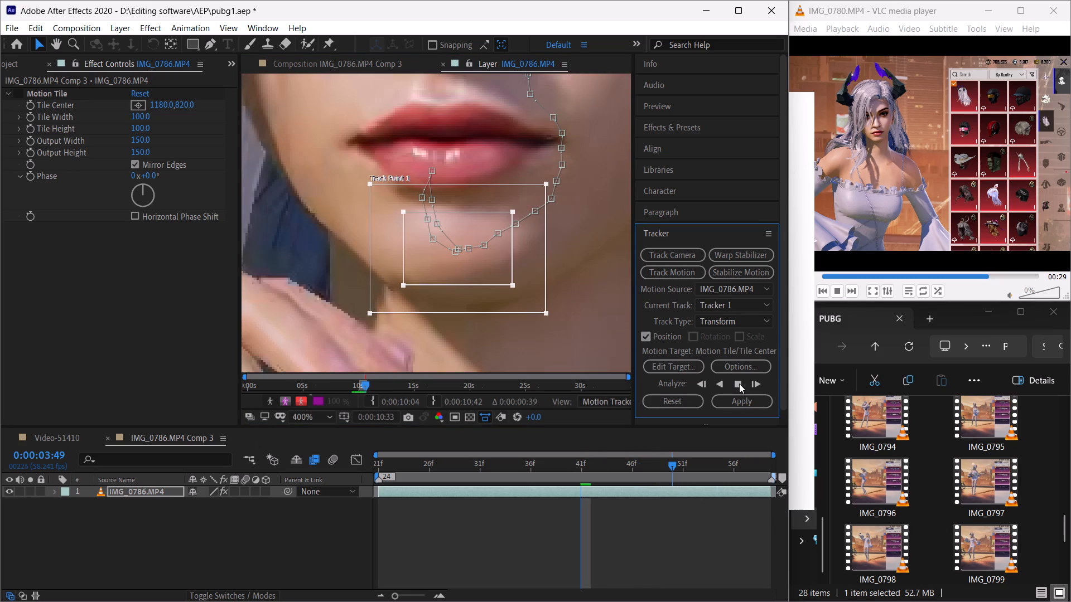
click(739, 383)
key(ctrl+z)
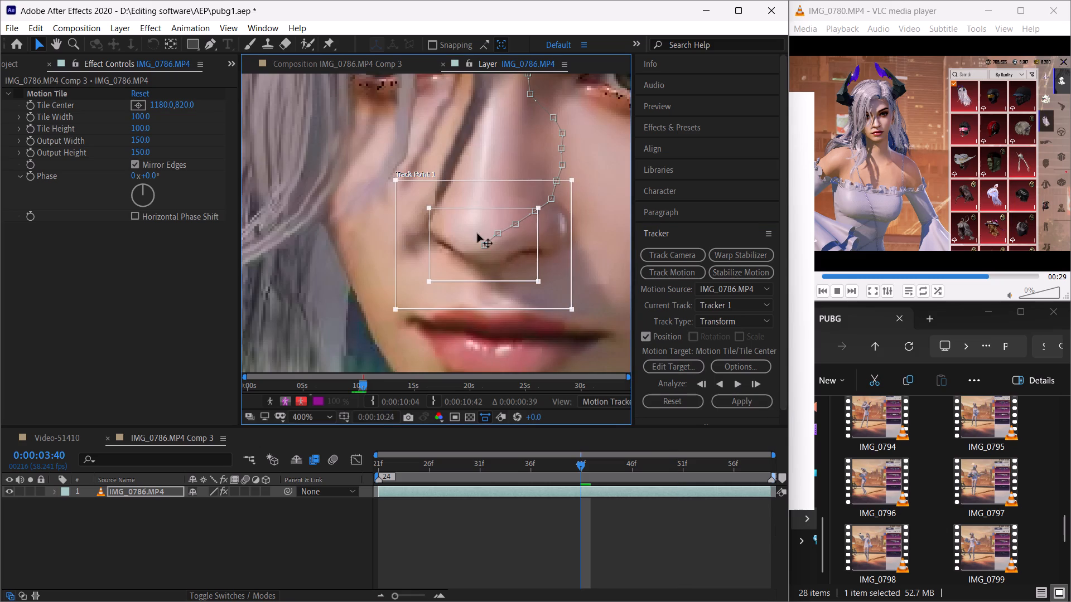
At 0:00:03:40, enlarge Track Point 1's search region from the eyes to the chin and its feature region around the nose and lips.
click(541, 283)
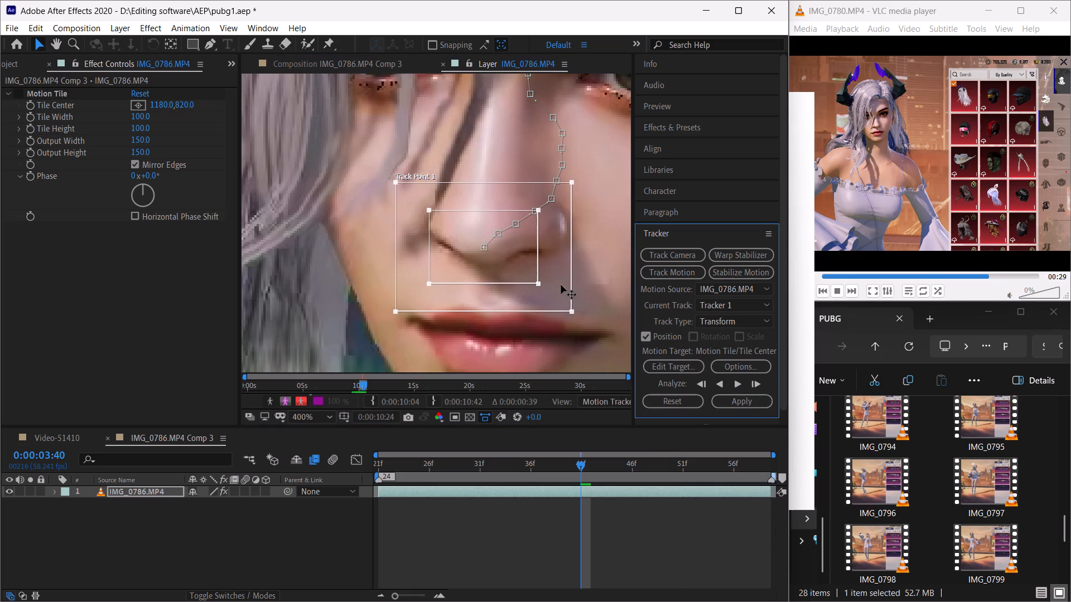
scroll(561, 285, down, 1)
drag(504, 266, 534, 312)
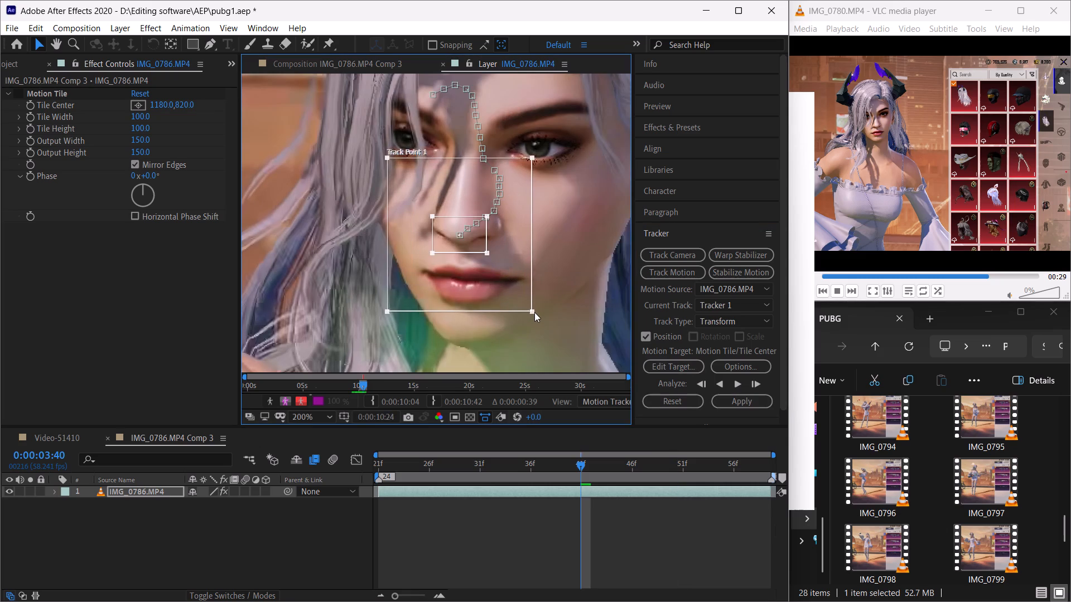
drag(534, 312, 539, 318)
drag(489, 254, 501, 270)
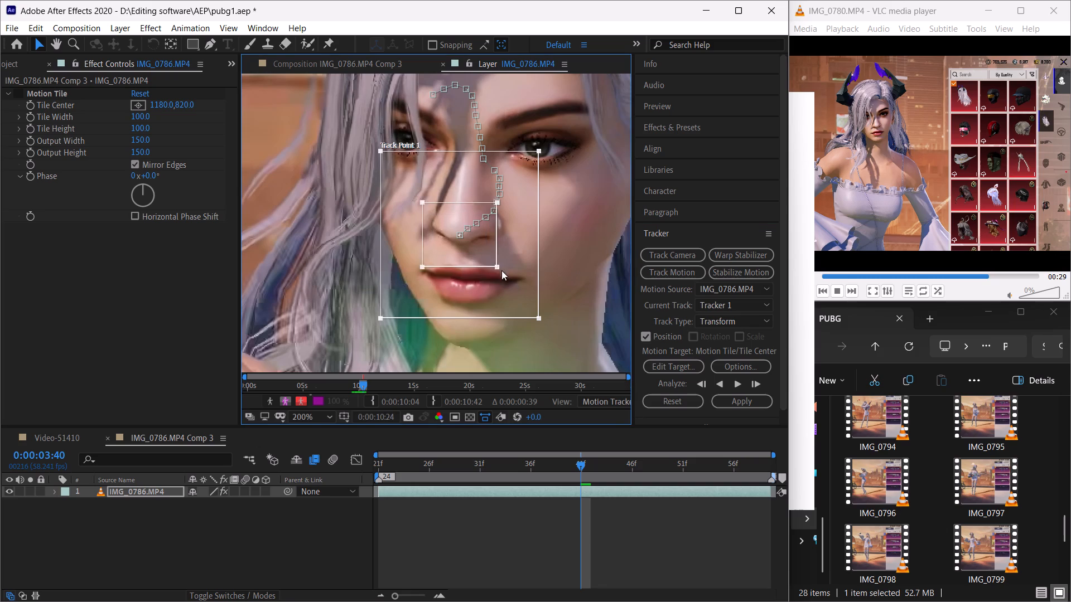
drag(501, 270, 518, 294)
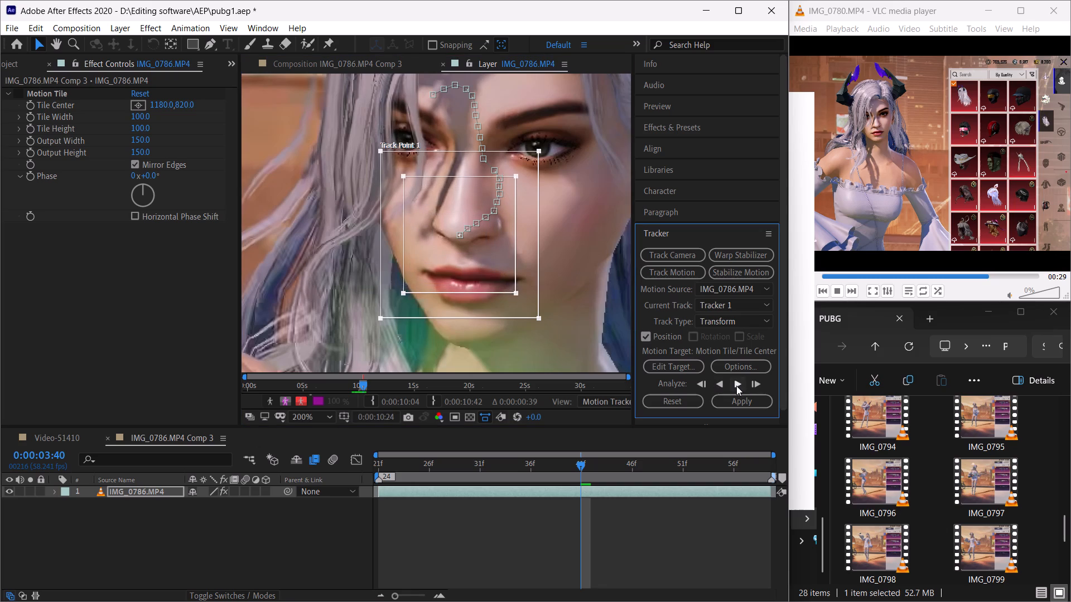
Analyze Track Point 1 forward in short passes from 0:00:03:40 to 0:00:03:50.
click(736, 384)
click(736, 384)
click(736, 384)
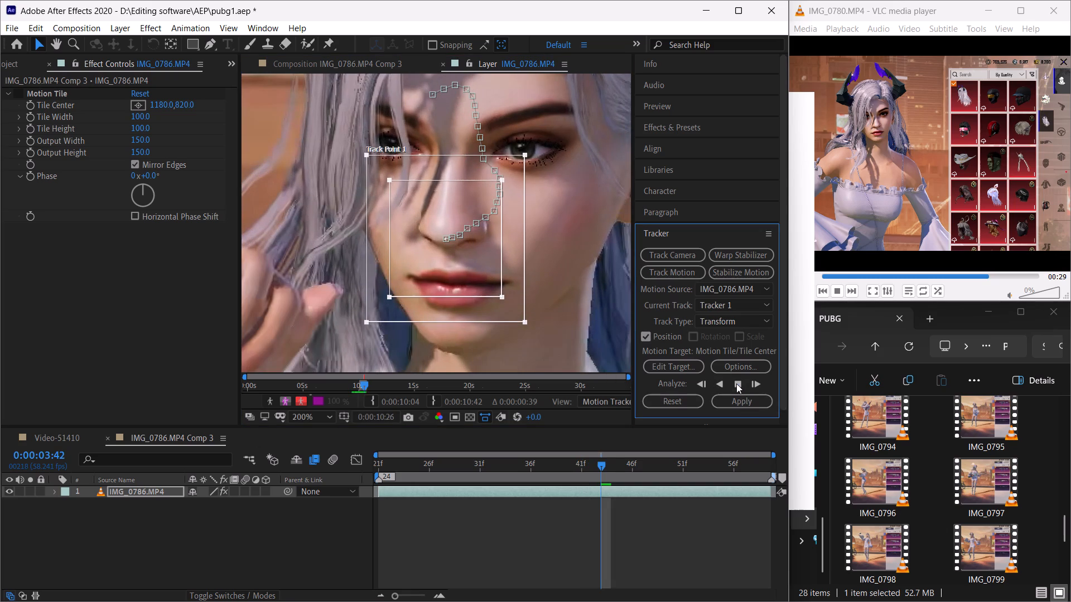
click(736, 383)
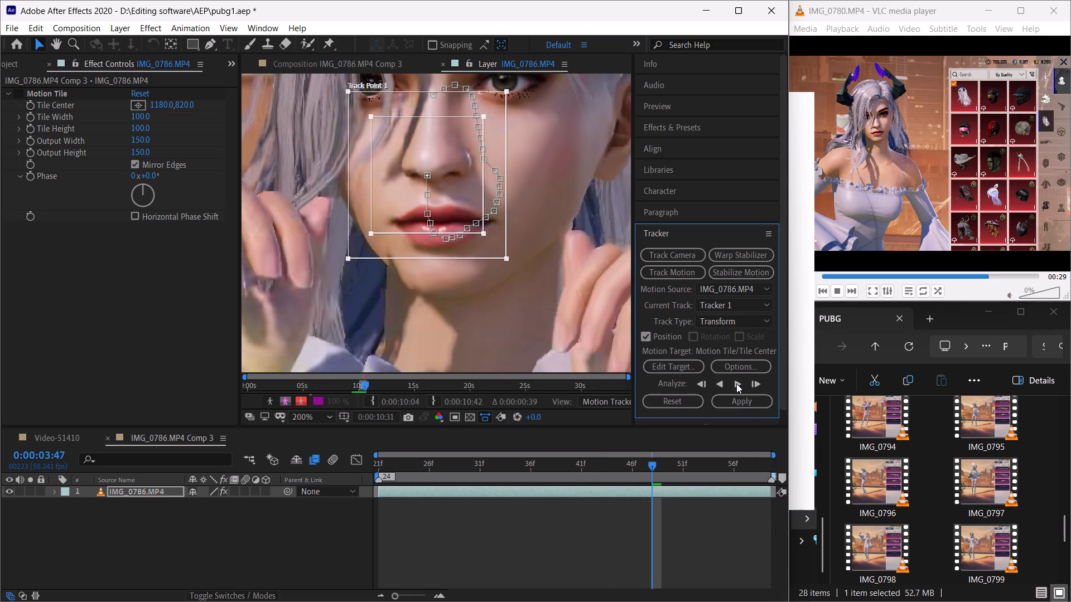
click(736, 383)
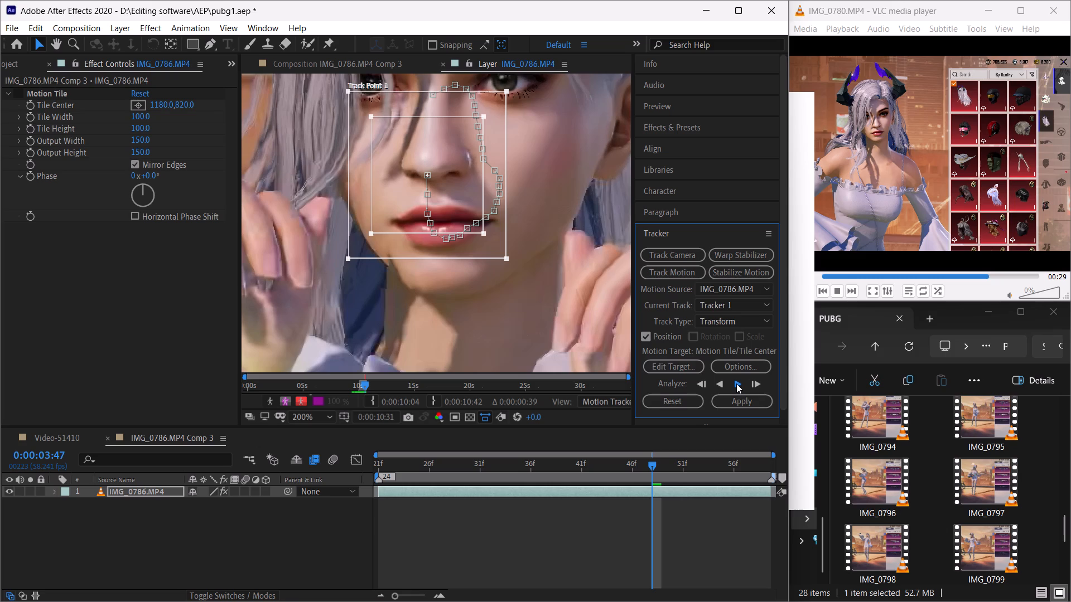
click(738, 381)
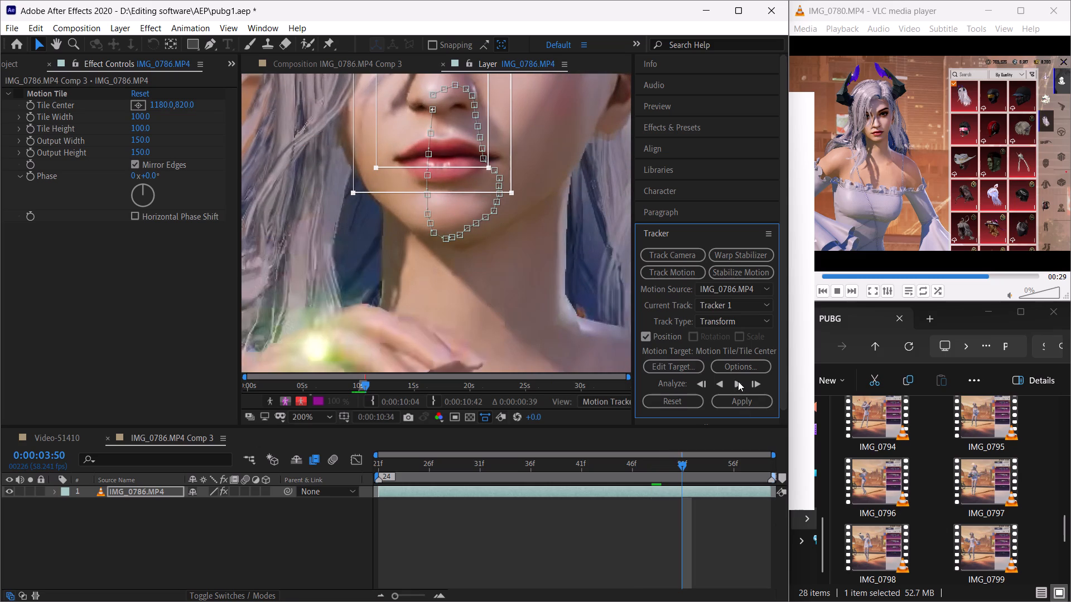
At 0:00:03:50, nudge Track Point 1 slightly up the face, enlarge its search region and analyze forward to the clip's end.
scroll(552, 274, down, 1)
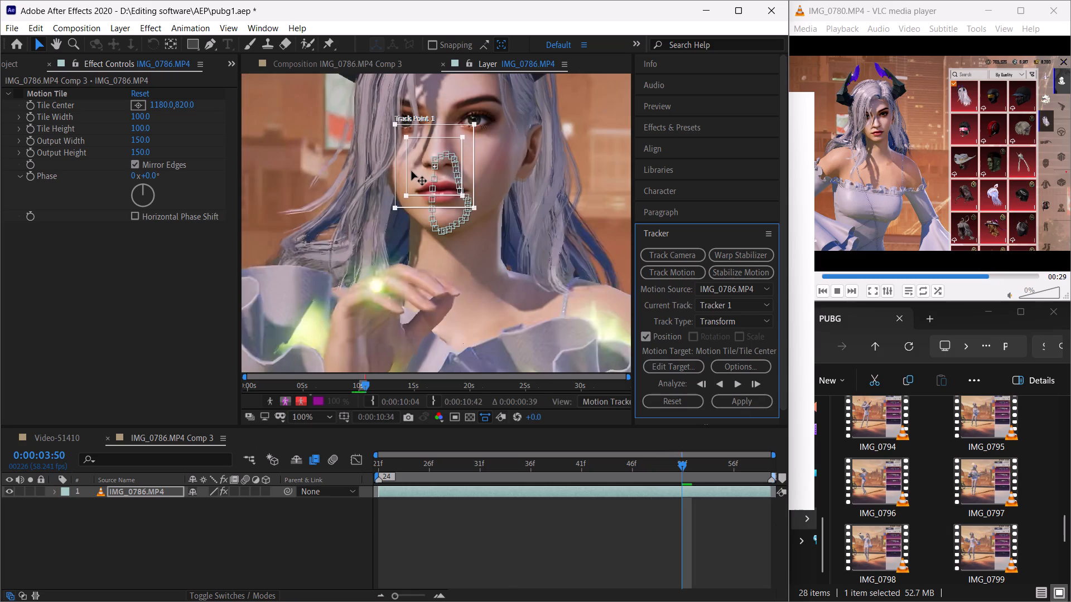
click(414, 169)
click(417, 163)
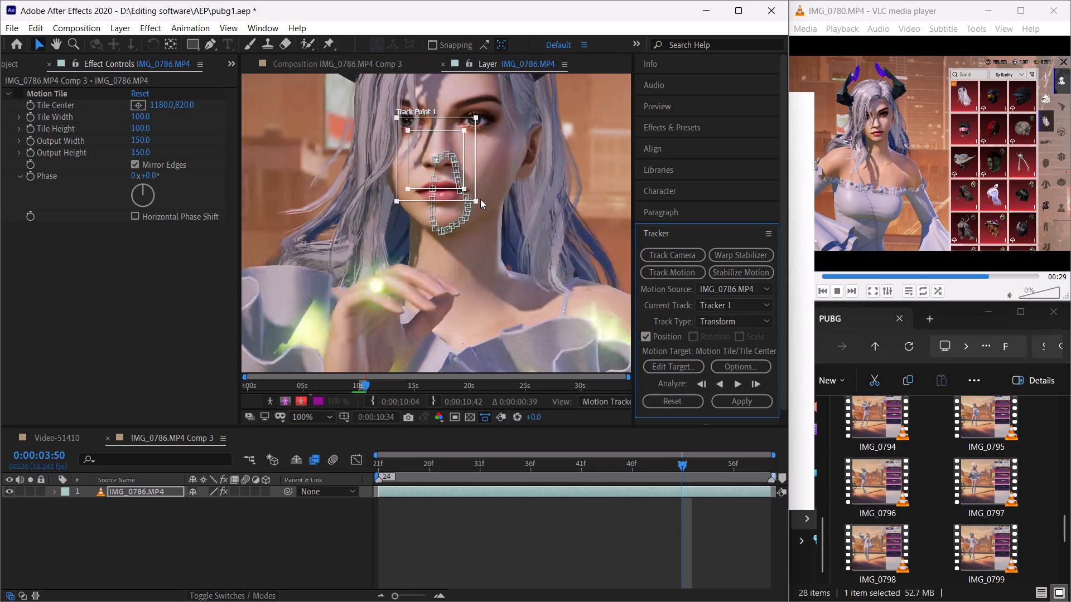
drag(476, 198, 484, 209)
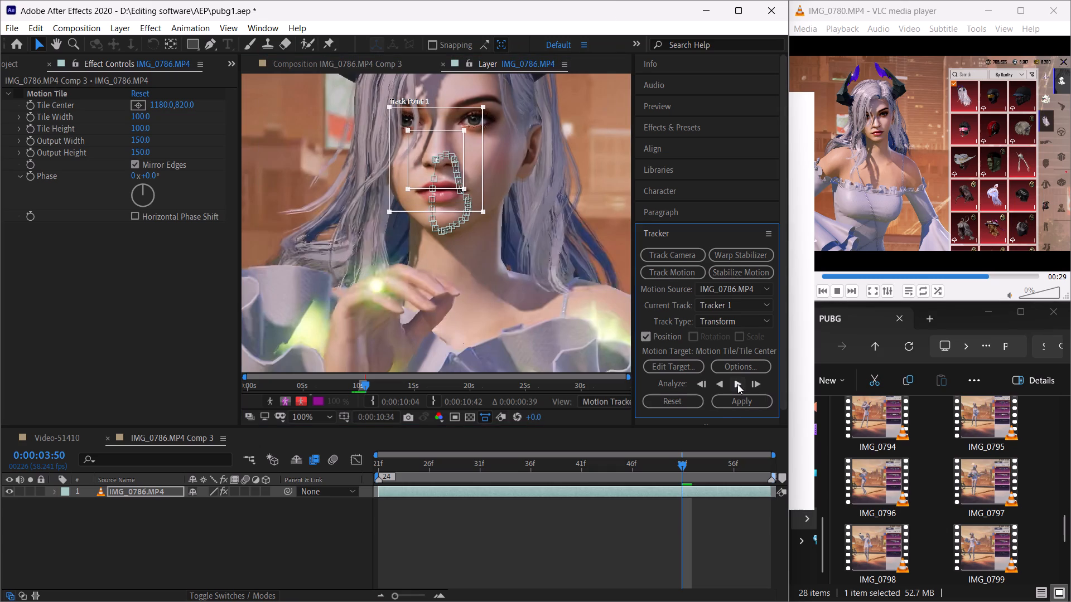
click(737, 383)
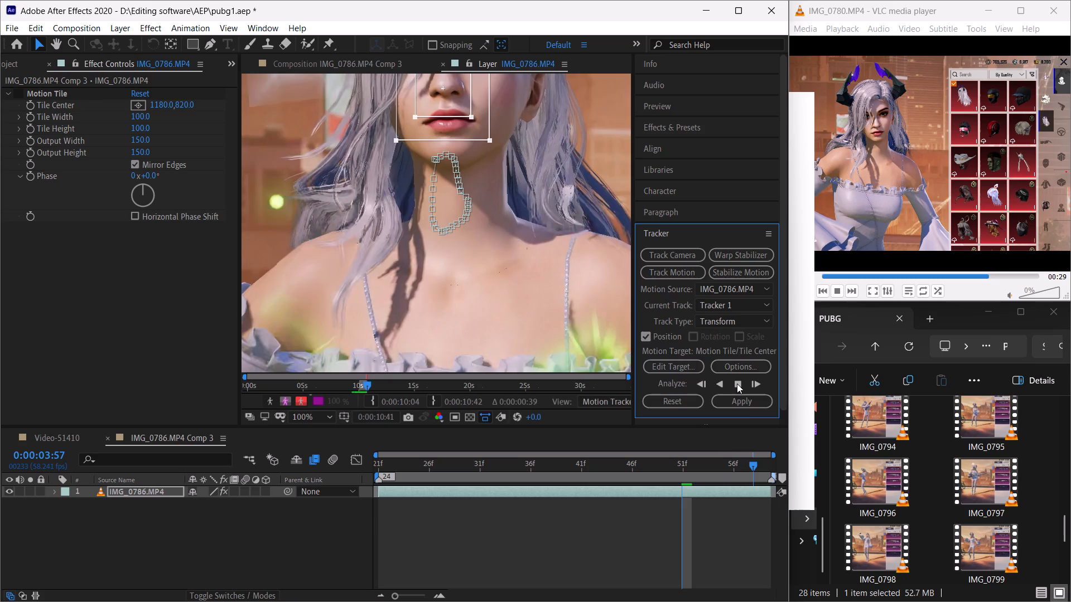
Change the track type to Stabilize, apply it to IMG_0786.MP4 in X and Y, and preview the clip from its start.
click(740, 321)
click(740, 336)
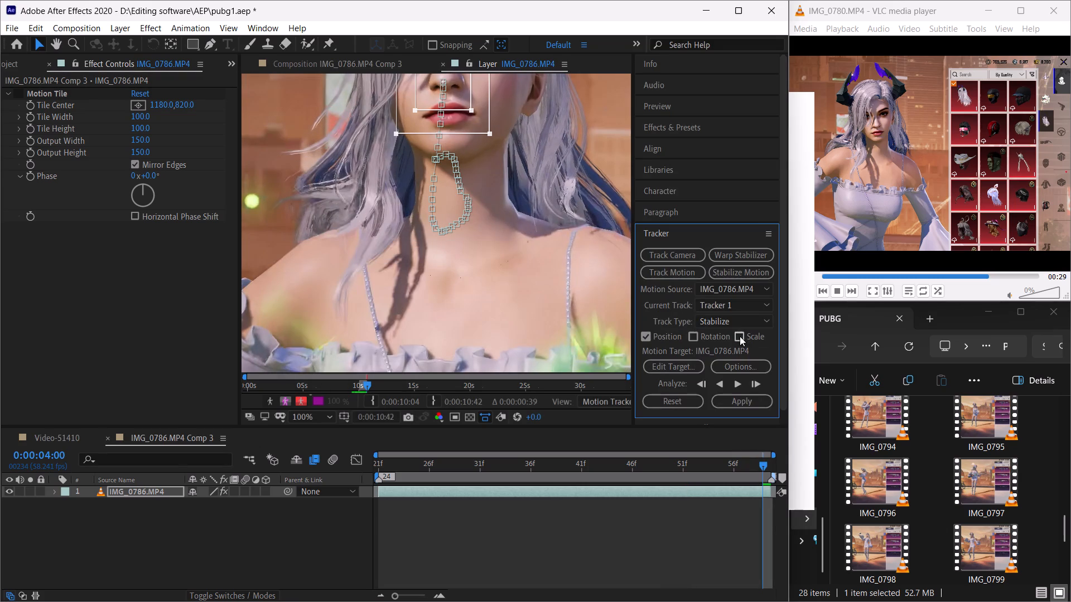
click(748, 406)
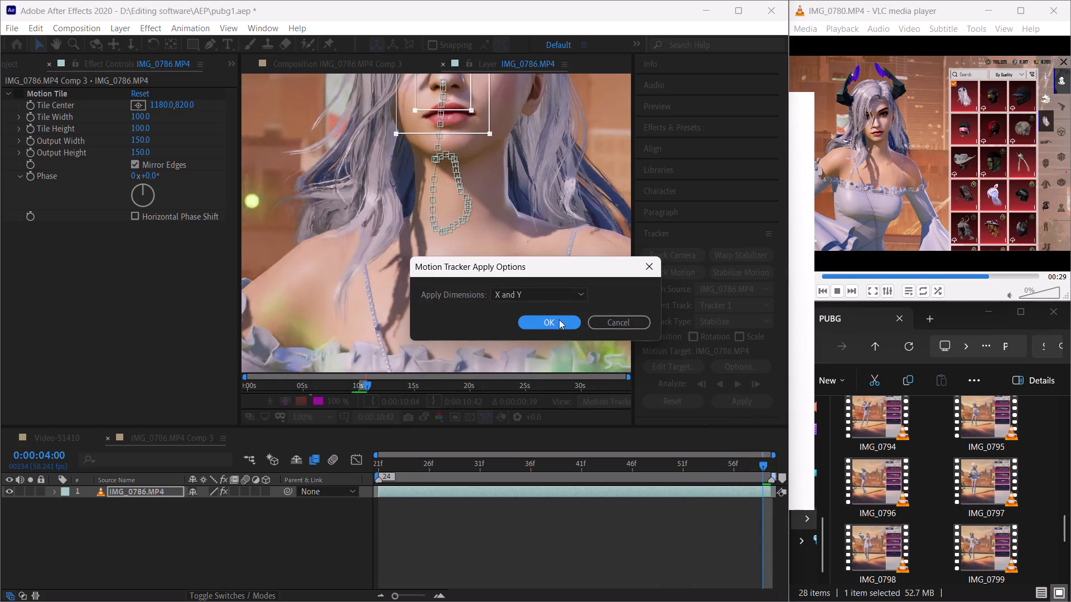
click(559, 319)
drag(396, 465, 345, 464)
key(space)
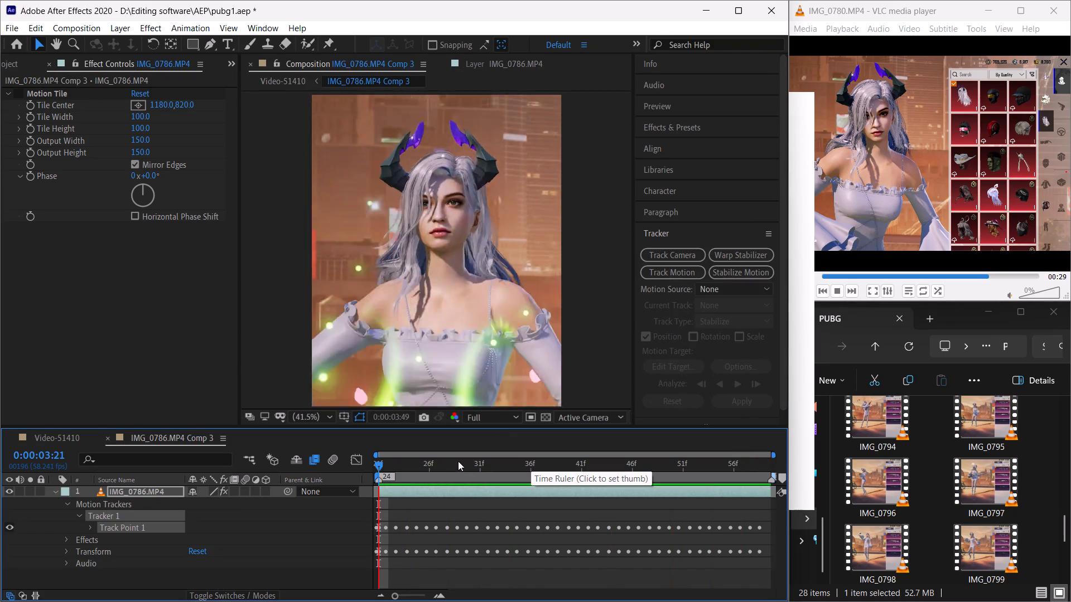
click(408, 466)
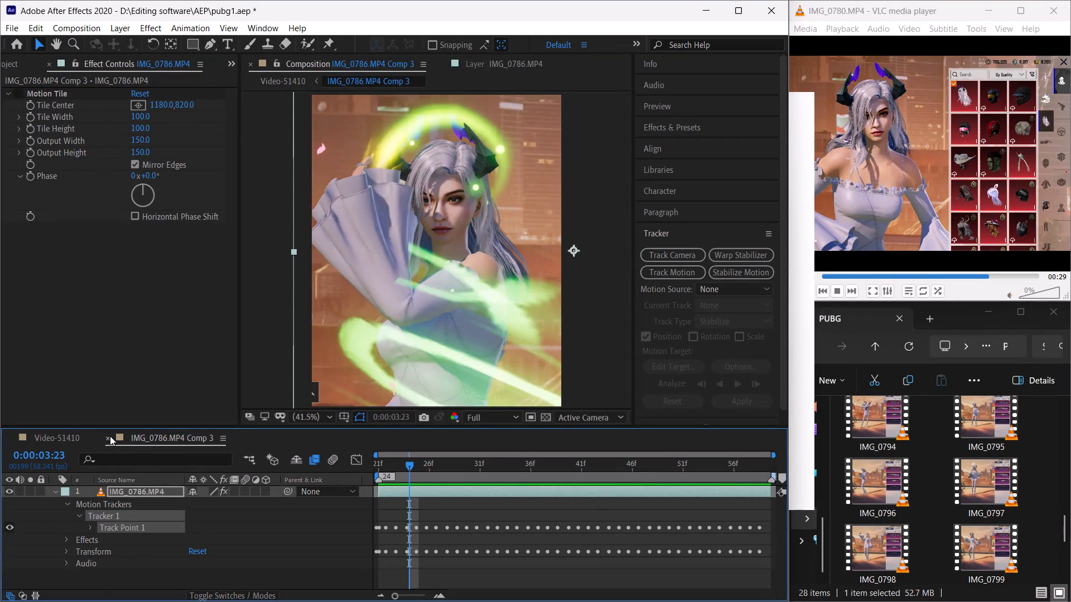
Turn the Motion Tile effect back on for IMG_0786.MP4 and close its precomp to return to the main composition.
click(21, 90)
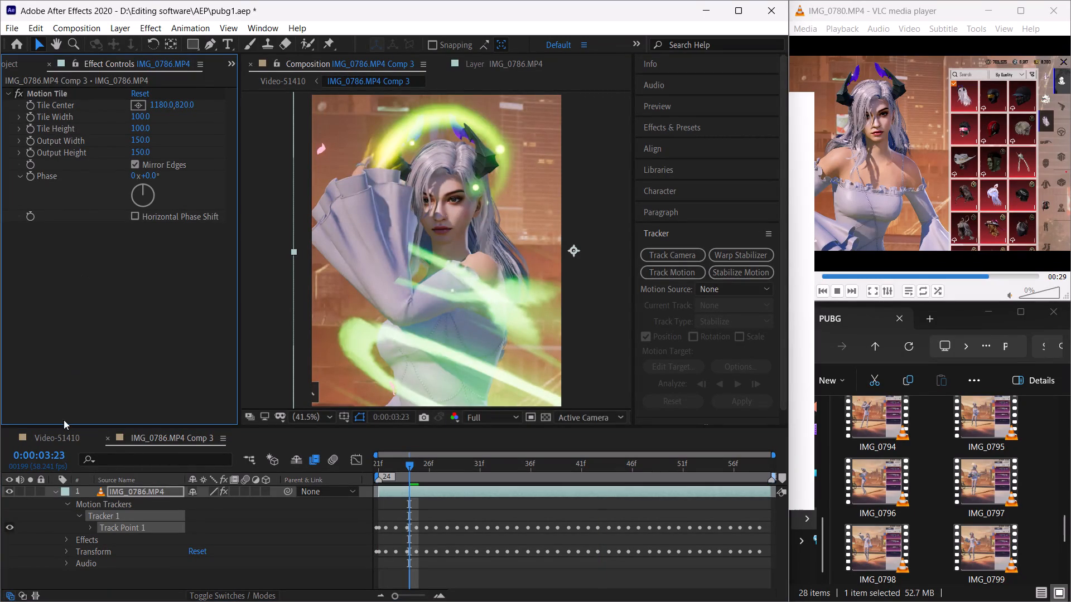
click(112, 438)
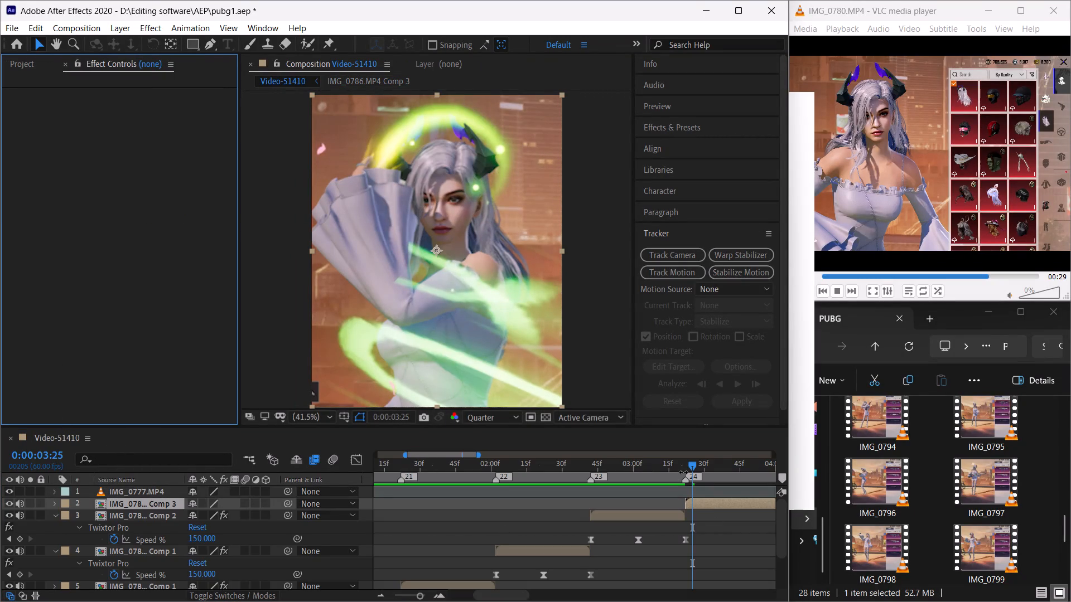
Paste the copied Twixtor Pro speed ramp onto IMG_0786.MP4 Comp 3 at 0:00:03:22 and reveal its Speed % keyframes against the clip's end.
key(u)
drag(670, 468, 679, 479)
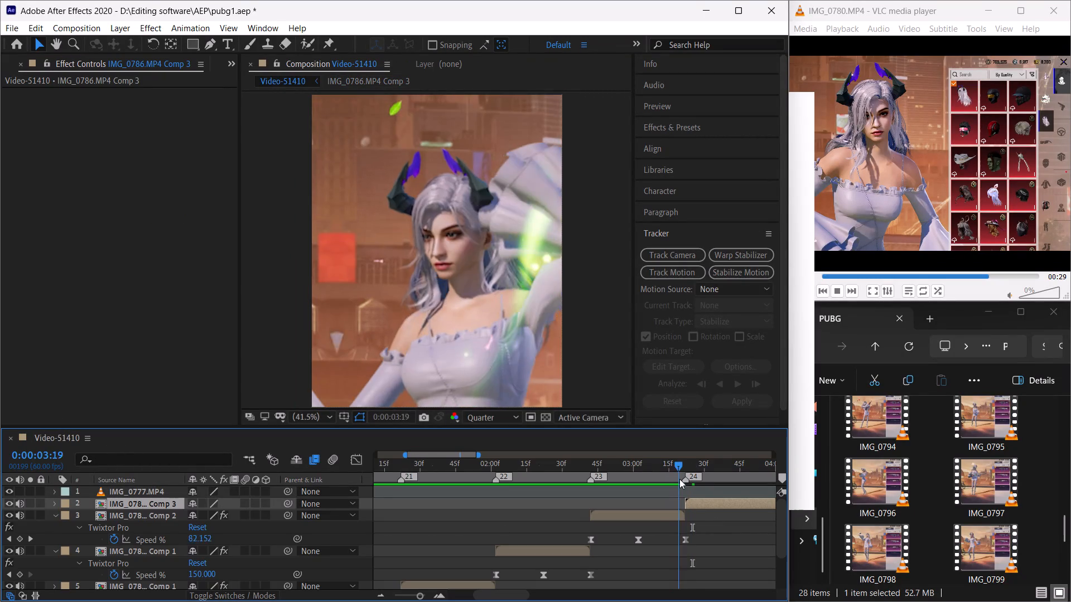
drag(679, 479, 685, 486)
key(ctrl+v)
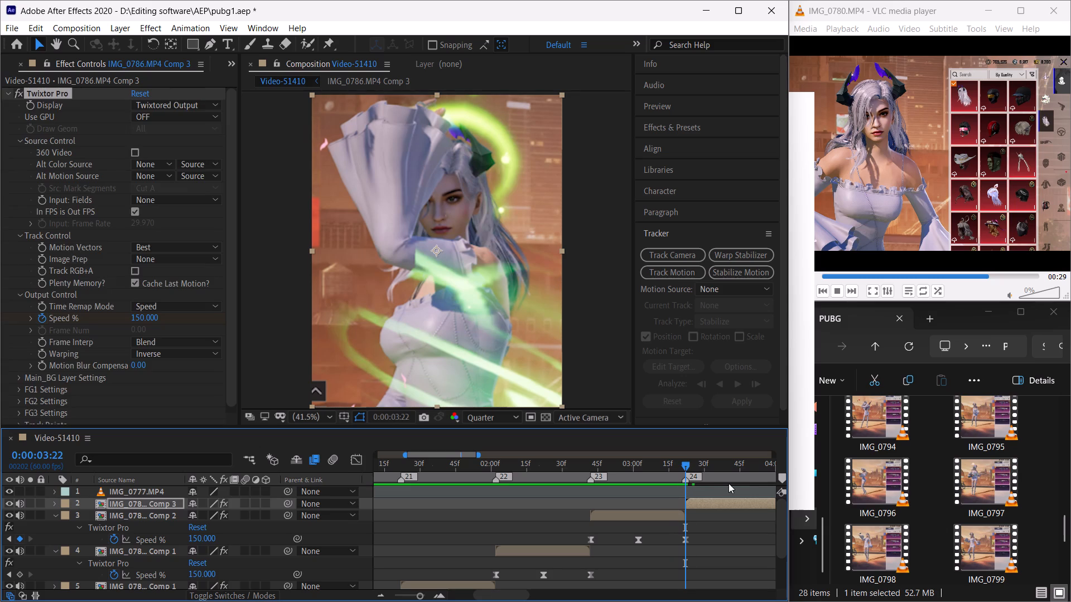
drag(723, 470, 436, 504)
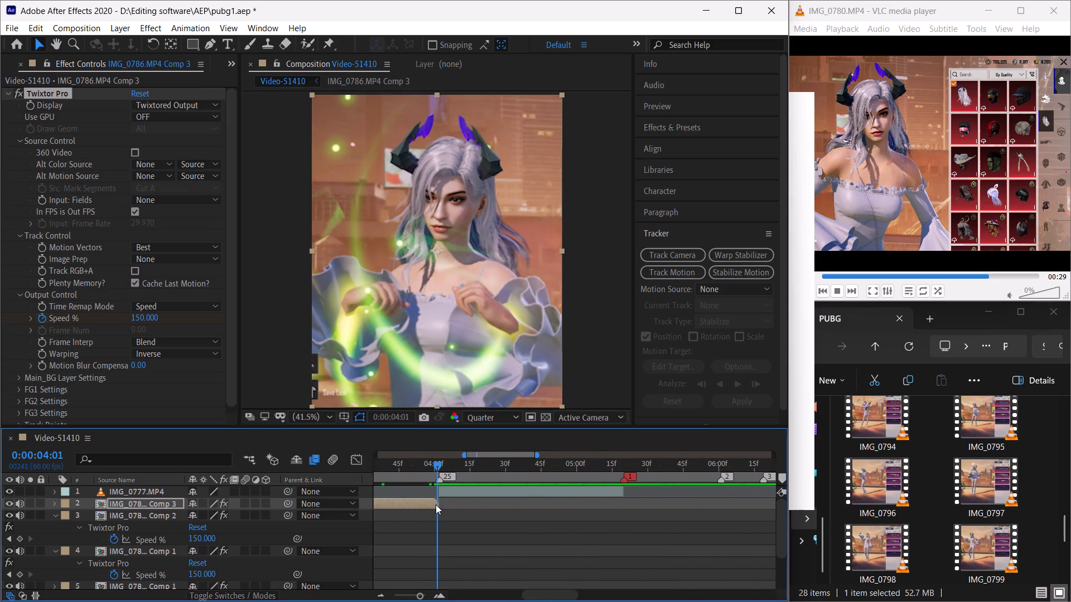
drag(436, 504, 437, 507)
key(u)
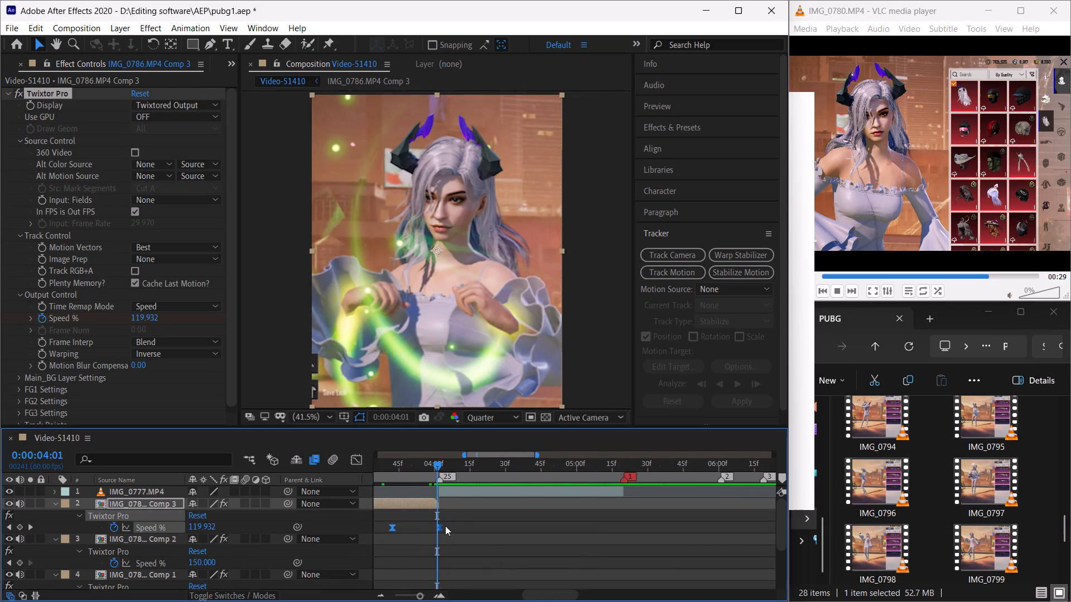
Precompose the IMG_0777.MP4 layer with the playhead at its start, 0:00:04:02.
click(468, 491)
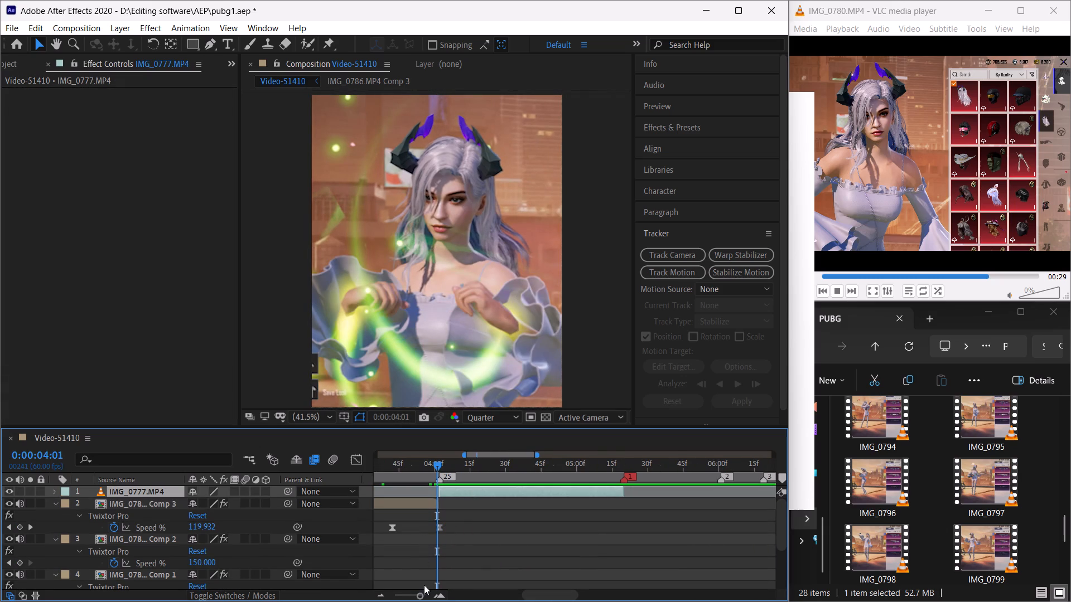
click(421, 595)
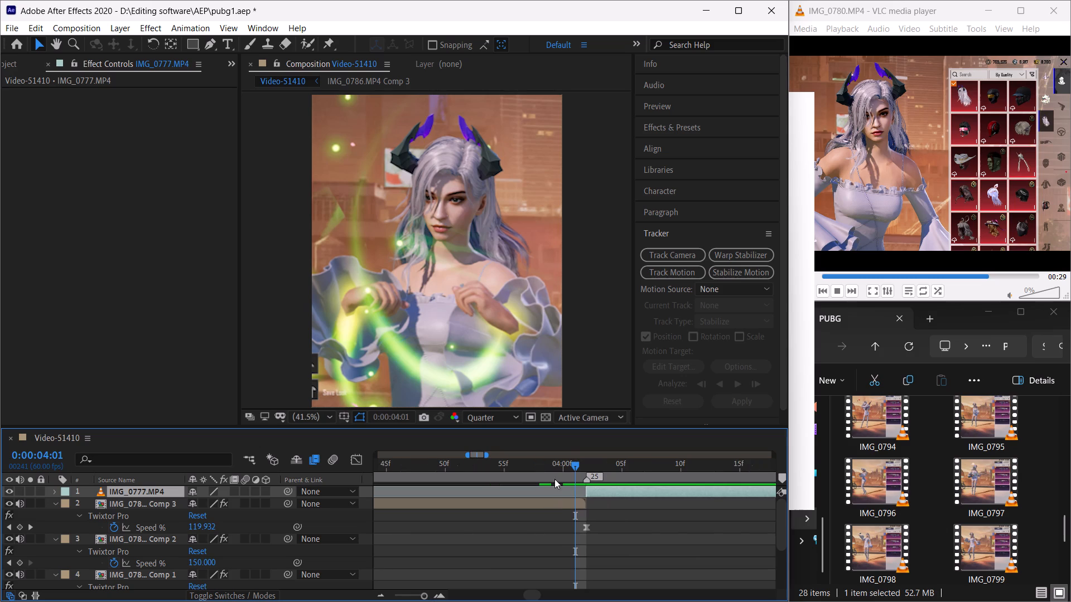
drag(575, 465, 585, 473)
right_click(605, 489)
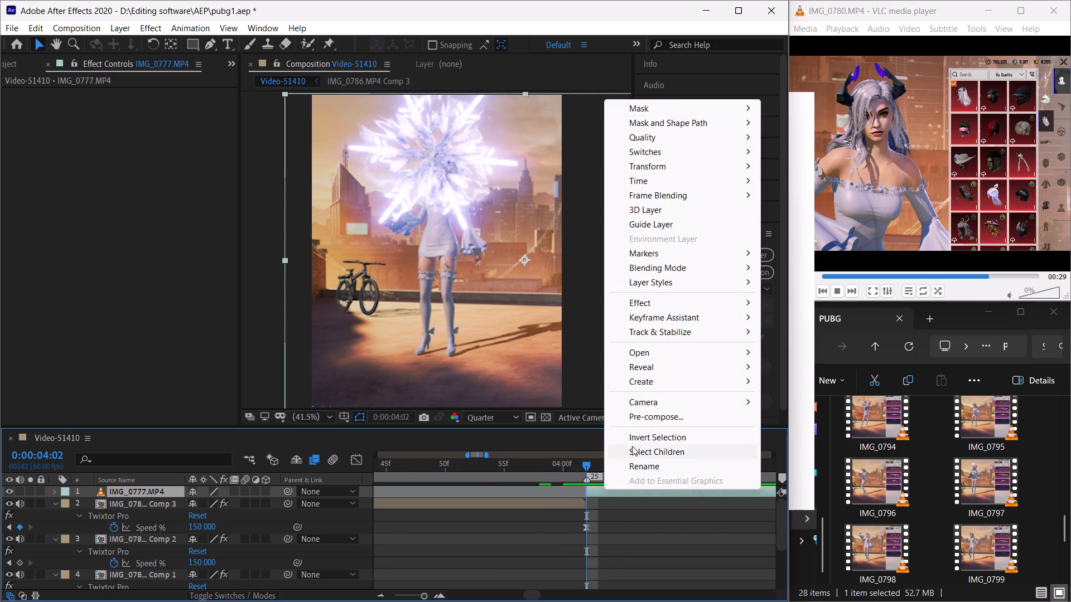
click(655, 415)
click(570, 396)
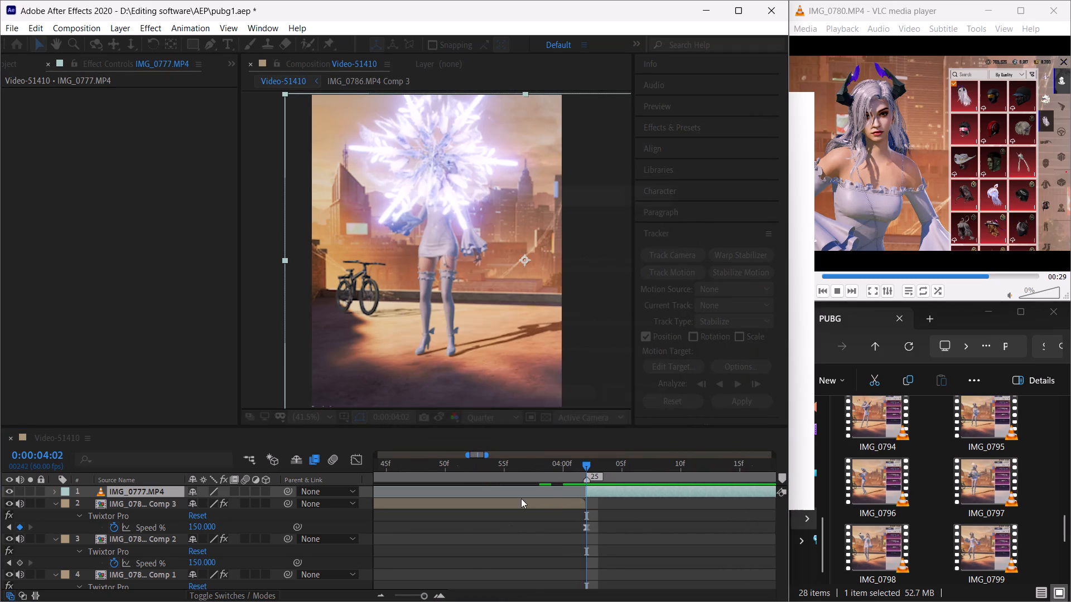
Scrub through the precomposed IMG_0777 clip and play back the transition into it from 0:00:03:53.
double_click(385, 593)
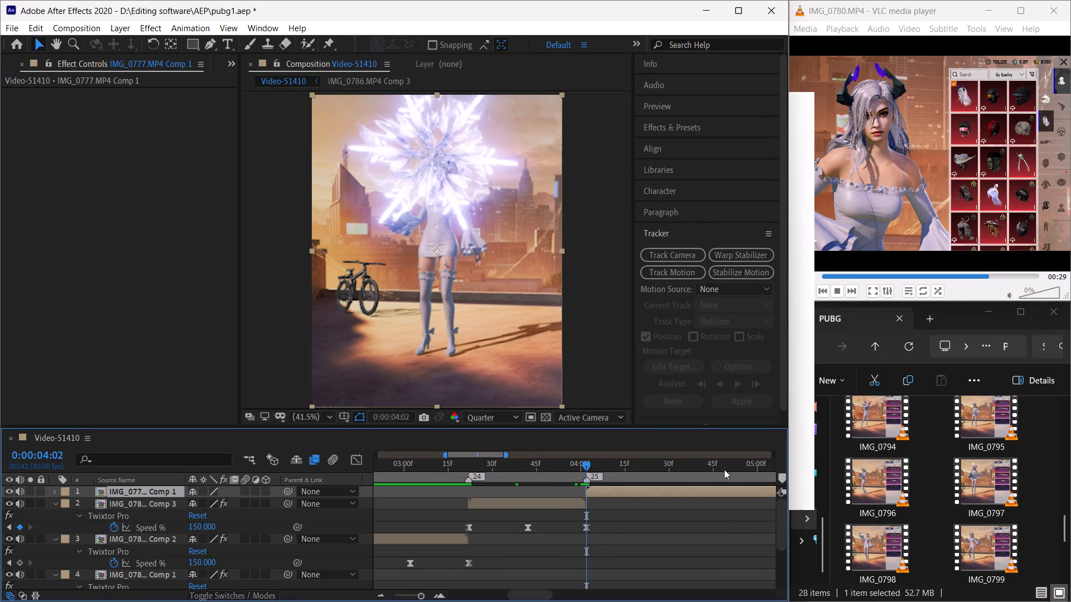
drag(723, 469, 591, 523)
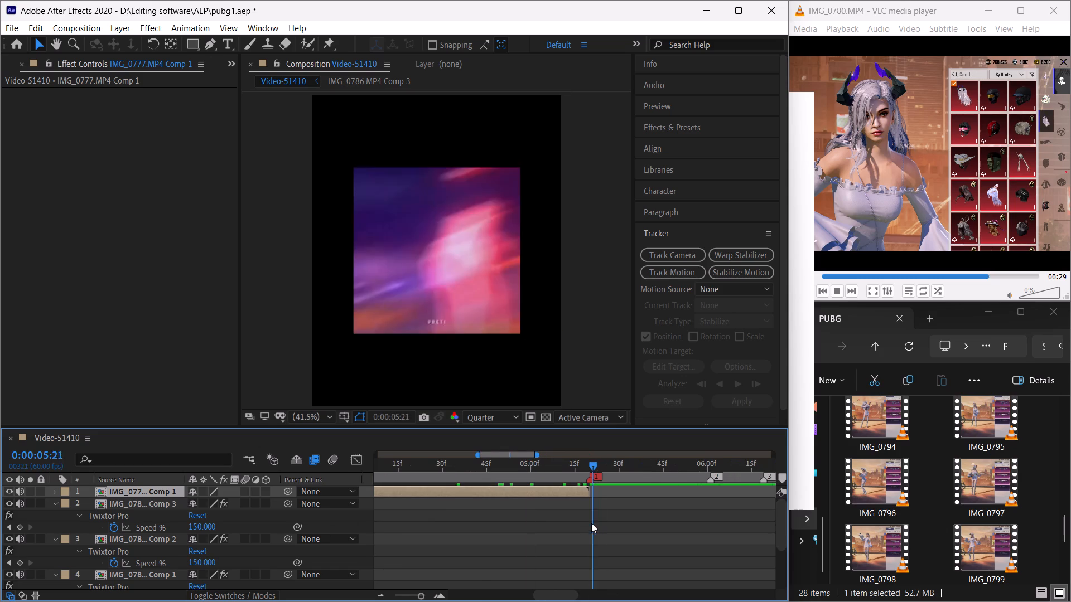
drag(591, 523, 485, 517)
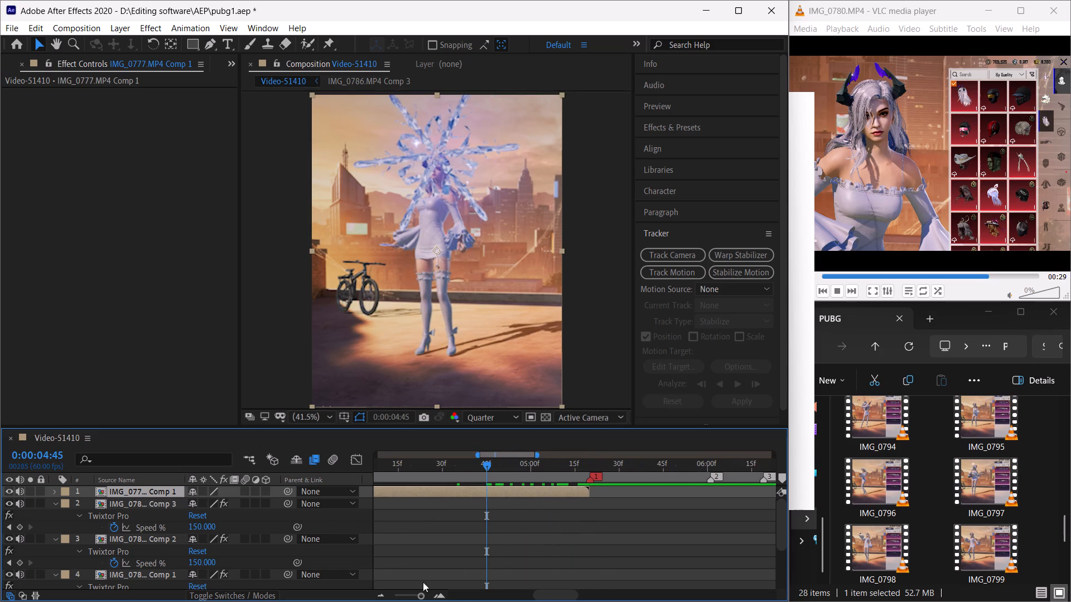
click(384, 595)
click(384, 595)
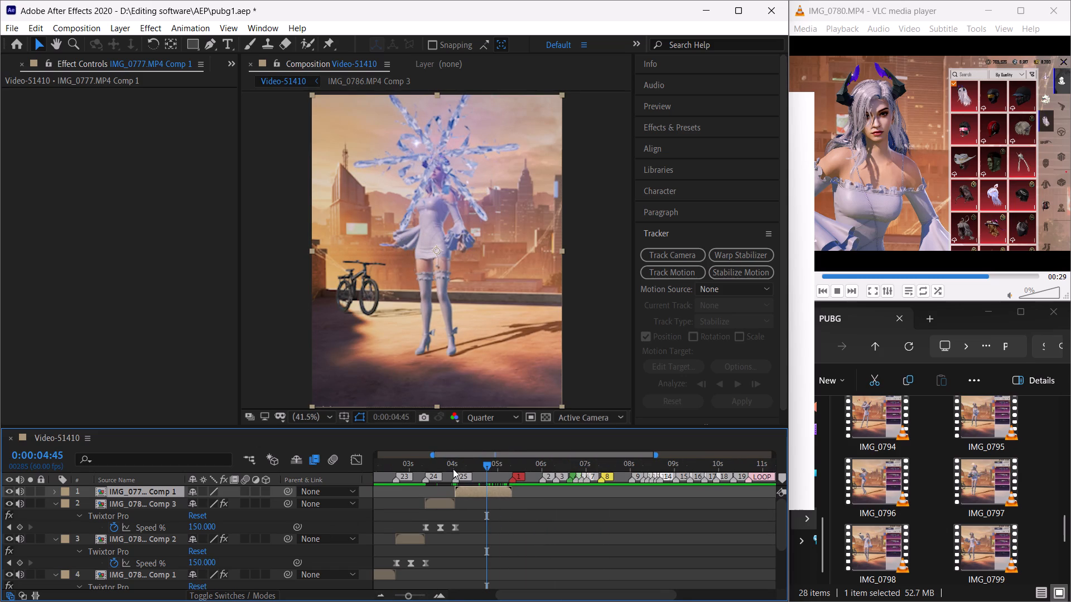
click(453, 469)
drag(453, 469, 471, 486)
double_click(472, 487)
click(448, 463)
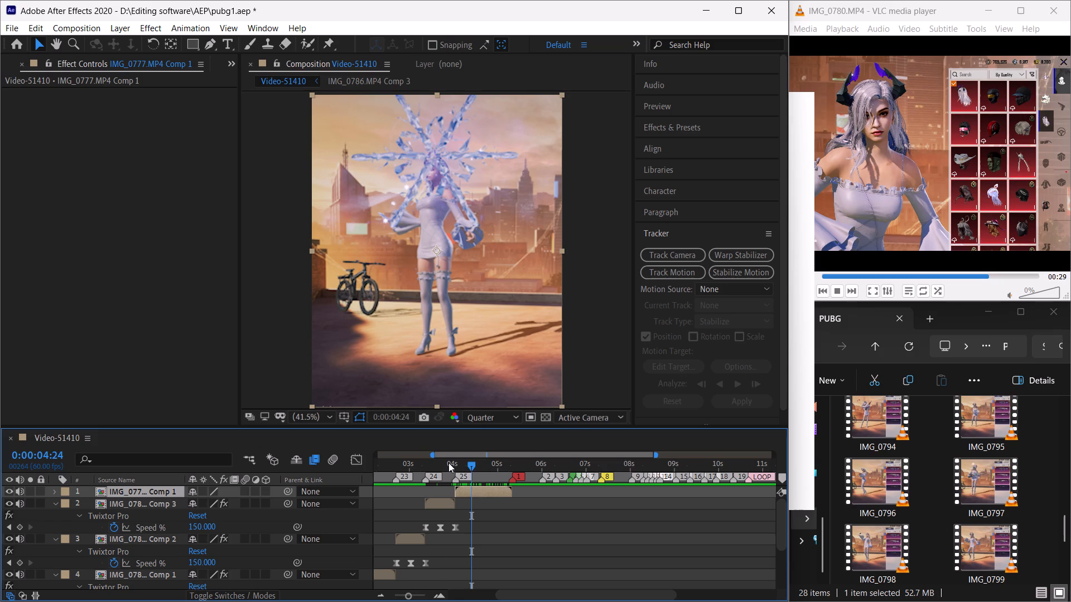
key(space)
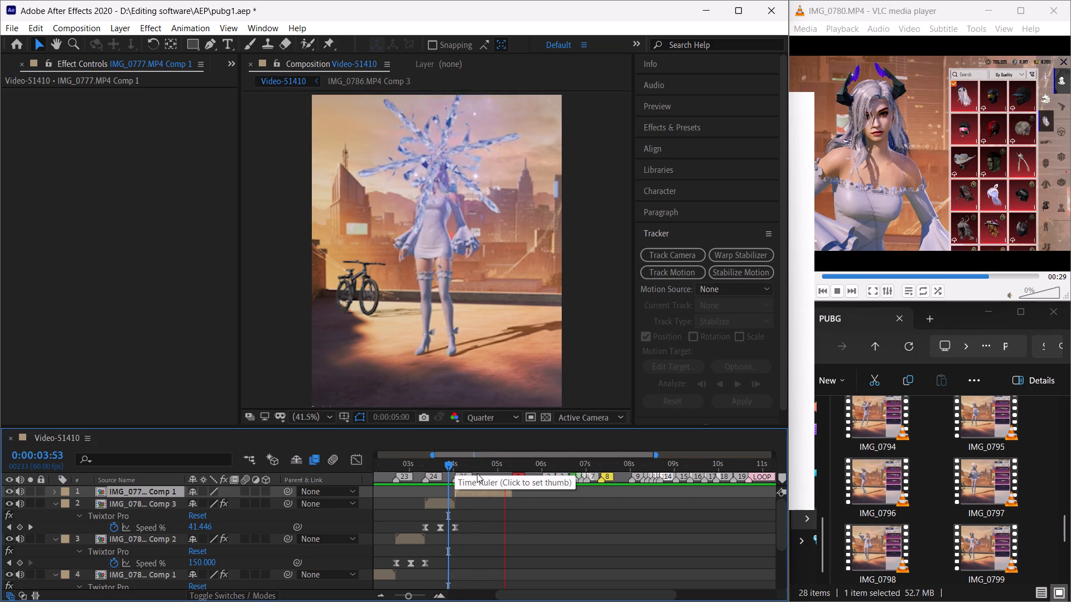
click(457, 465)
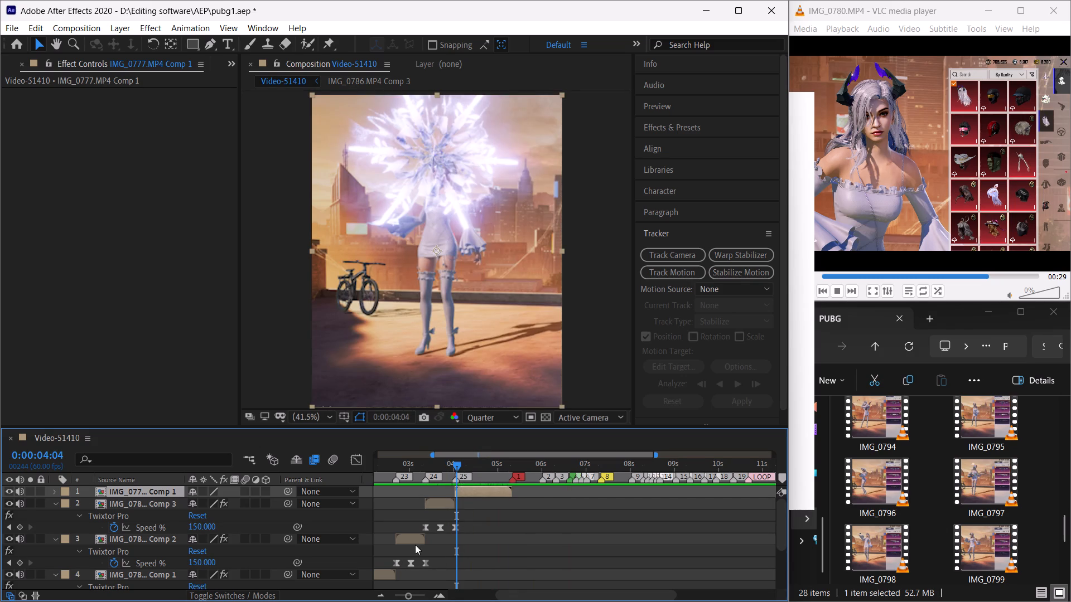
Paste the copied Twixtor Pro speed ramp onto IMG_0777.MP4 Comp 1 at 0:00:04:02 and reveal its Speed % keyframes.
drag(412, 595, 421, 598)
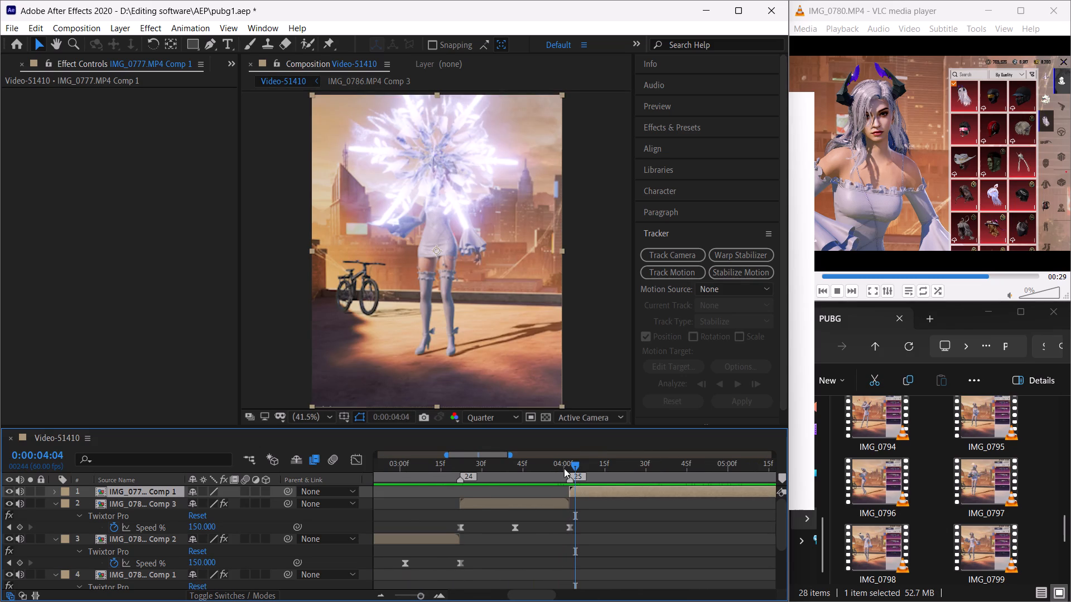
drag(557, 466, 569, 488)
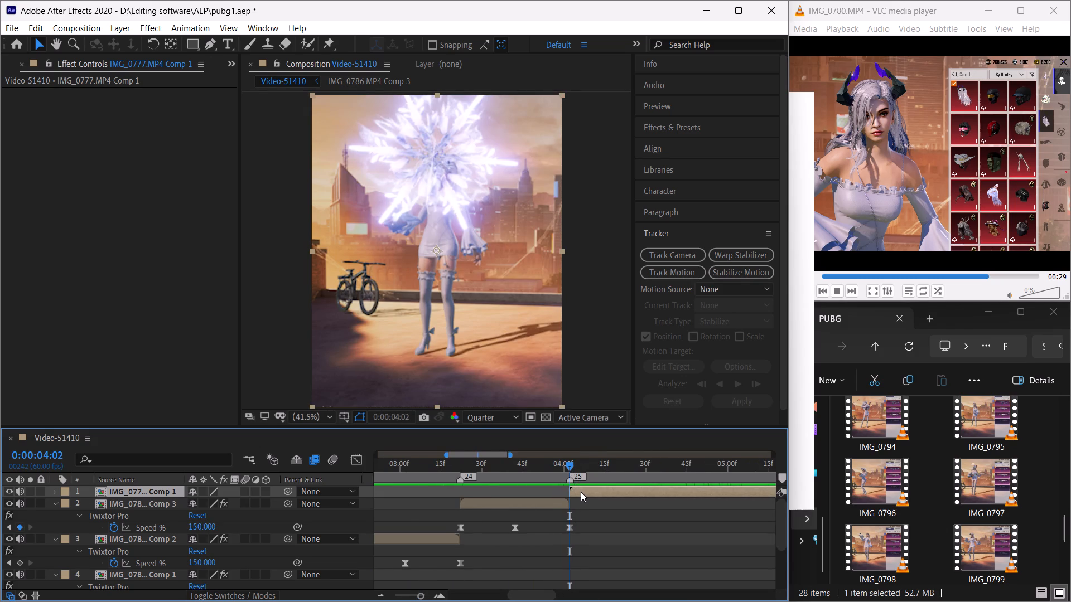
drag(421, 597, 421, 597)
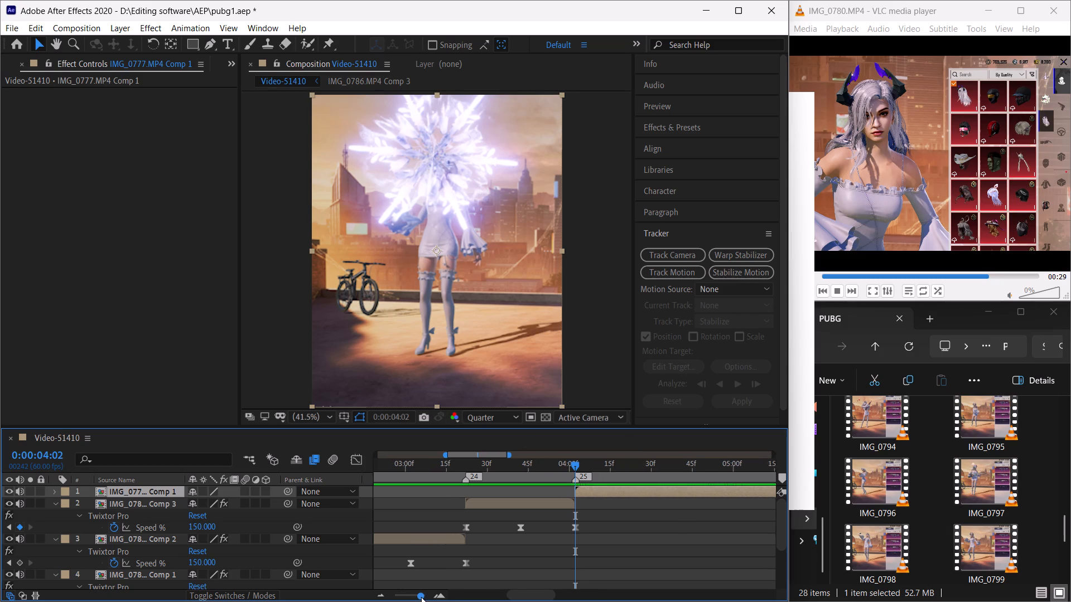
drag(421, 597, 414, 595)
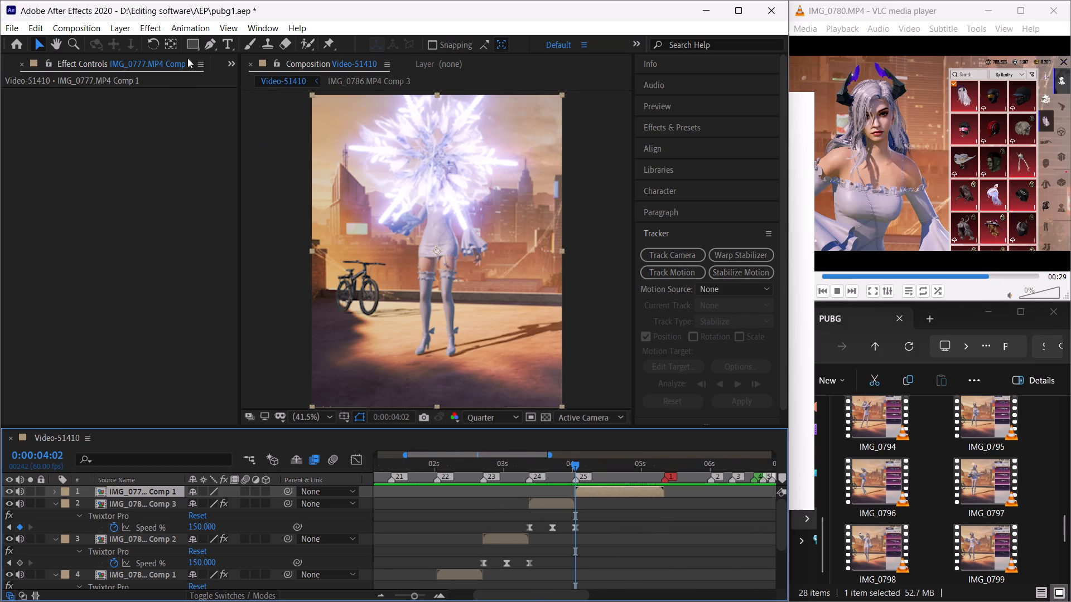
key(ctrl+v)
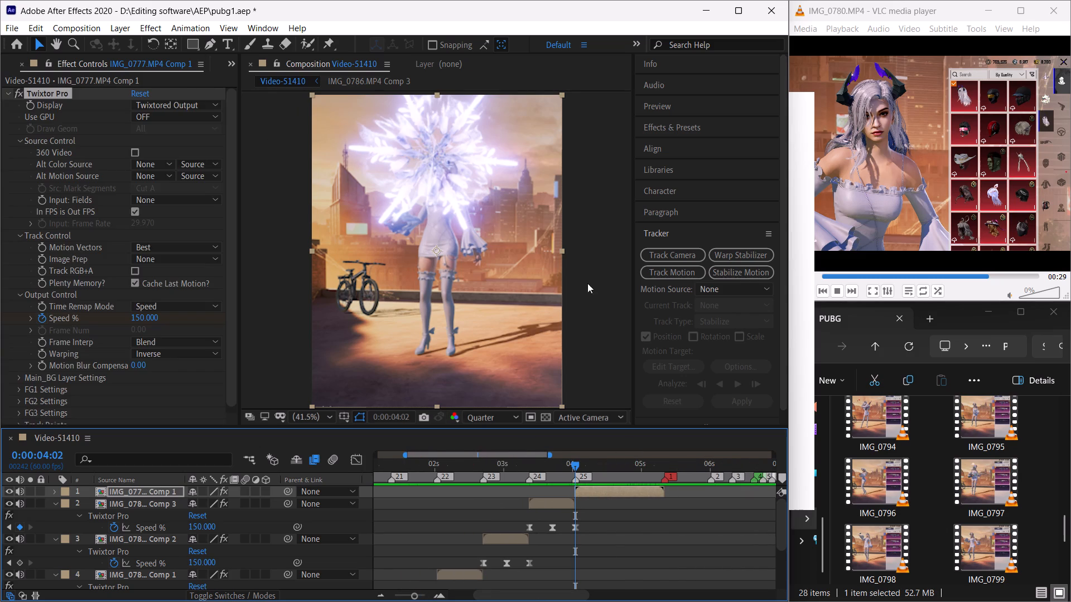
key(u)
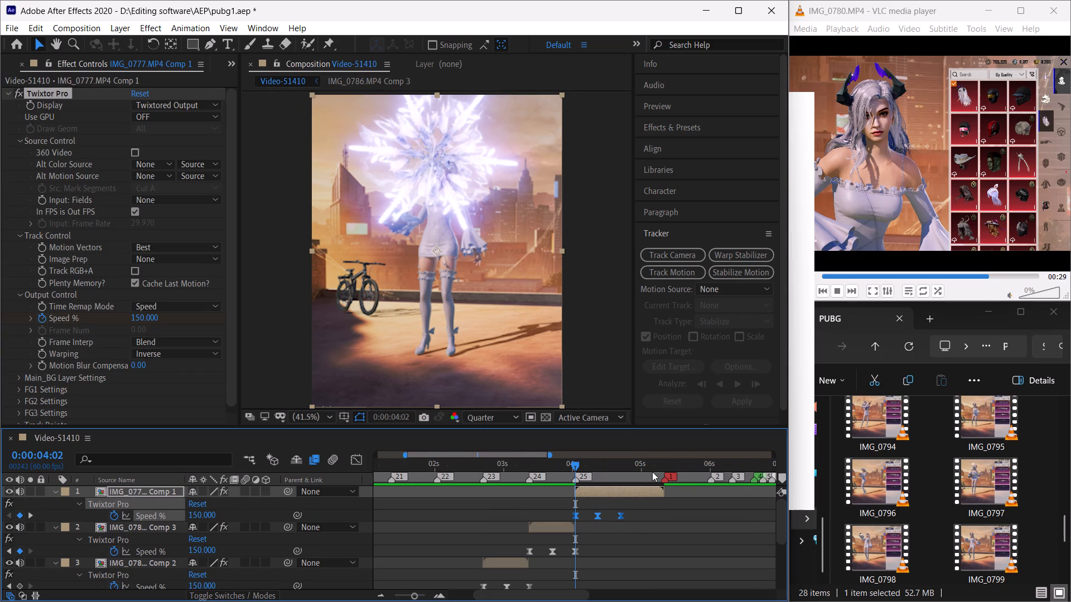
Stretch the Speed % keyframes of IMG_0777.MP4 Comp 1 to the clip's end at 0:00:05:18 and preview from 0:00:03:56.
drag(647, 469, 662, 488)
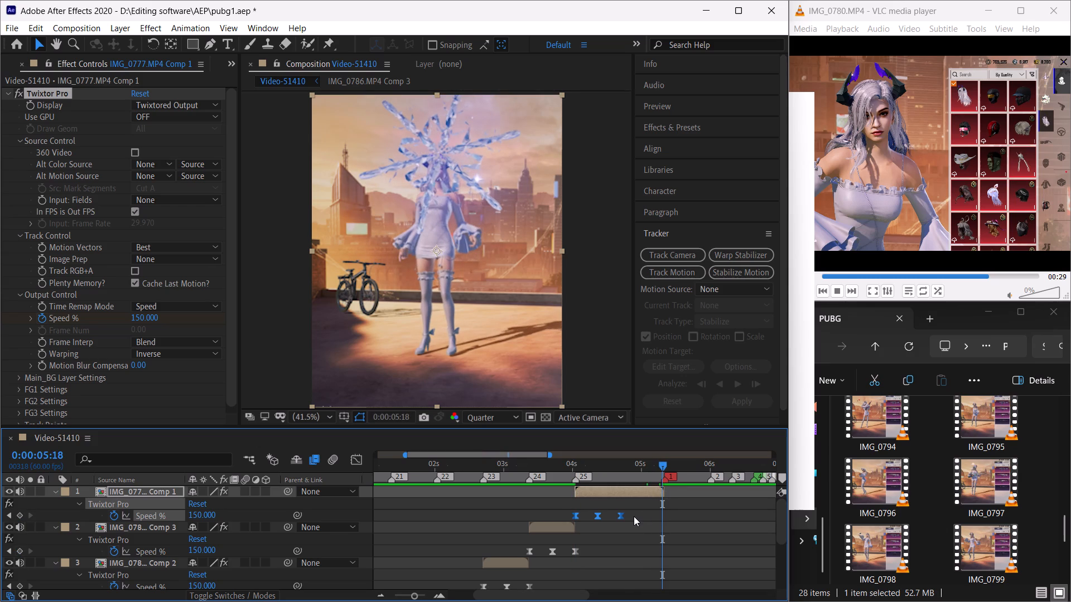
alt+drag(621, 516, 662, 526)
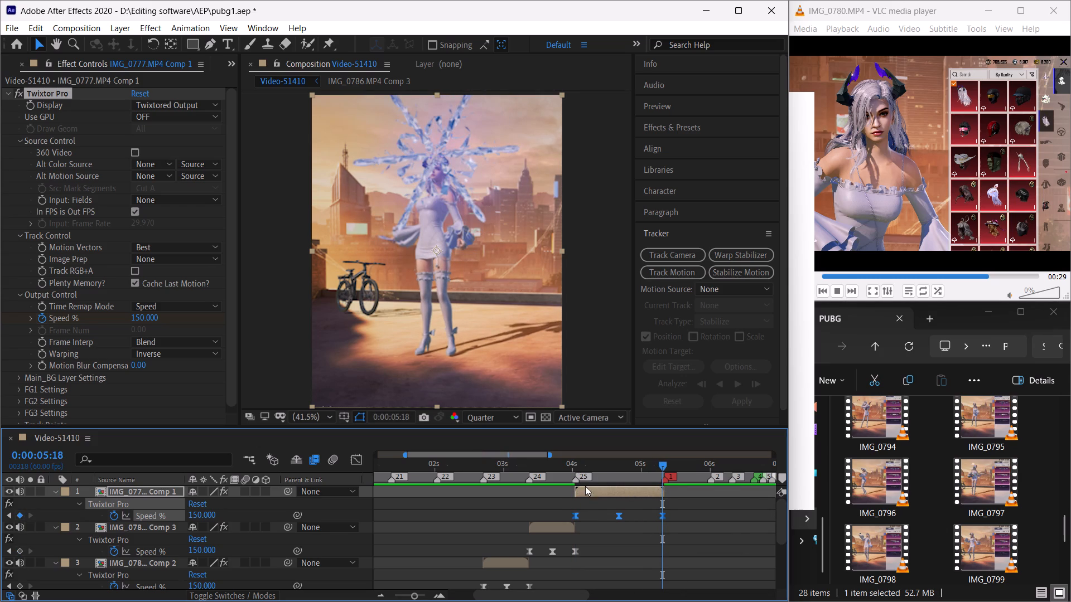
click(567, 469)
key(space)
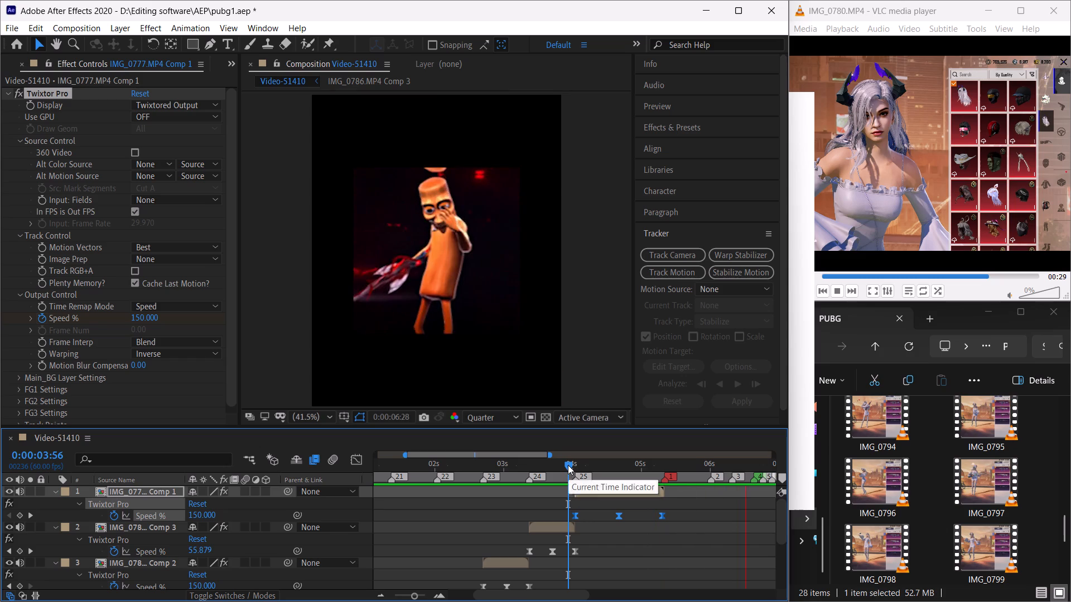
click(568, 465)
key(space)
click(568, 465)
key(space)
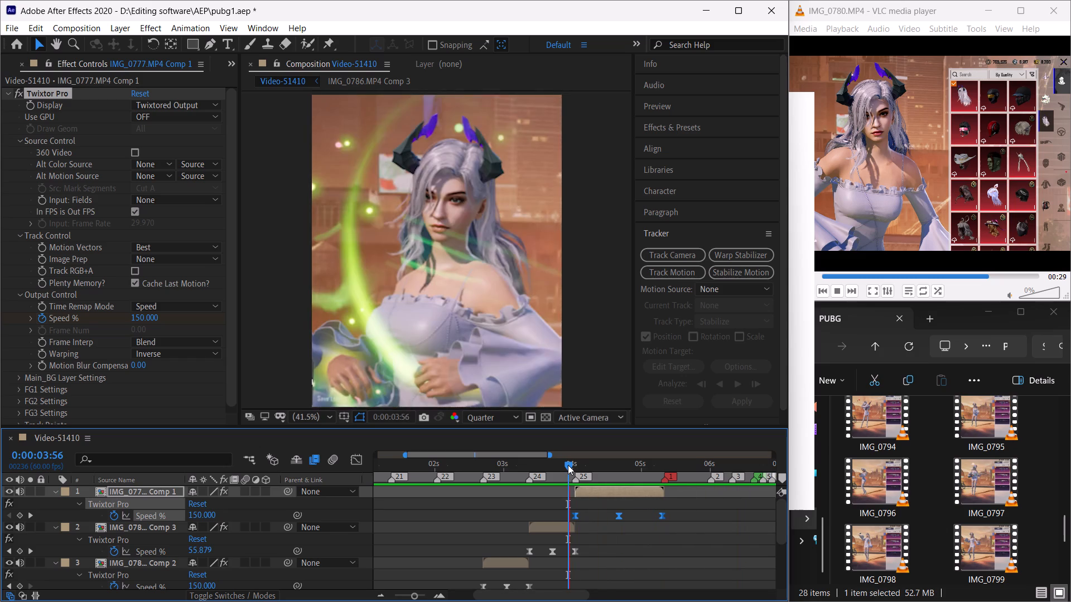
Return the playhead to 0:00:00:00, fit the whole timeline in view, and save the pubg1.aep project.
drag(568, 465, 315, 491)
drag(414, 596, 359, 594)
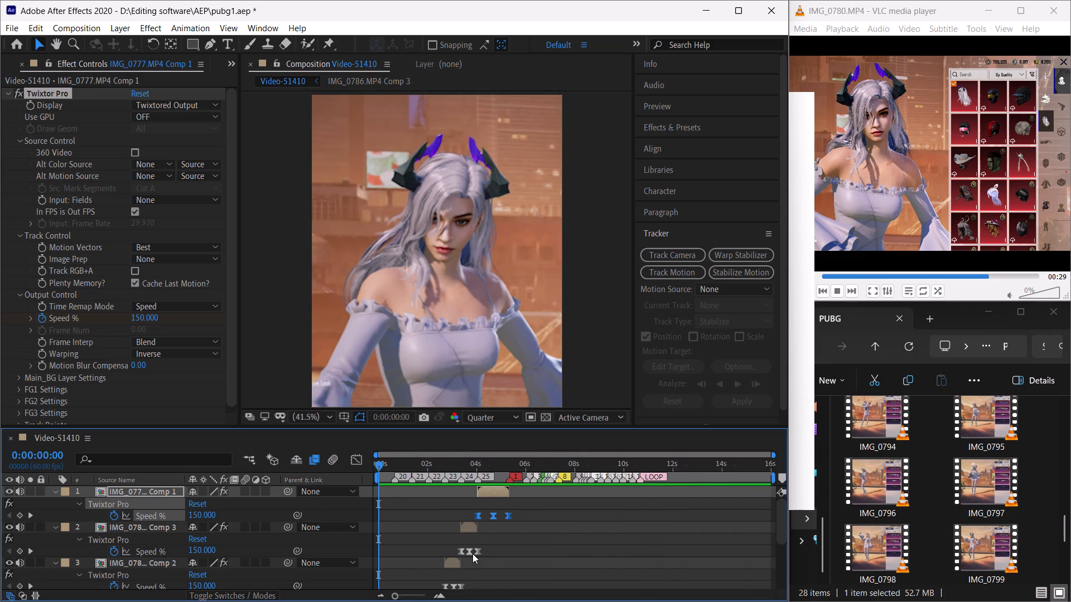
key(ctrl+s)
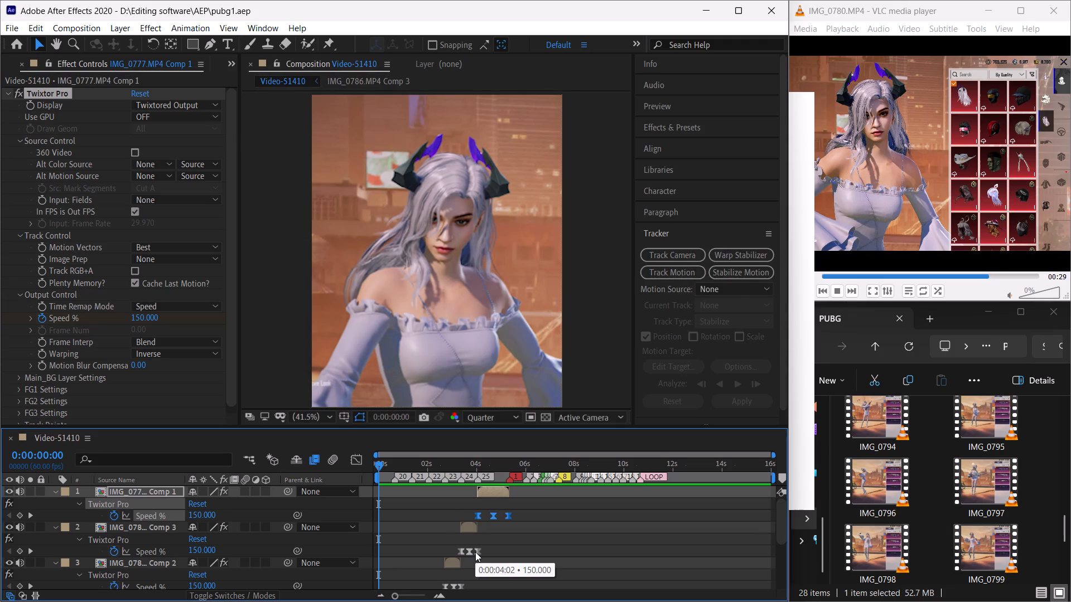
Collapse the revealed keyframes on all clip layers and play back the edit from 0:00:00:00 through the IMG_0777 clip.
key(u)
click(488, 547)
key(u)
key(u)
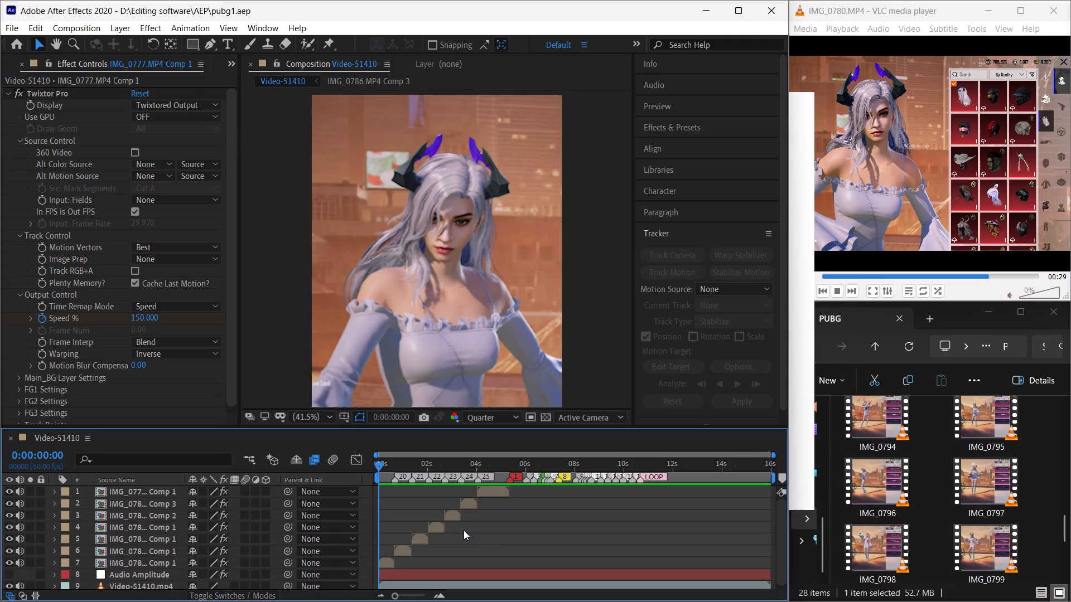
key(space)
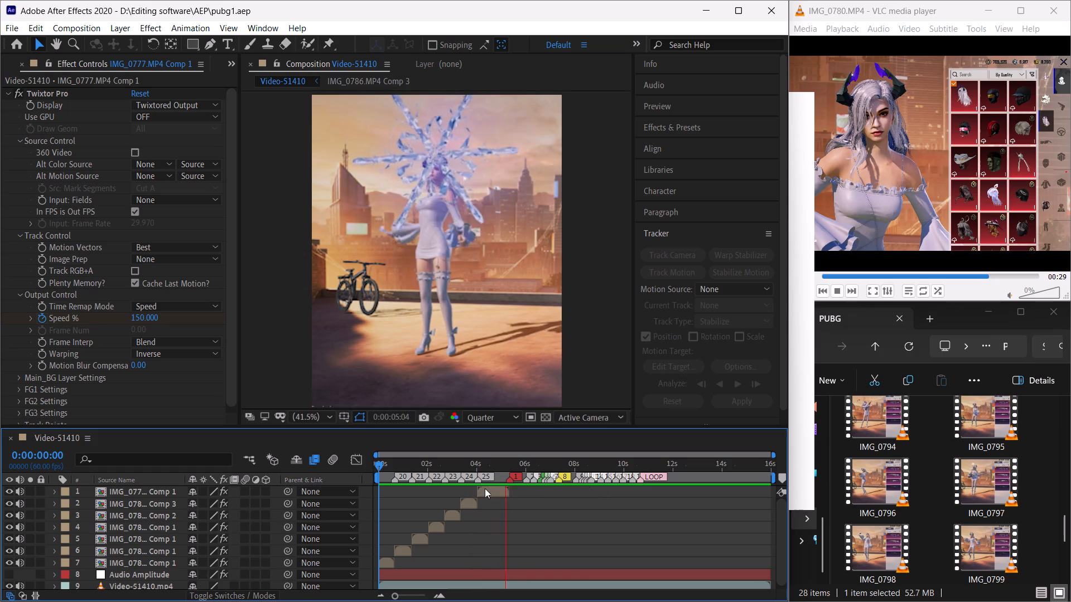
drag(388, 467, 356, 467)
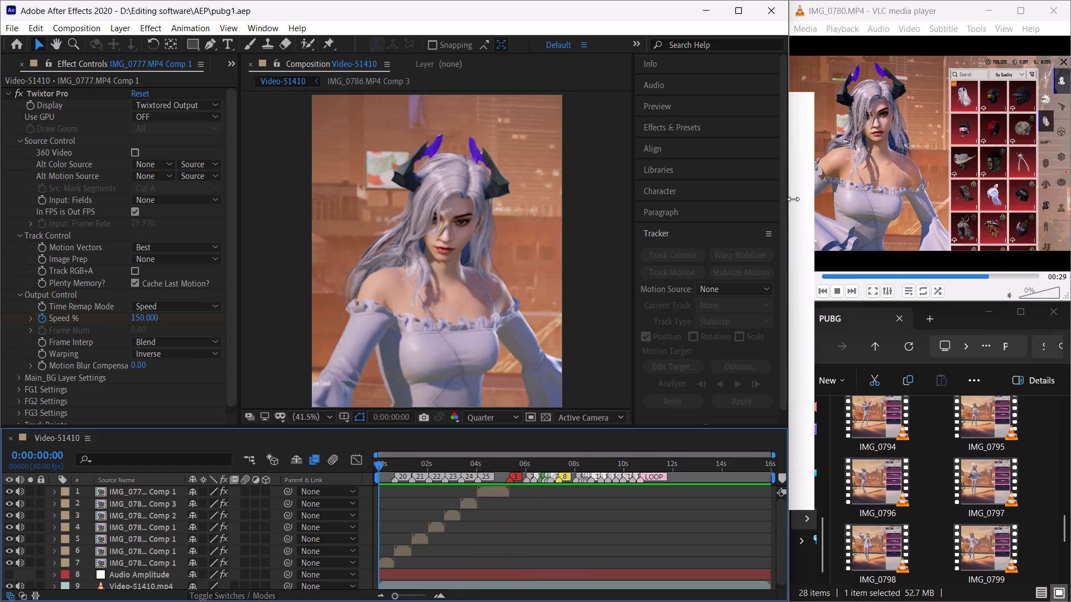
Minimize the VLC video preview and maximize the After Effects window.
click(988, 11)
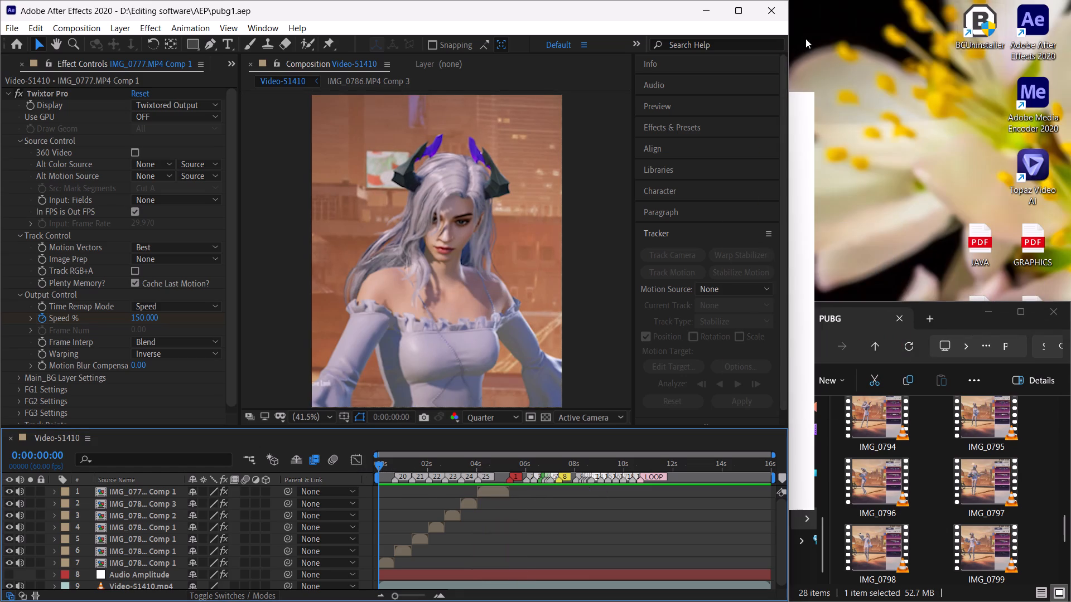
click(740, 14)
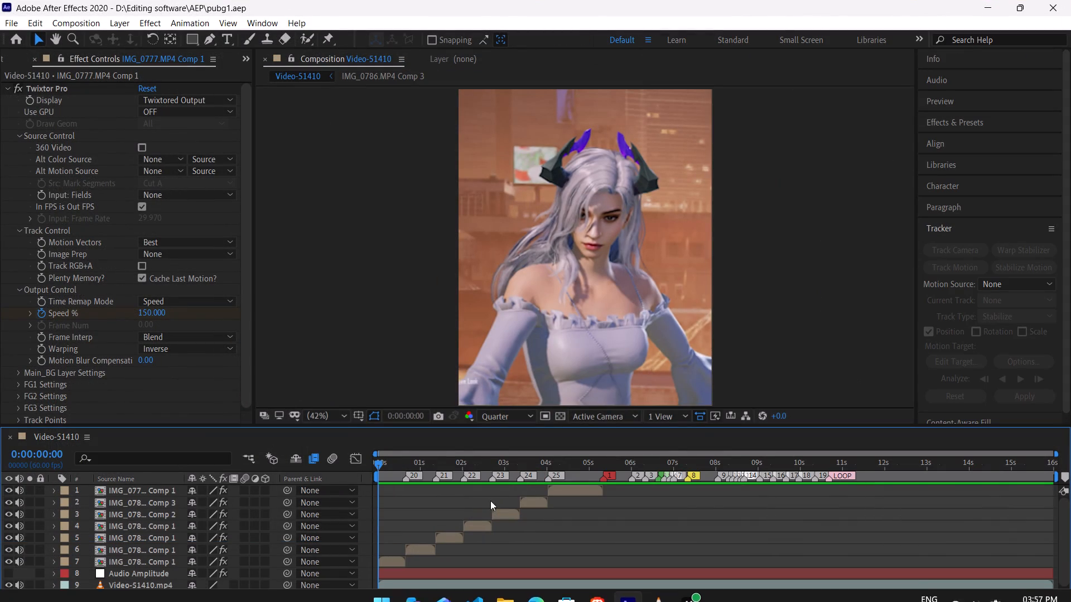
Add a matching adjustment layer above each of the seven precomposed clips using the Fast Layers by Payynuz script.
click(395, 561)
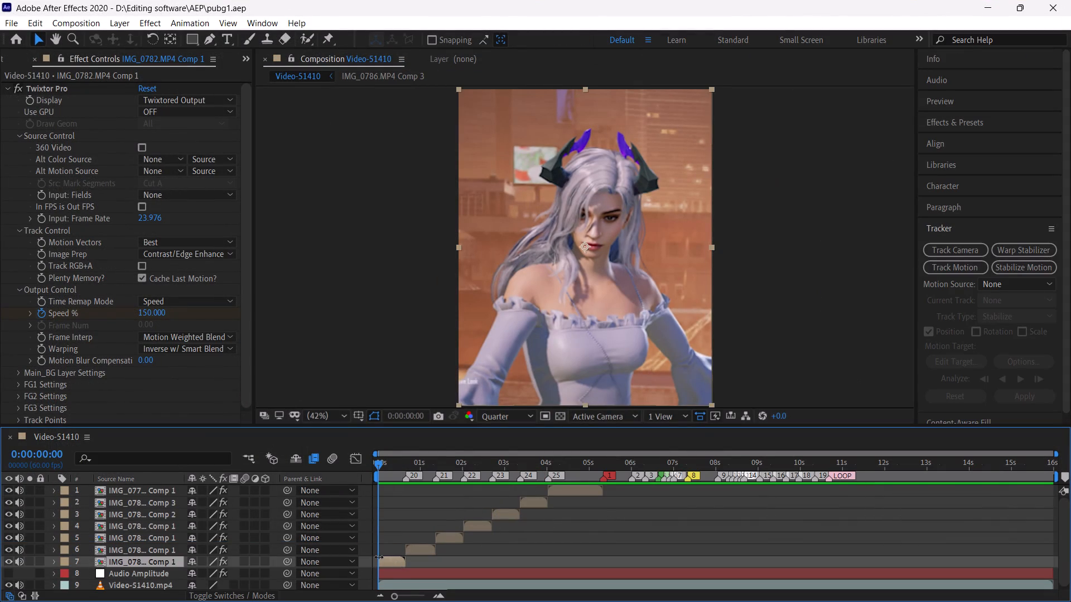
drag(363, 562, 366, 497)
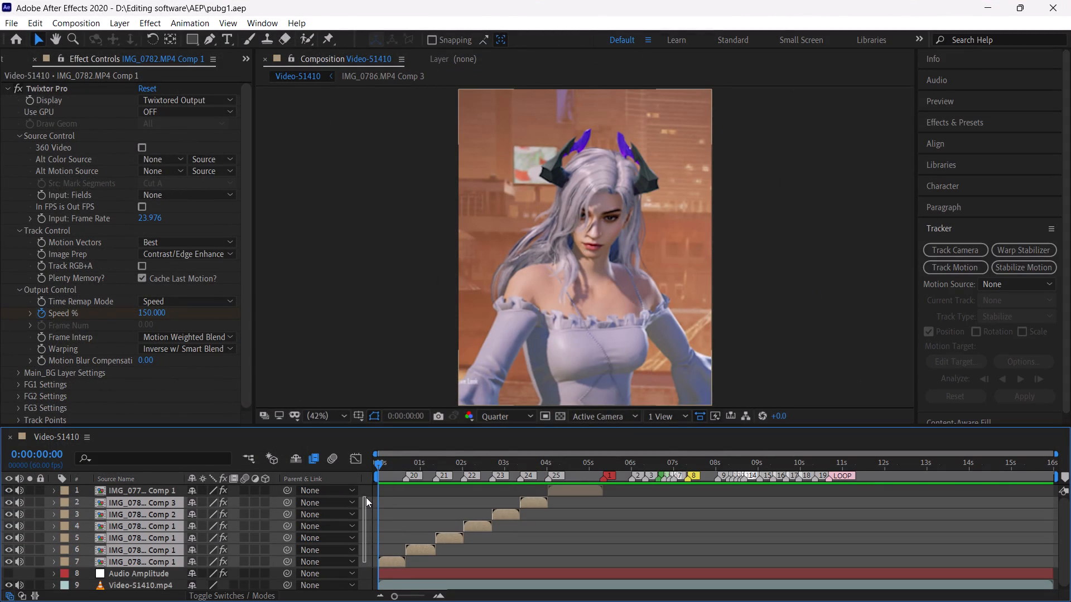
drag(366, 497, 365, 492)
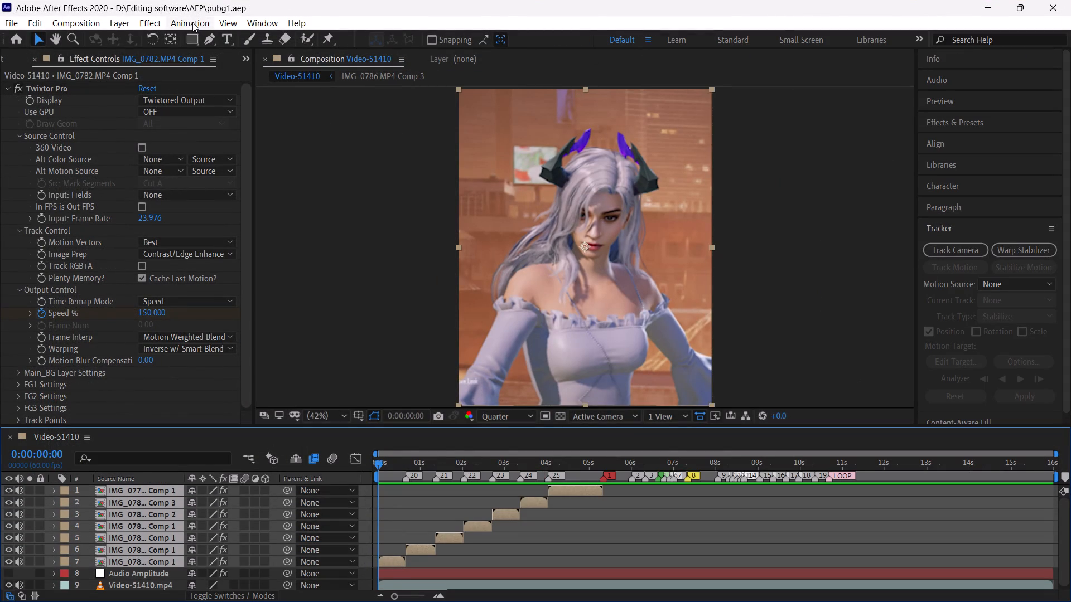
click(192, 22)
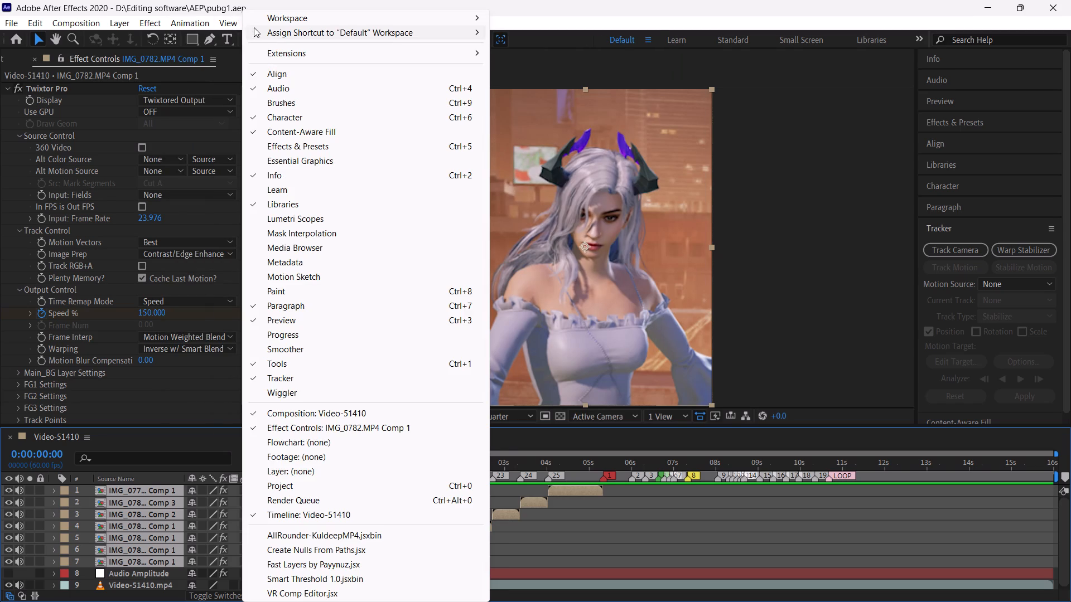
click(338, 565)
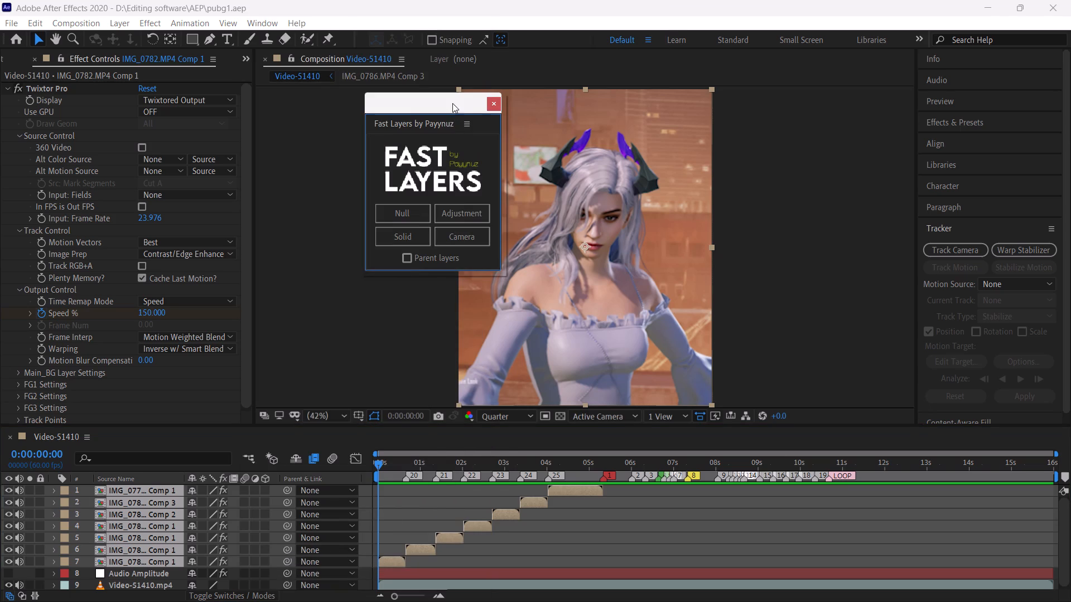
drag(452, 103, 821, 137)
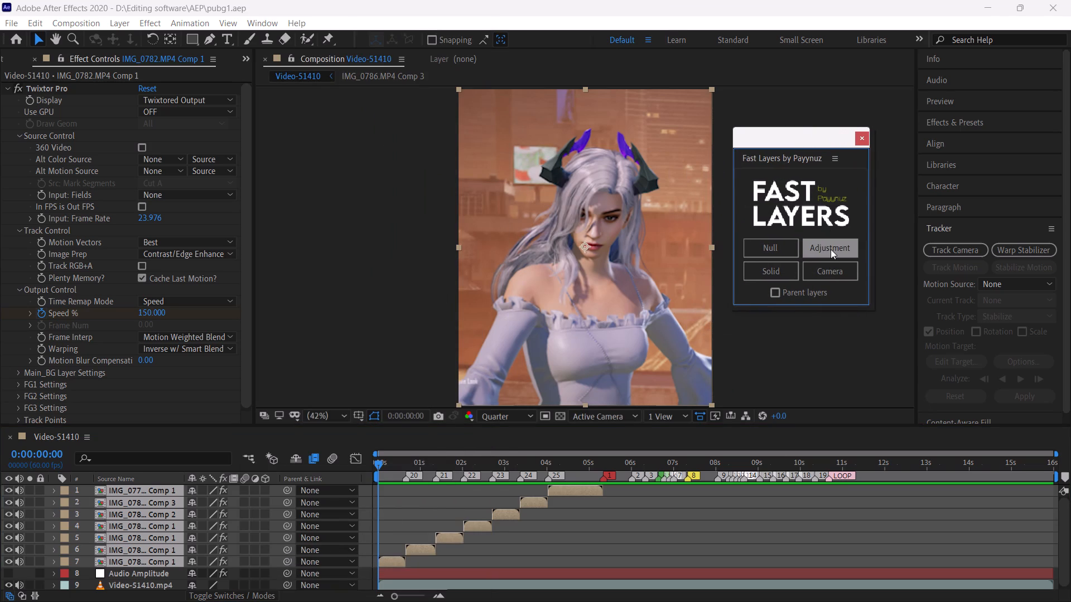
click(831, 249)
click(667, 531)
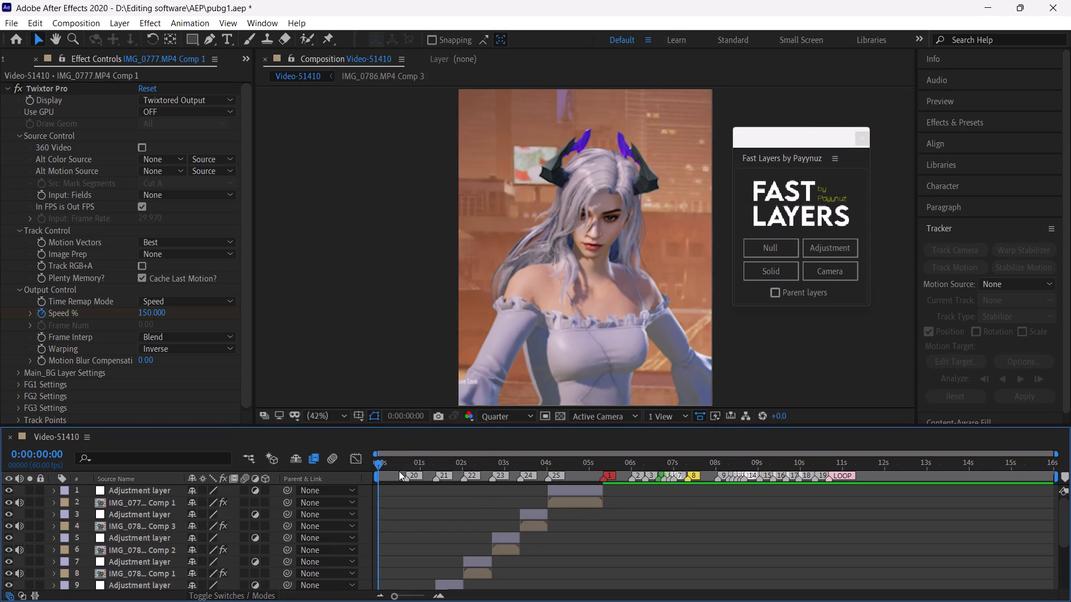
Find the S_BlurMoCurves effect and apply it to the adjustment layer over the first clip.
drag(393, 472, 333, 467)
scroll(477, 524, down, 2)
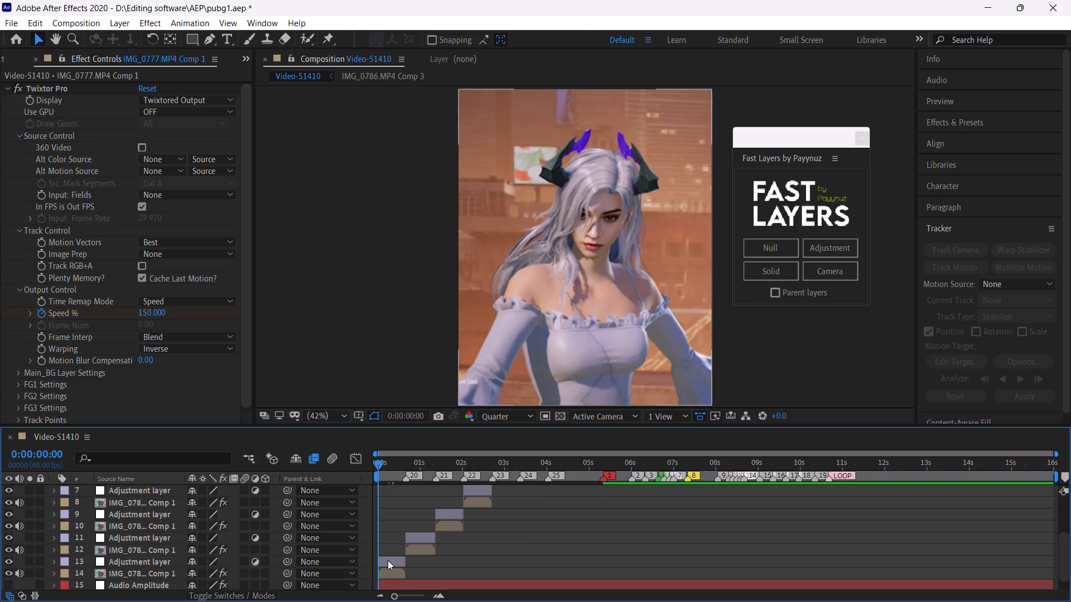
click(388, 560)
click(979, 123)
drag(971, 139, 926, 138)
text(blur)
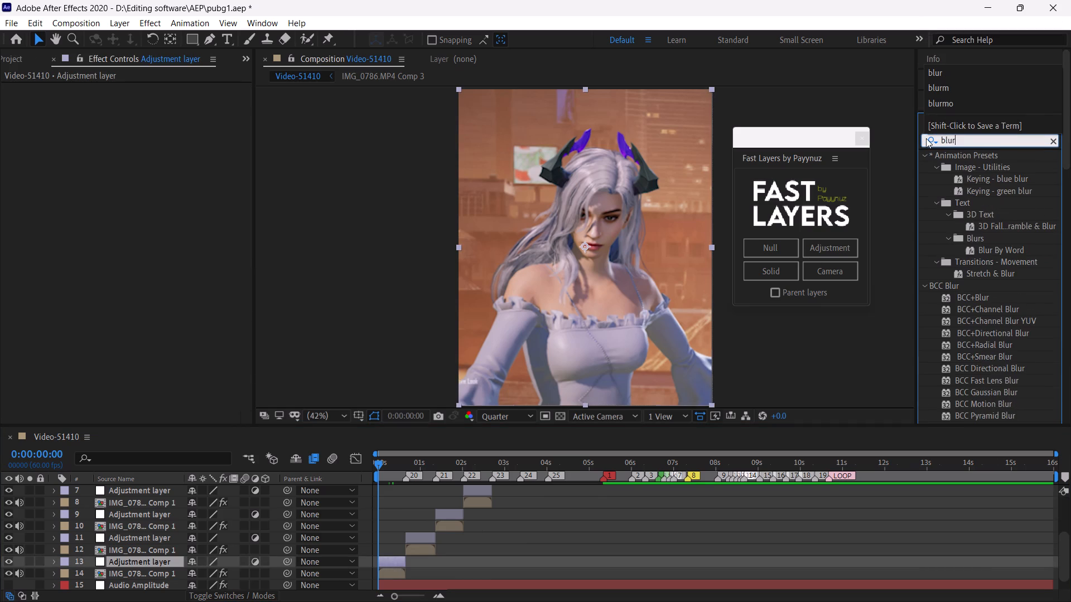
key(m)
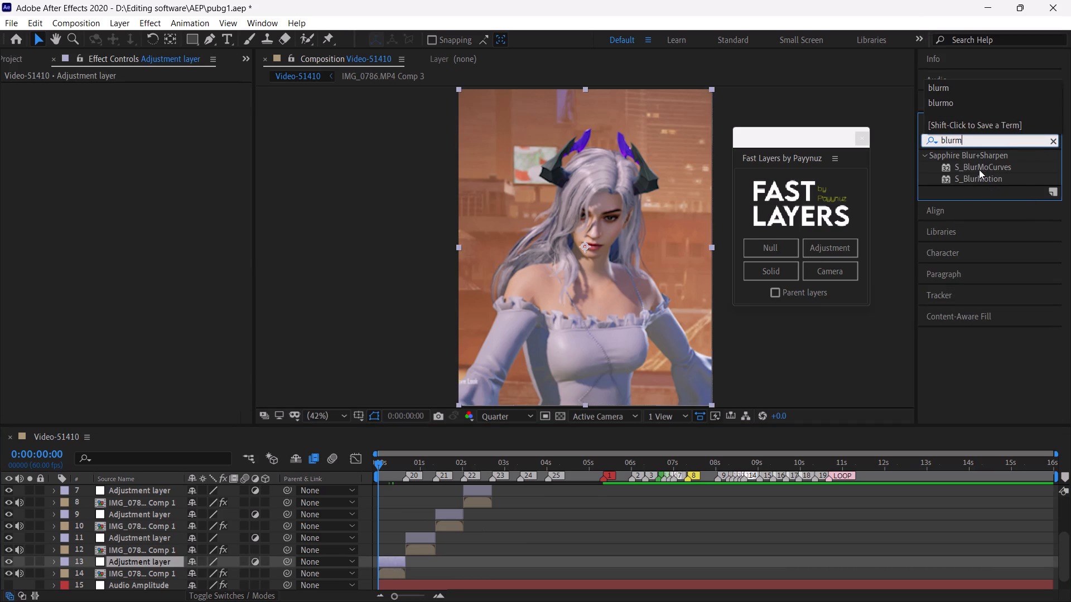
drag(979, 169, 406, 552)
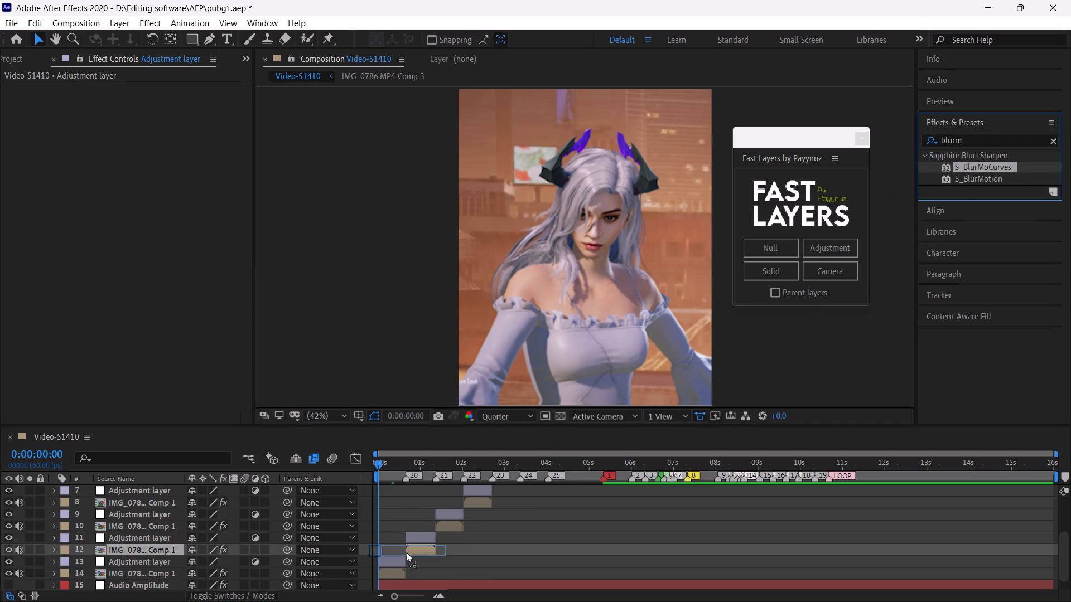
drag(406, 552, 404, 557)
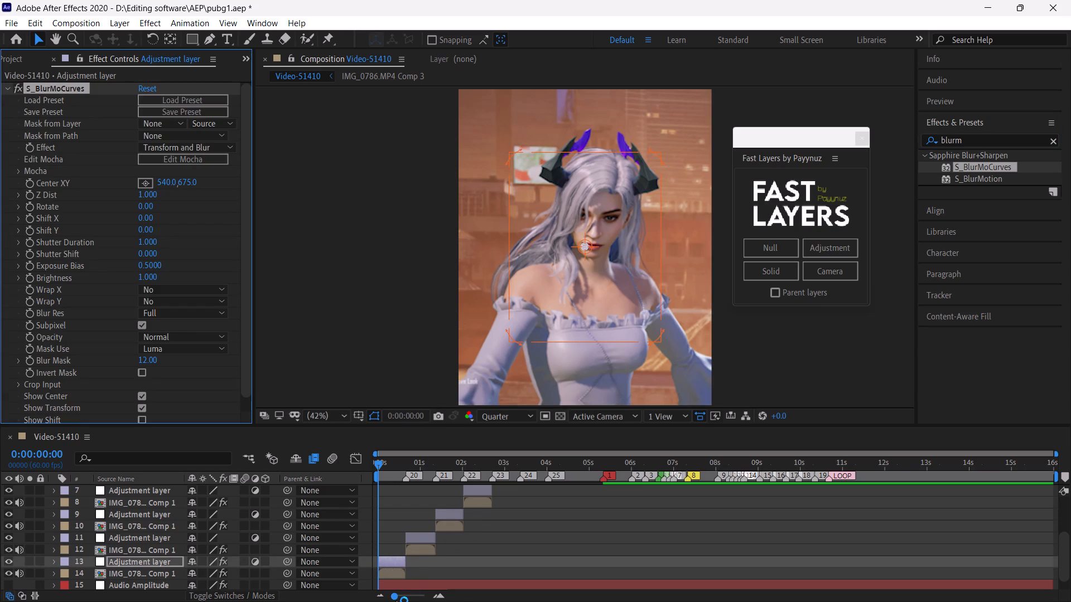
Keyframe S_BlurMoCurves Z Dist on the first adjustment layer at 1.000 on 0:00:00:40 and 0.6 on 0:00:00:00.
drag(399, 598, 418, 597)
drag(479, 471, 503, 499)
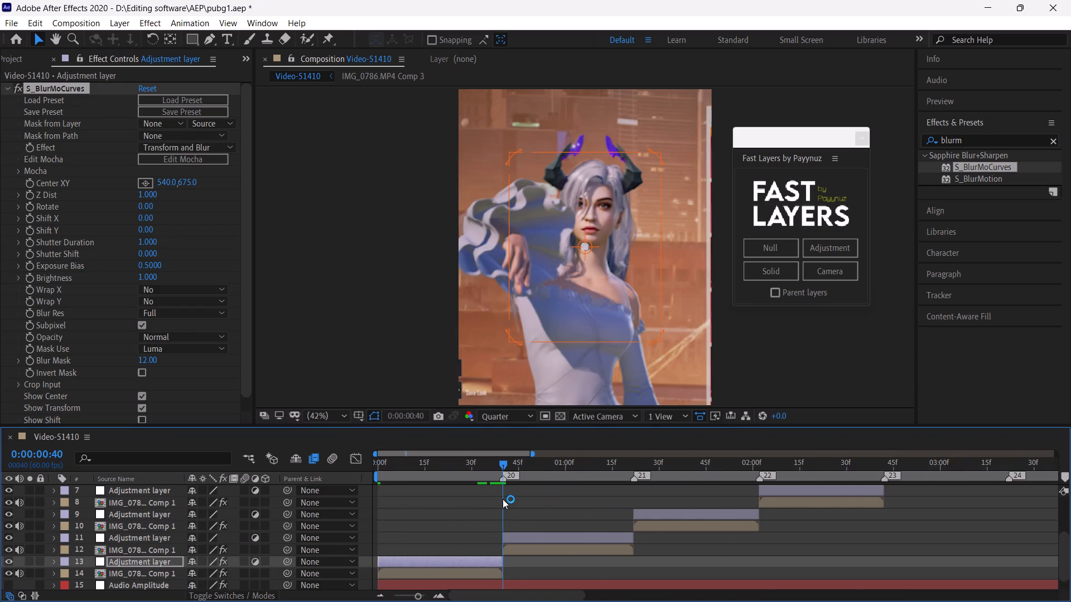
click(31, 197)
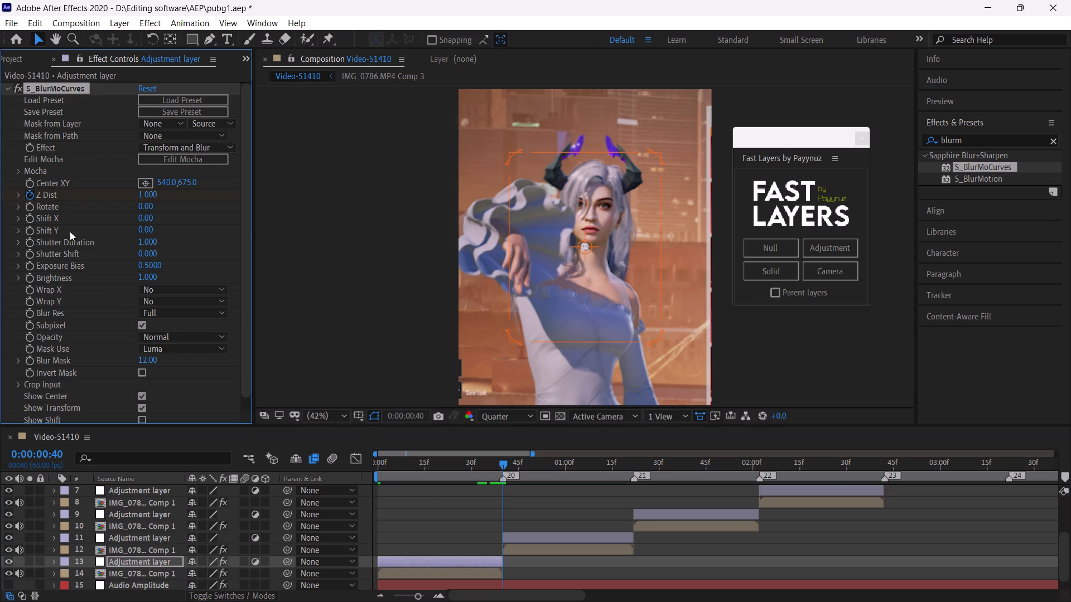
drag(392, 459, 335, 469)
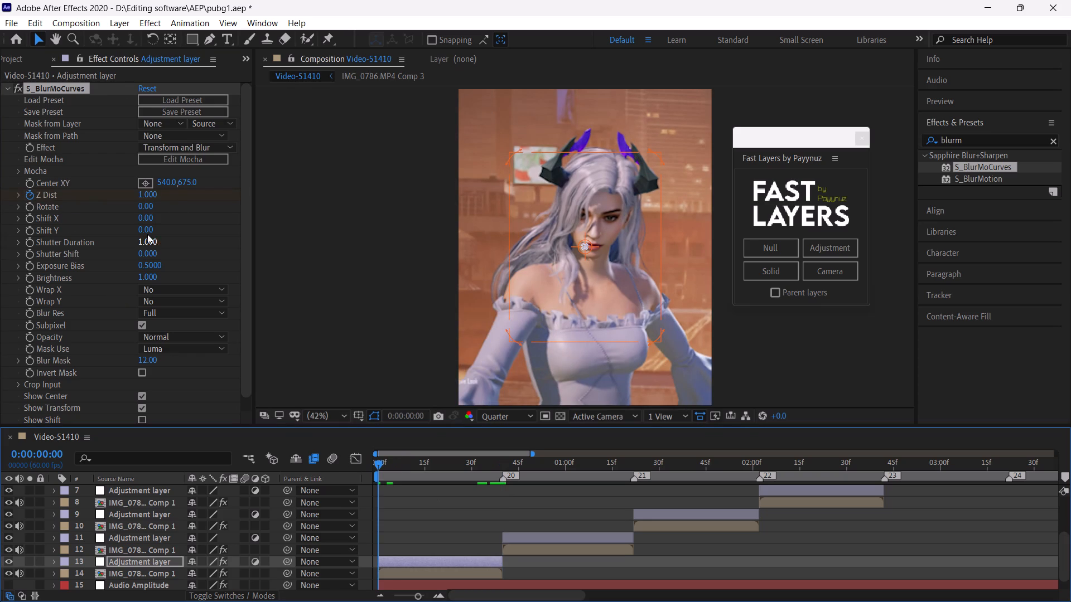
drag(145, 197, 136, 196)
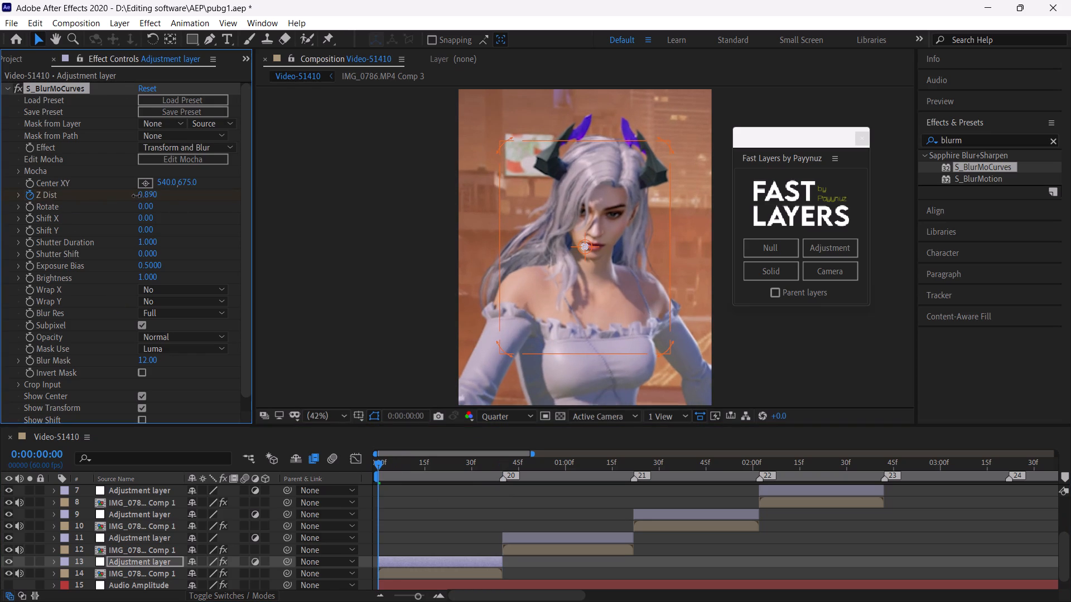
drag(136, 196, 128, 199)
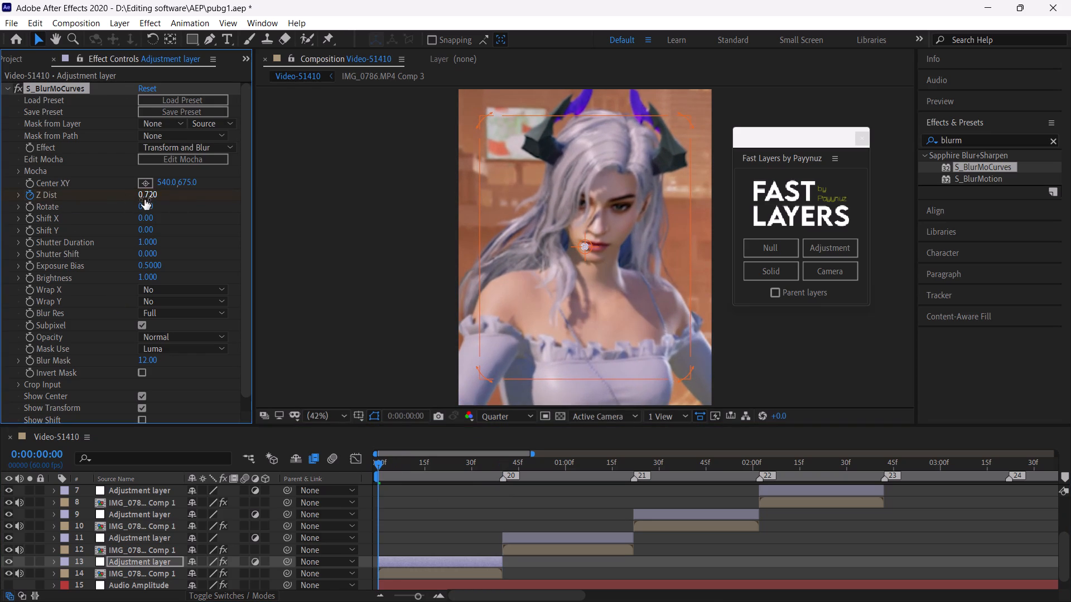
click(144, 198)
key(0)
text(.6)
key(Return)
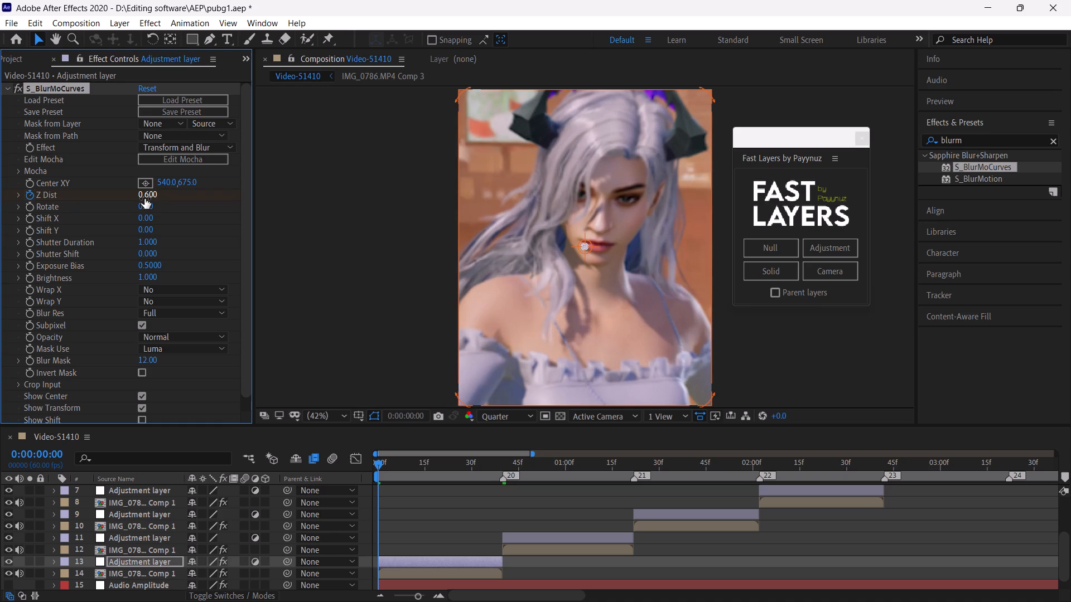
Easy-ease both Z Dist keyframes and reshape their value graph to rise steeply from the first keyframe and level off toward the second.
key(u)
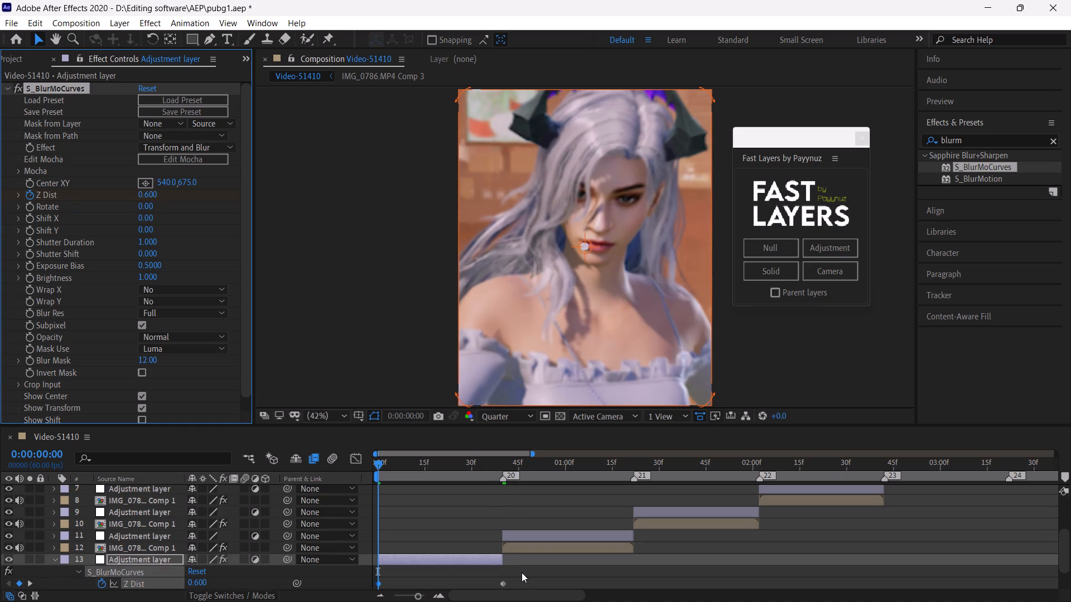
drag(515, 582, 363, 591)
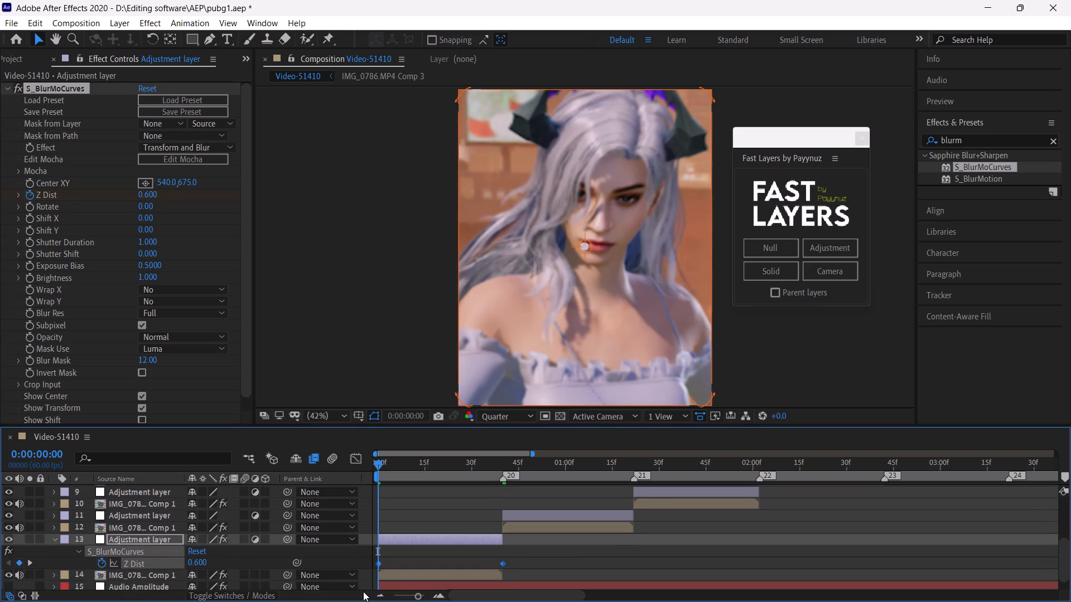
key(F9)
click(356, 458)
click(457, 513)
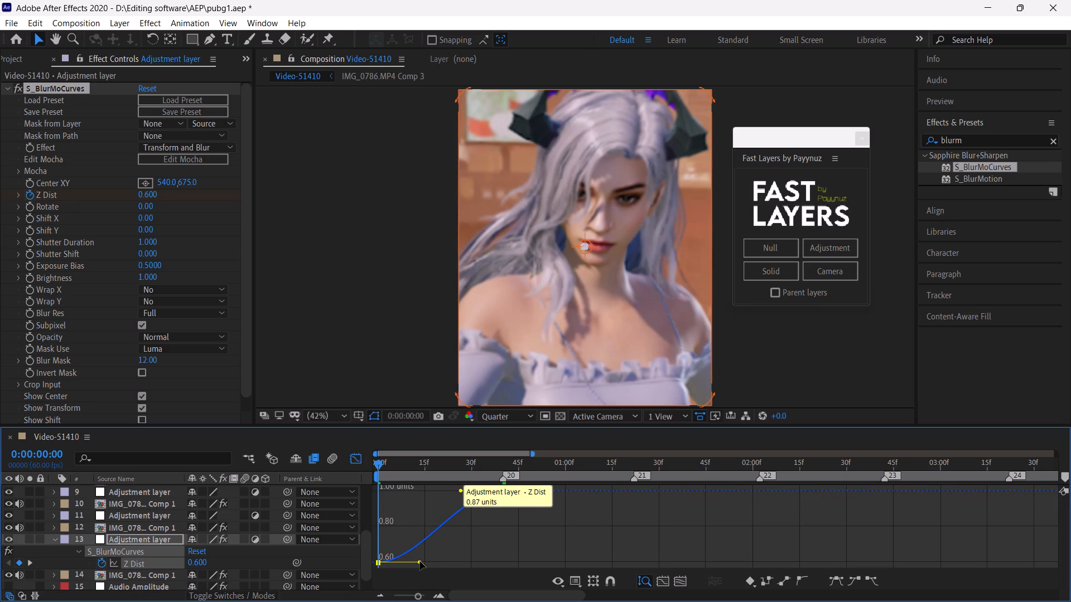
drag(420, 561, 370, 502)
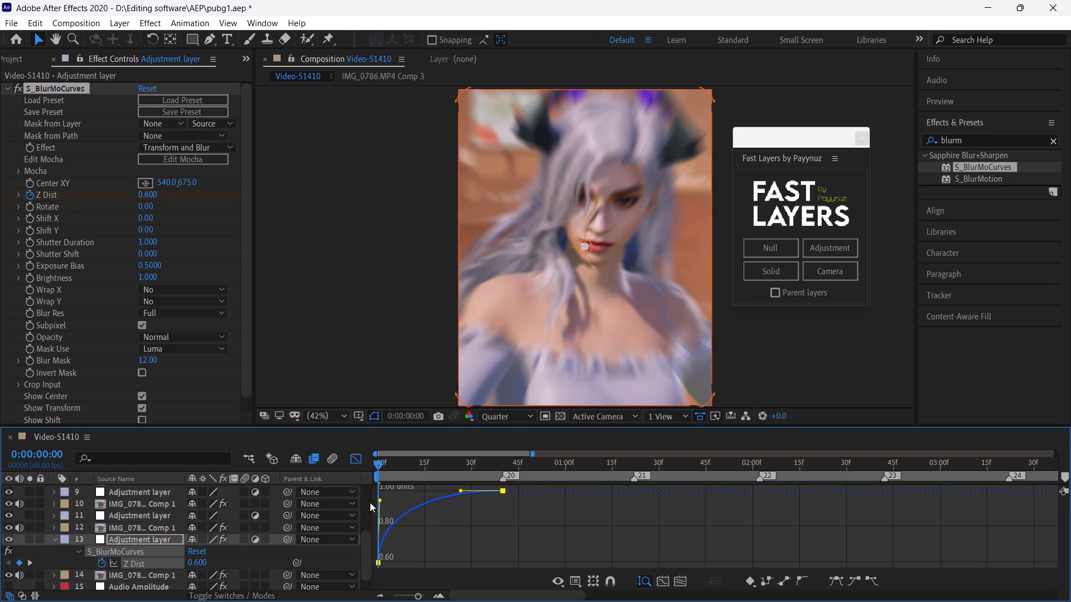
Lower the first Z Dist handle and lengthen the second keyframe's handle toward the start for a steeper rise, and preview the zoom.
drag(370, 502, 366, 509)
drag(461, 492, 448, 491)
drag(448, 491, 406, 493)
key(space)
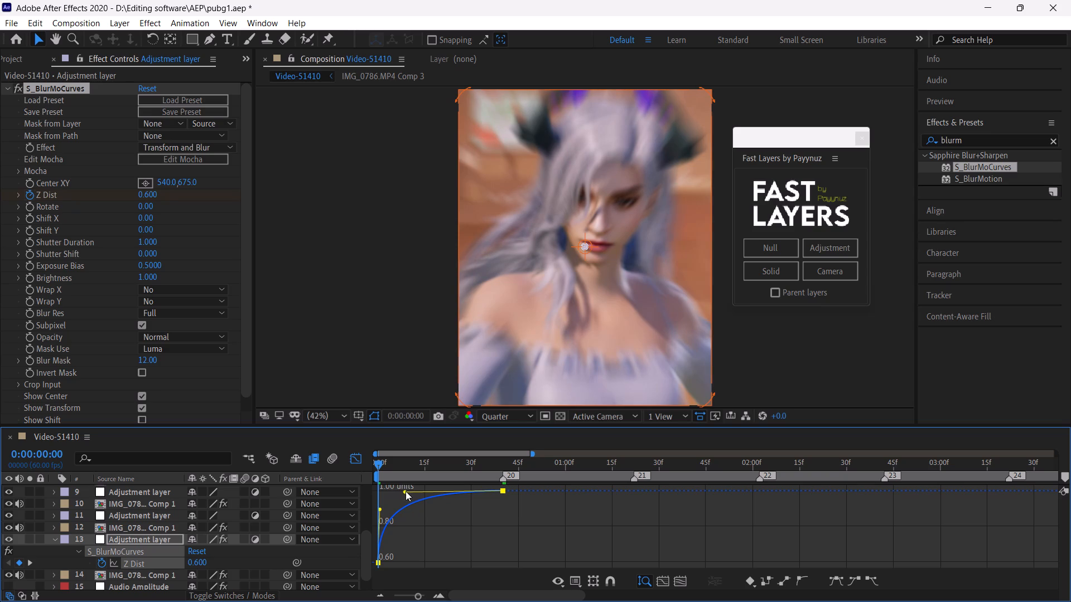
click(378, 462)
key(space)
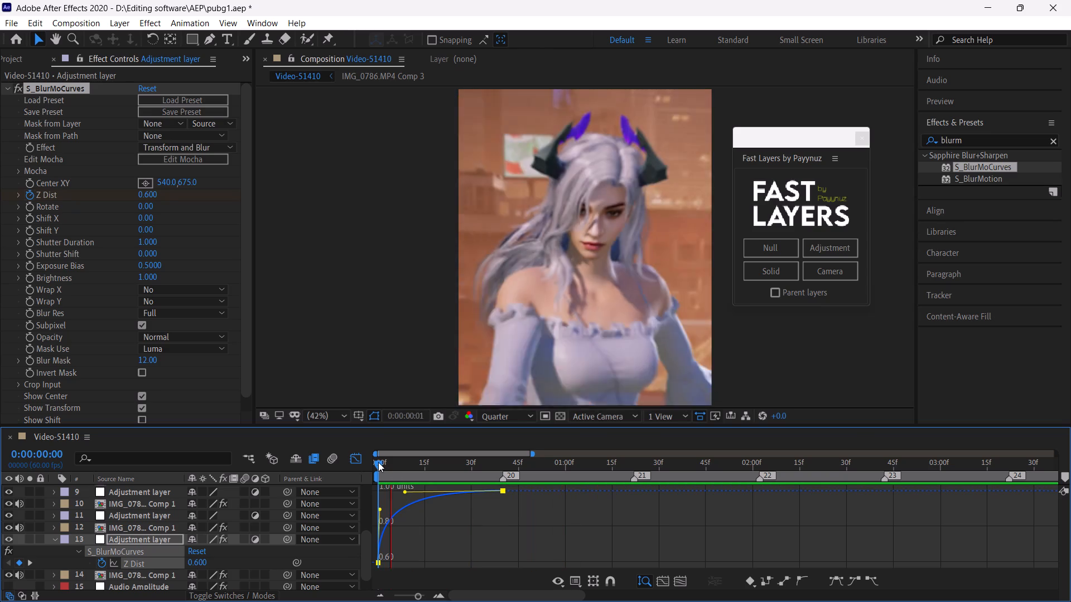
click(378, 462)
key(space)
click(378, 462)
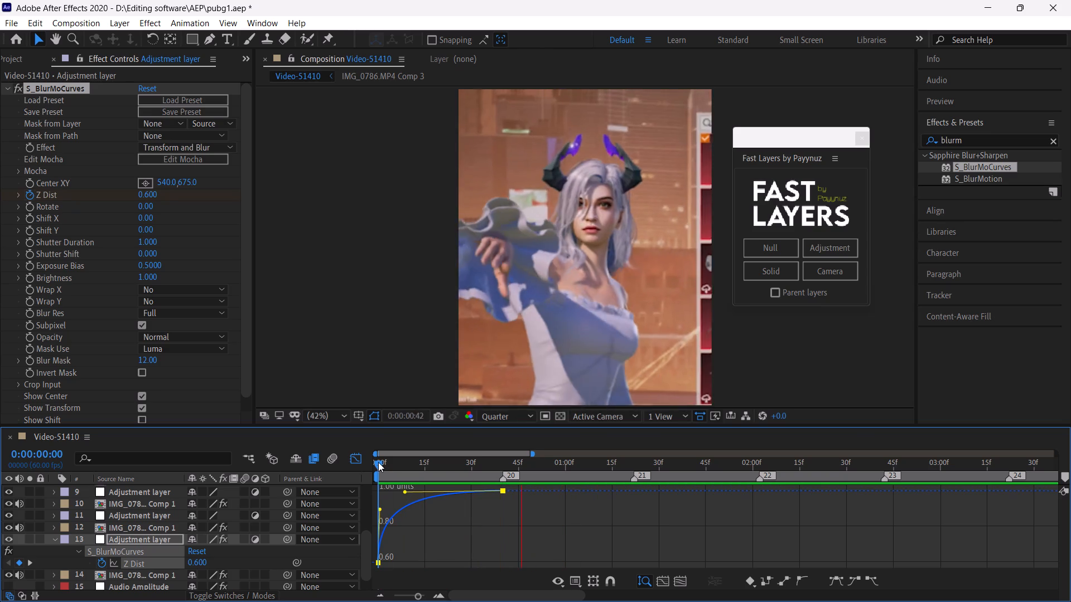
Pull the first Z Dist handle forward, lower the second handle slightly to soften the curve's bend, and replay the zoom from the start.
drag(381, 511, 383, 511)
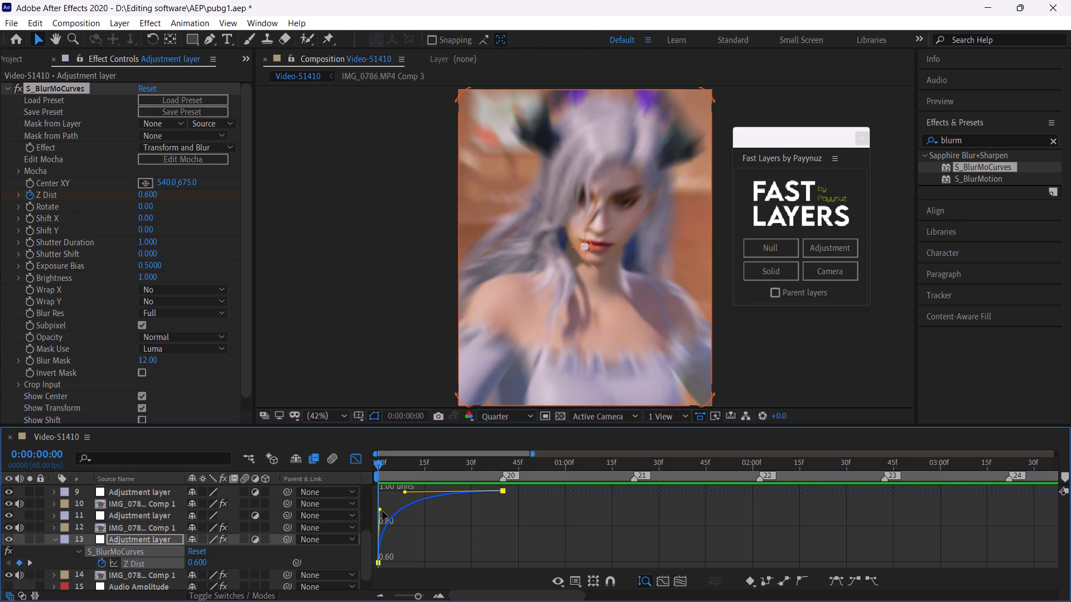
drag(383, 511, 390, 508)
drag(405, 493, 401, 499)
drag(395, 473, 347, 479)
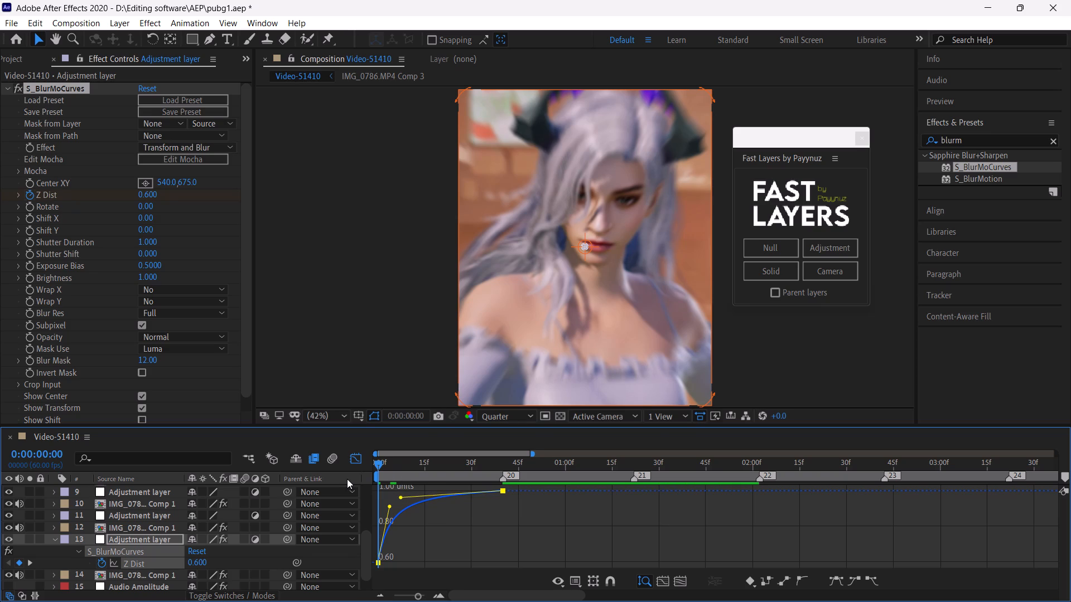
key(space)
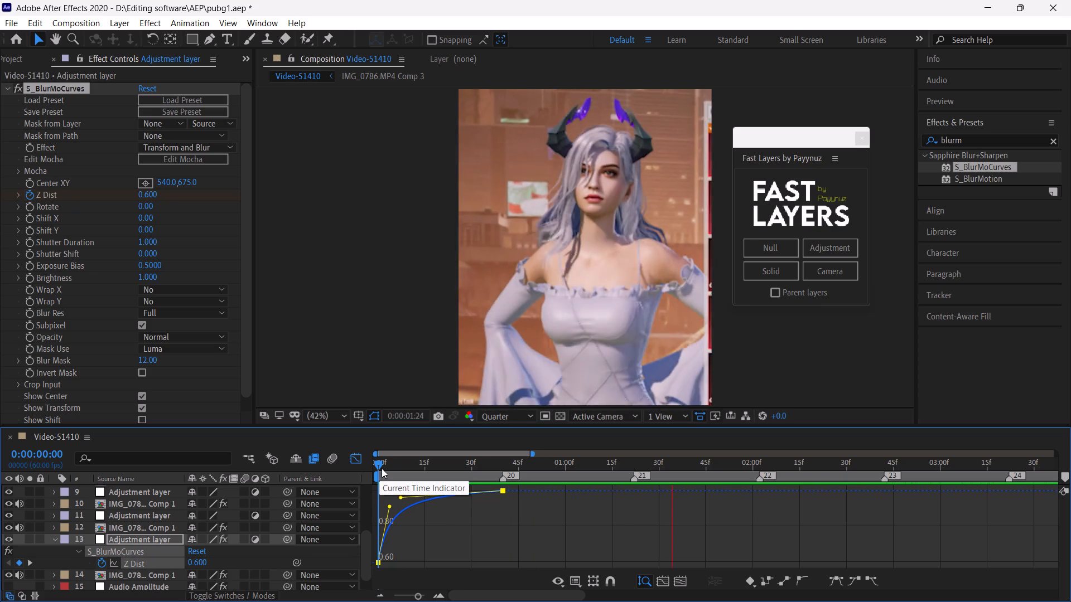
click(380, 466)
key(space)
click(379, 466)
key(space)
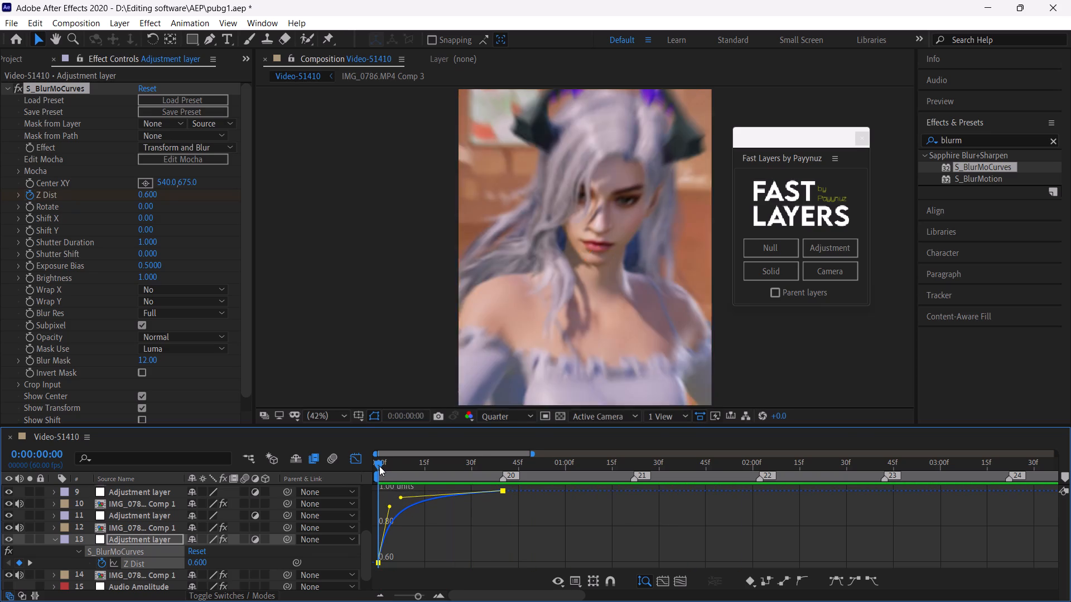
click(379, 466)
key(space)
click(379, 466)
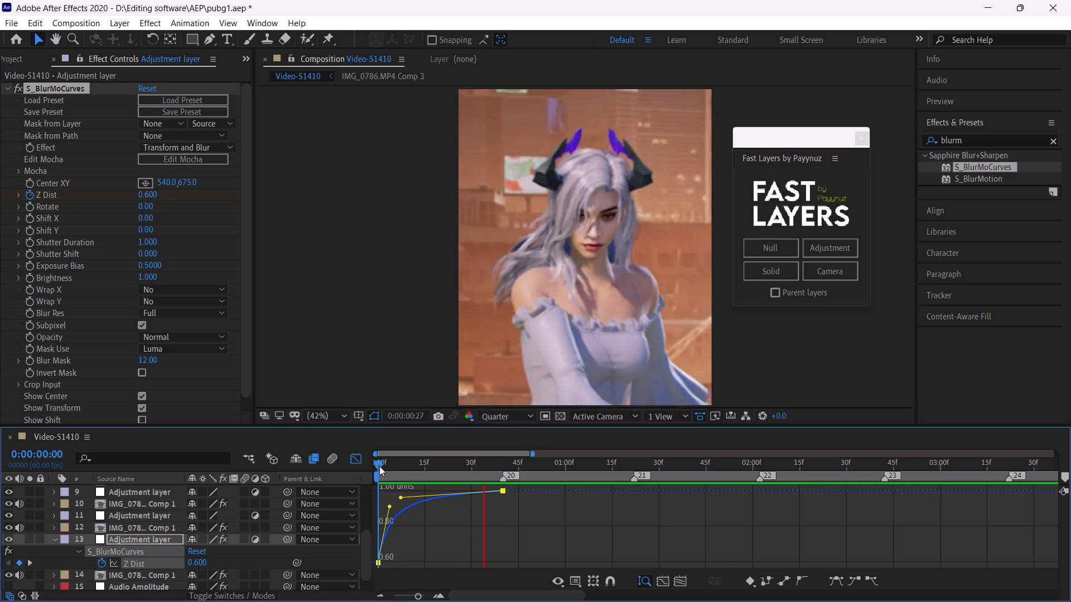
Replace the first clip's adjustment layer with a fresh, effect-free one created through Fast Layers by Payynuz.
click(363, 459)
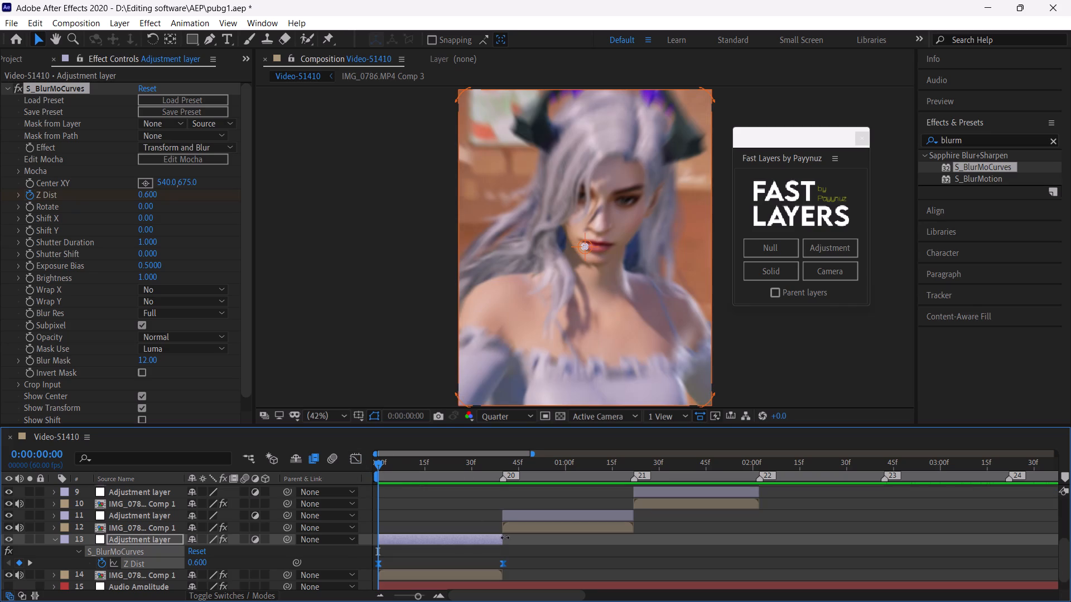
click(510, 550)
click(452, 536)
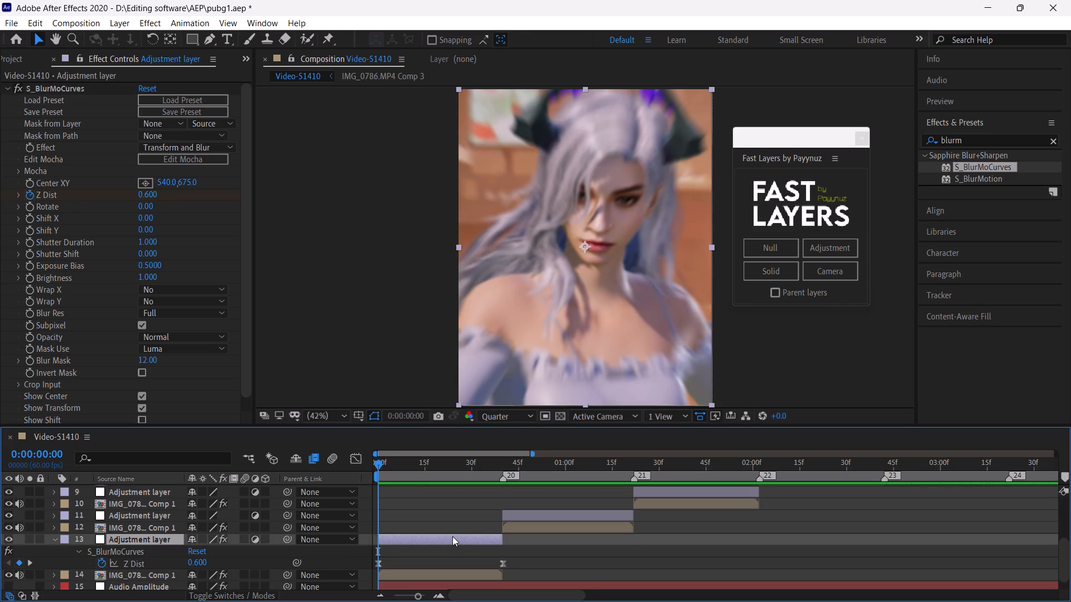
key(BackSpace)
click(459, 557)
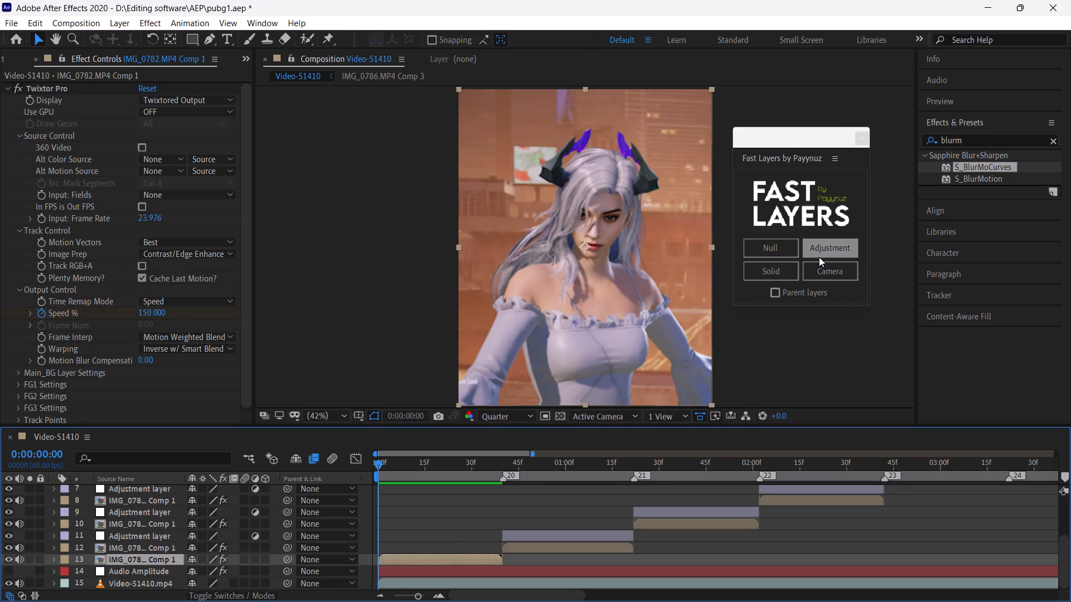
click(823, 254)
Apply the animation preset Alex's Aggressive Zoom Out from the 3K Special Editing Pack's Alex's Zooms folder to the new adjustment layer.
click(447, 561)
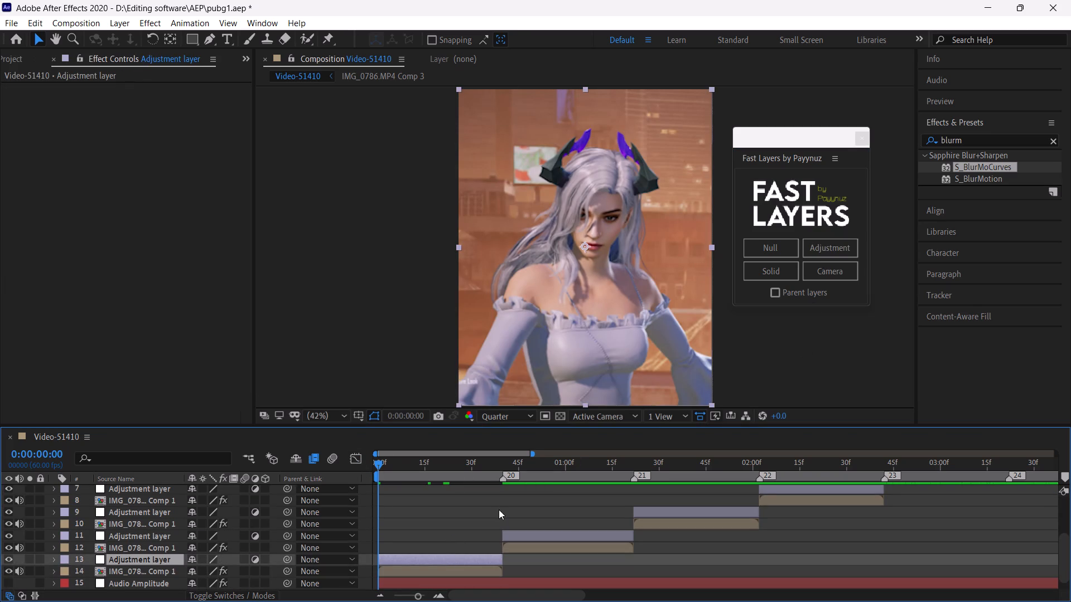
click(193, 23)
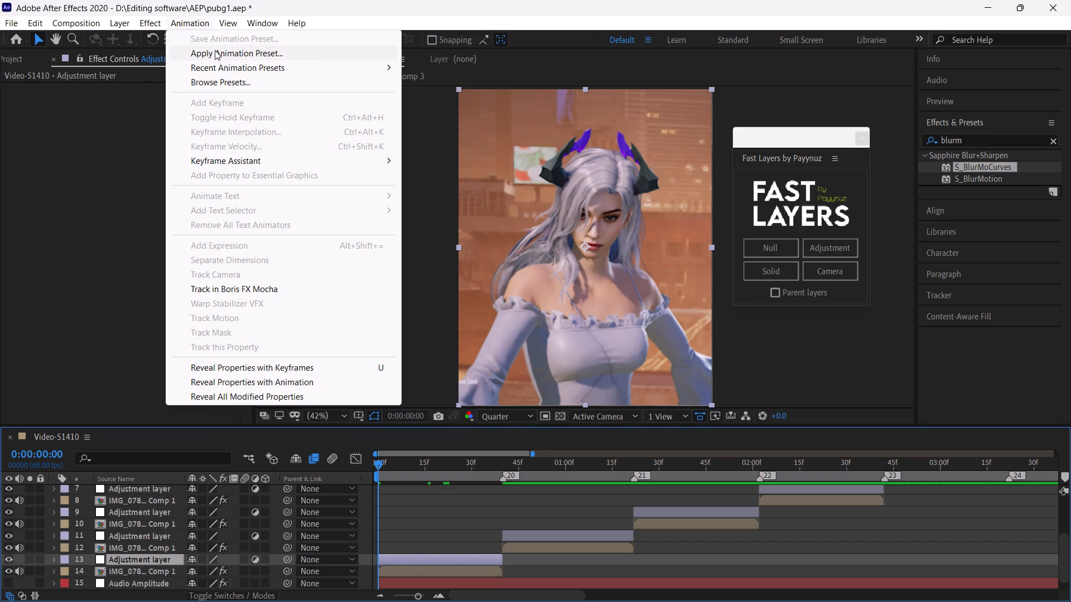
click(215, 50)
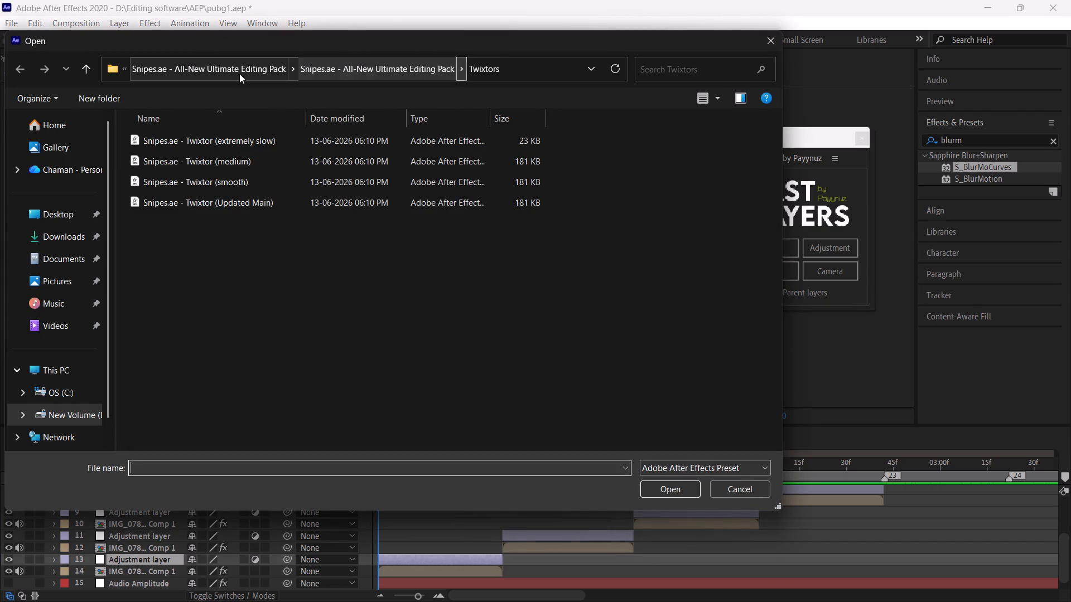
click(235, 75)
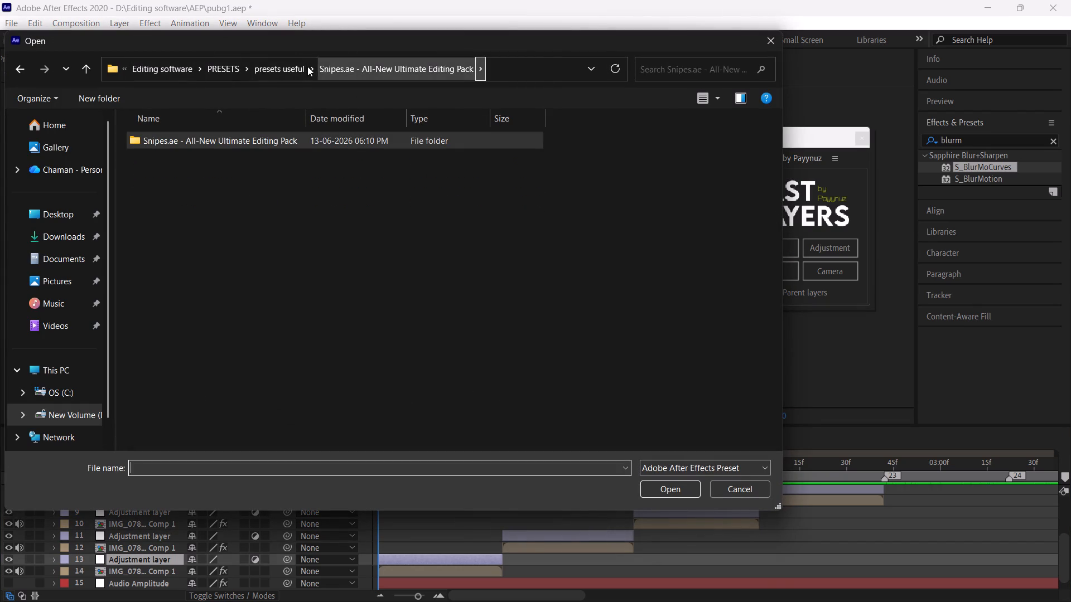
click(232, 67)
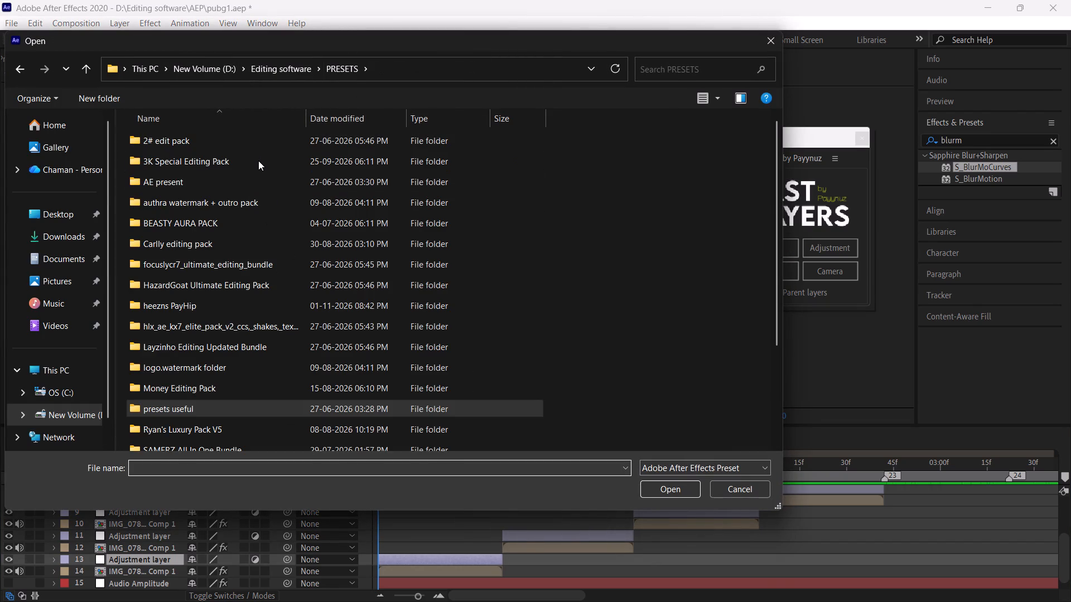
double_click(258, 161)
double_click(259, 139)
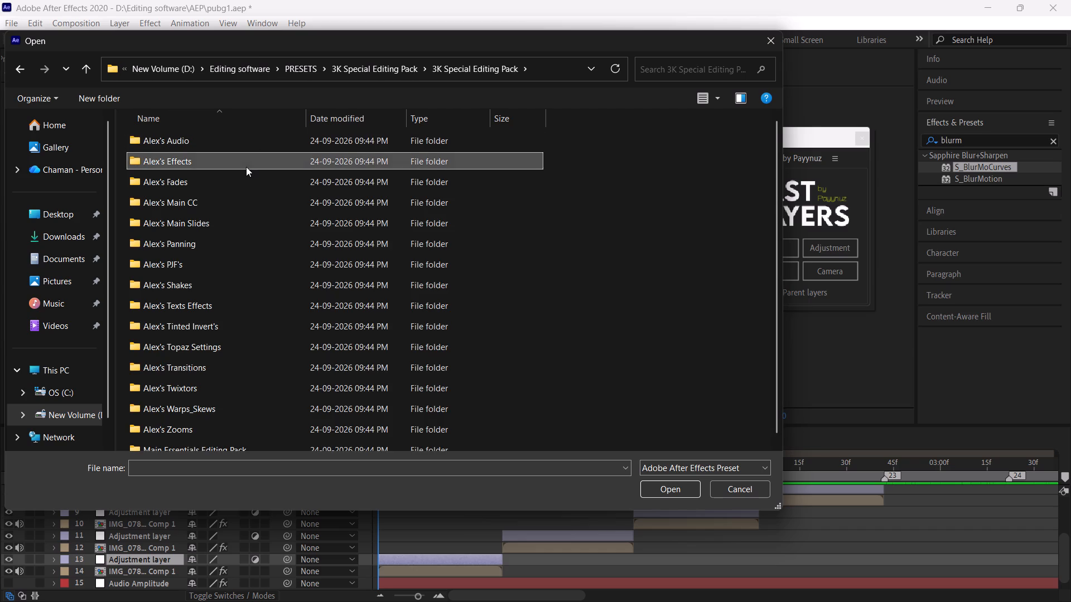
double_click(246, 167)
click(88, 70)
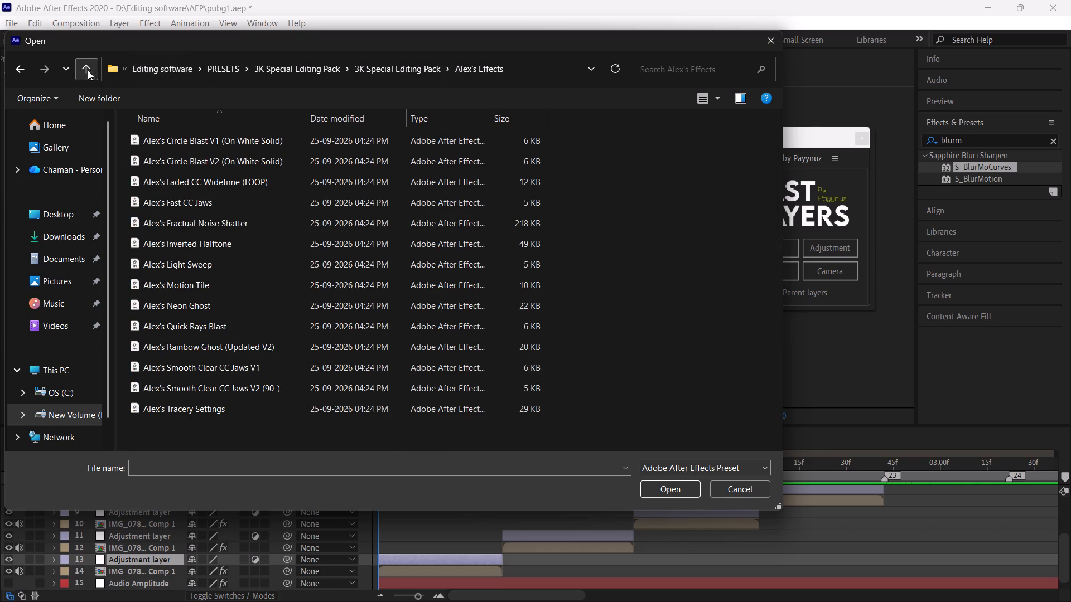
scroll(322, 334, up, 4)
scroll(322, 334, down, 2)
double_click(267, 425)
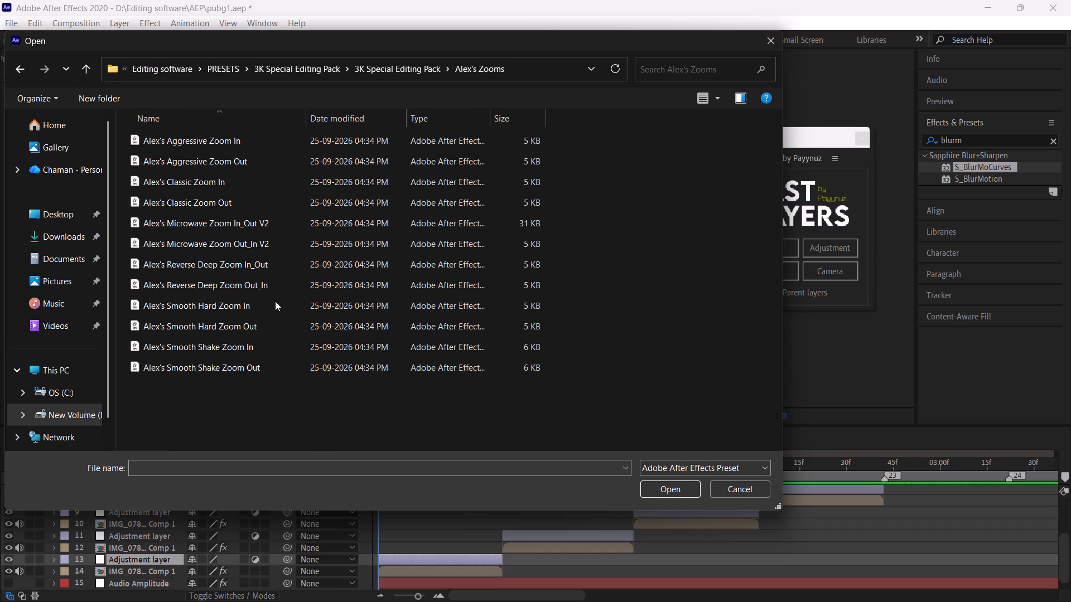
click(243, 157)
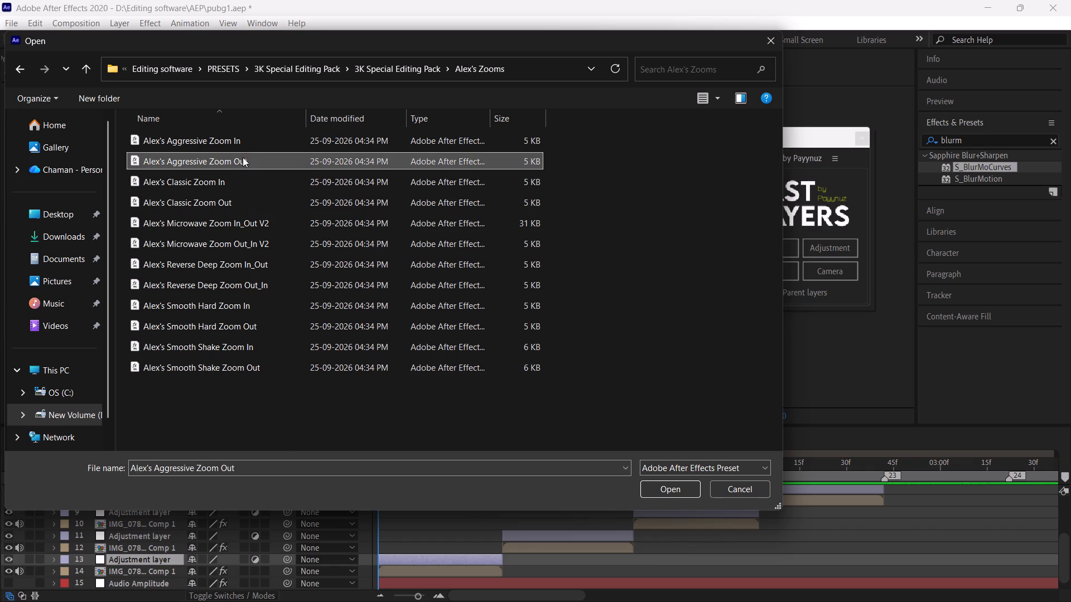
click(658, 492)
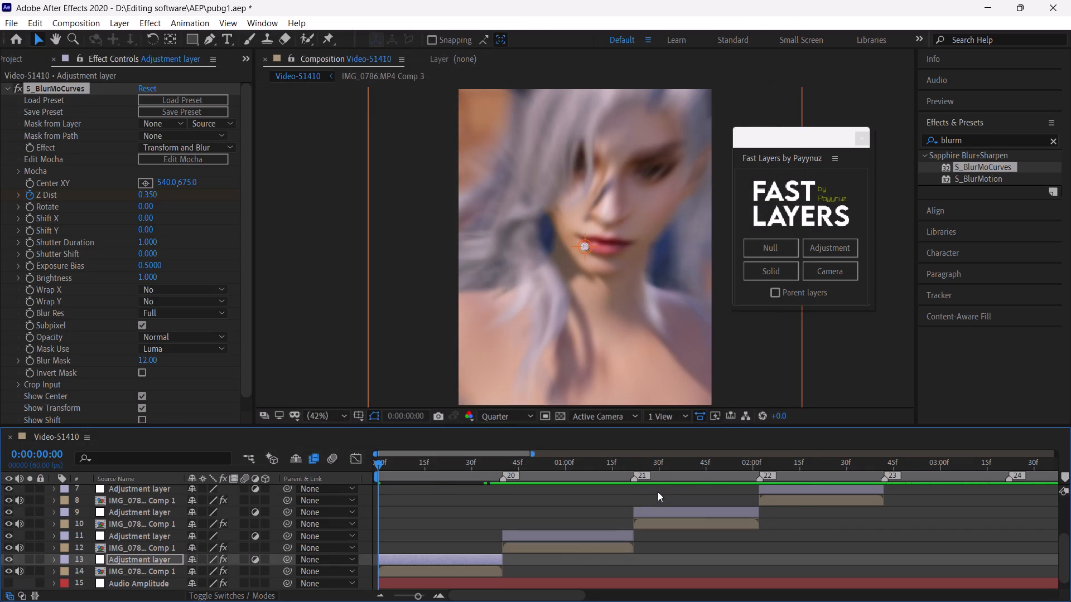
Preview the preset zoom and move its second Z Dist keyframe to the end of the first adjustment layer at 0:00:00:40.
key(space)
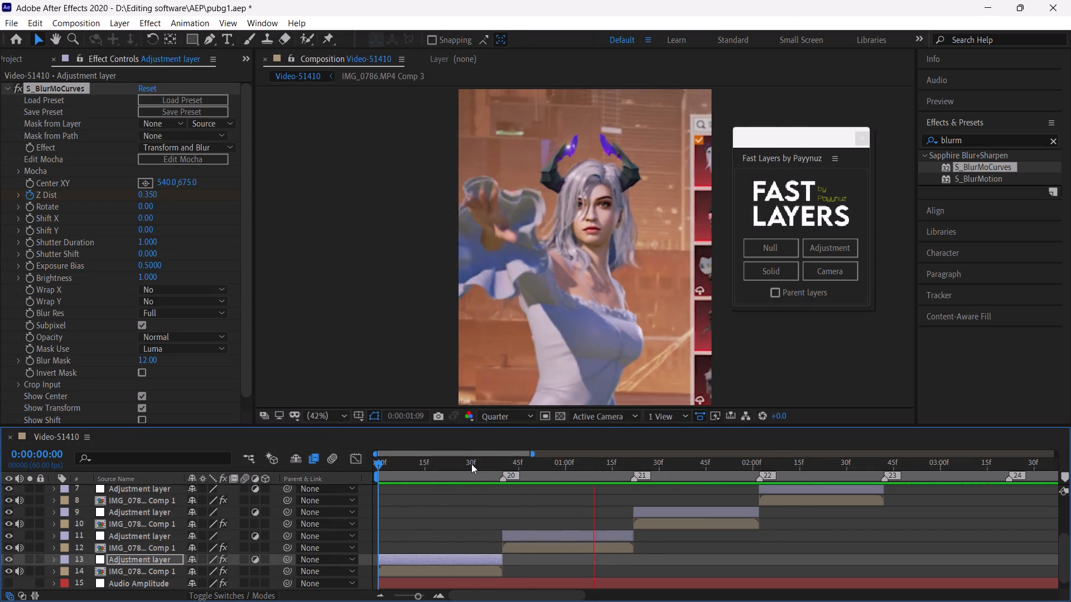
click(471, 464)
key(u)
scroll(530, 555, down, 1)
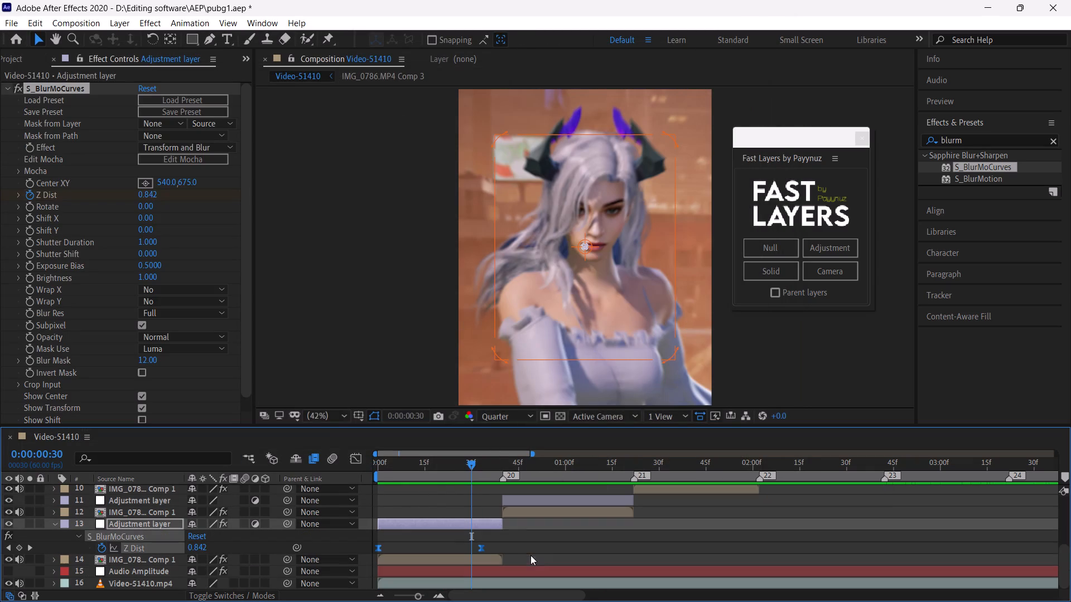
alt+drag(481, 546, 499, 558)
drag(404, 459, 336, 469)
key(space)
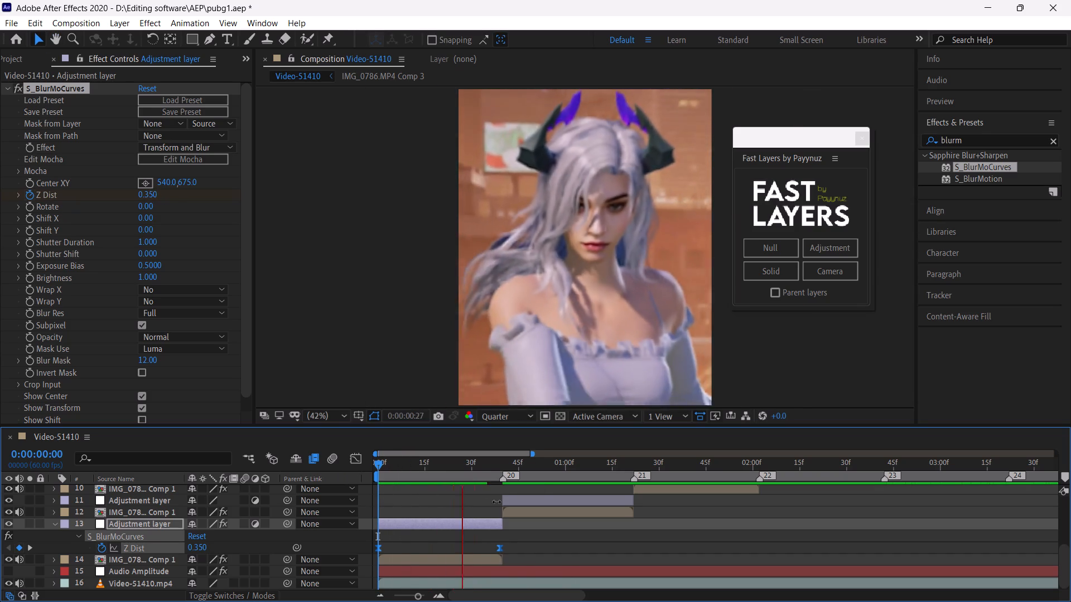
drag(483, 470, 503, 492)
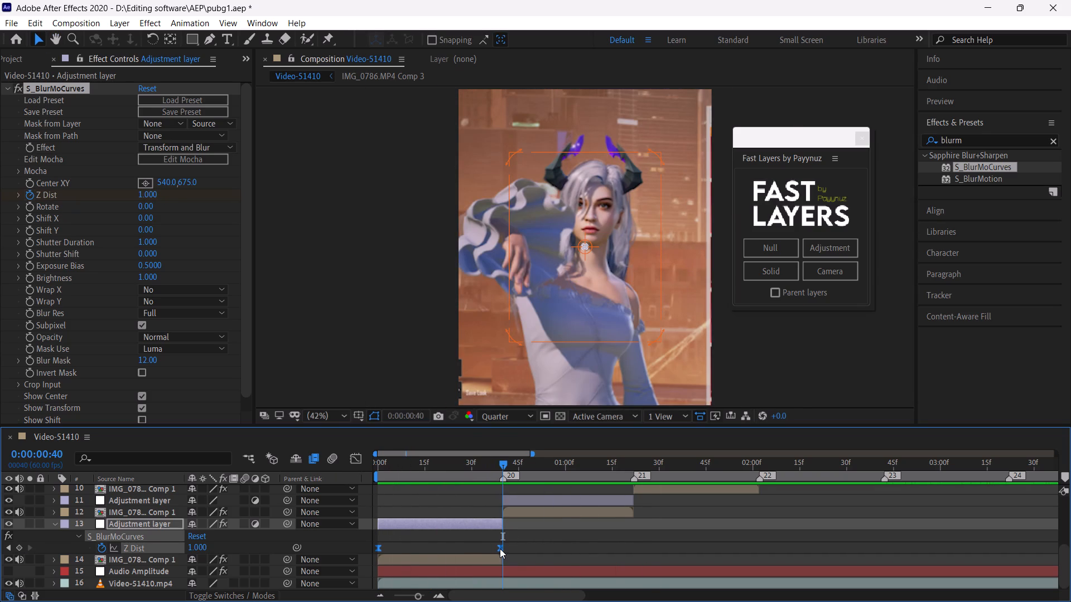
alt+click(500, 548)
Copy S_BlurMoCurves to the second adjustment layer at 0:00:00:40 and move its second Z Dist keyframe to the layer's end at 0:00:01:22.
key(ctrl+c)
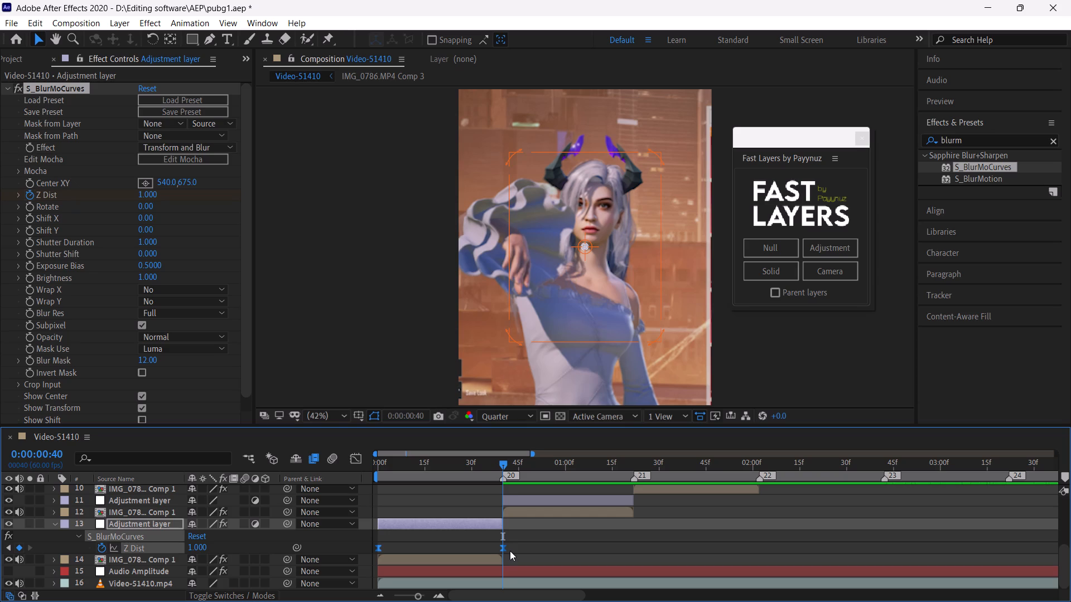
click(519, 500)
key(ctrl+v)
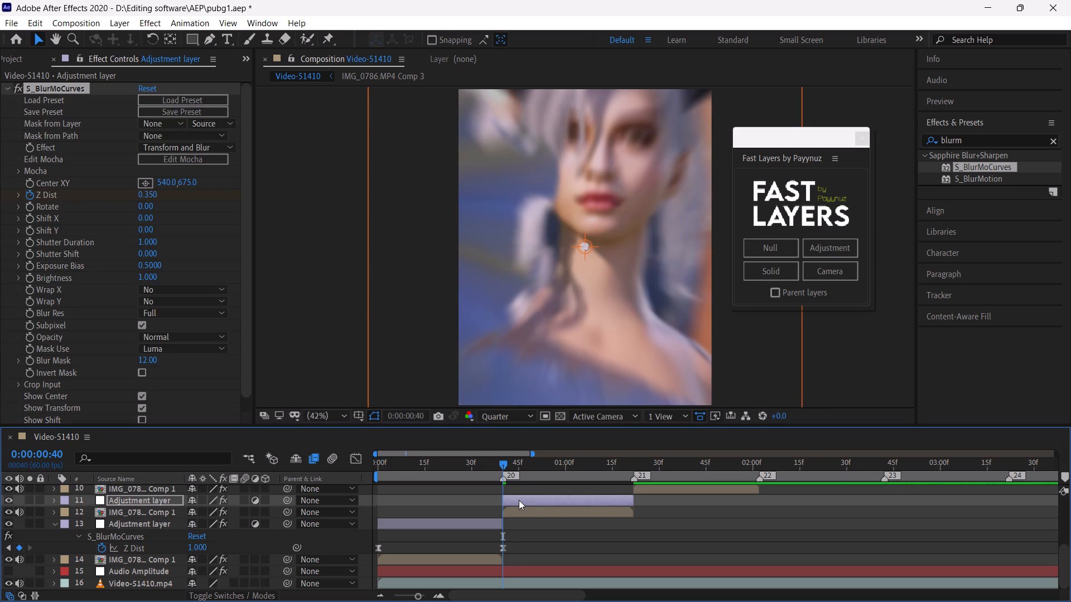
key(u)
drag(584, 467, 633, 497)
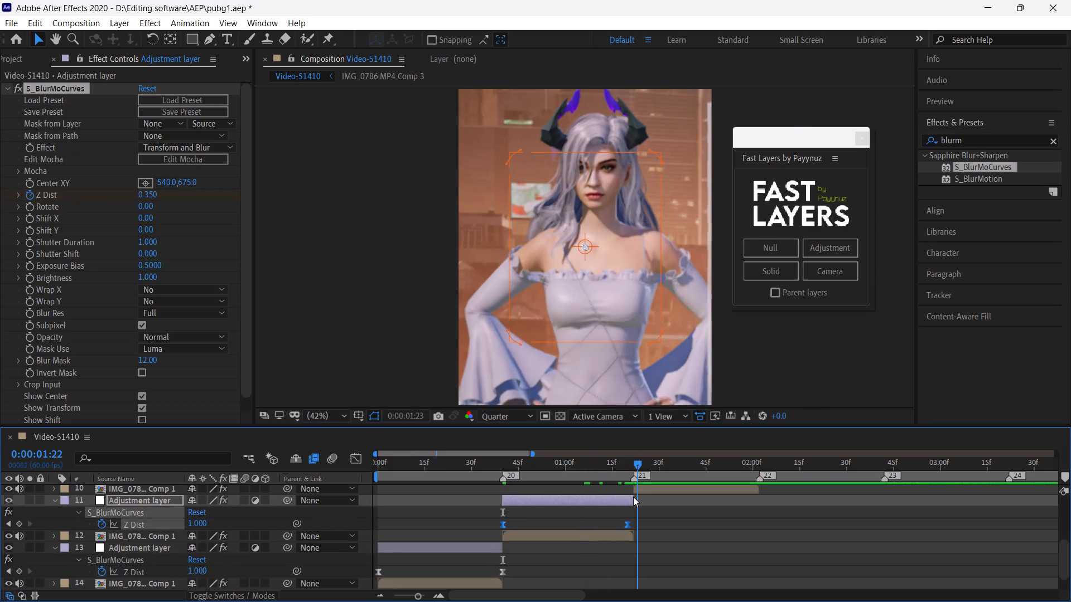
drag(633, 497, 634, 499)
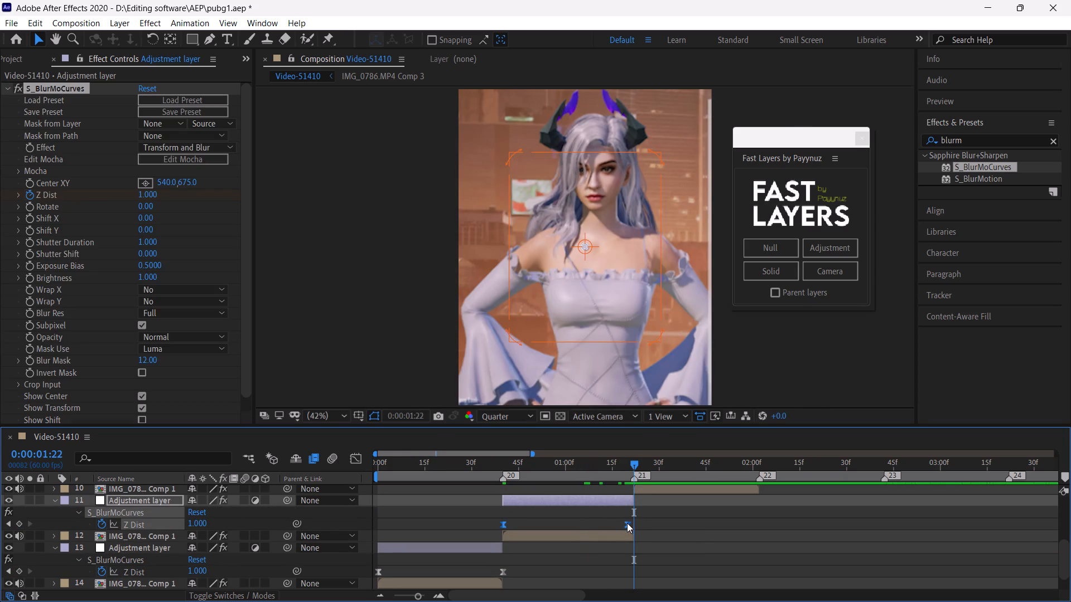
alt+drag(627, 523, 633, 528)
Paste the S_BlurMoCurves zoom onto the third adjustment layer at 0:00:01:22 and reveal its keyframes.
scroll(674, 522, up, 1)
click(669, 509)
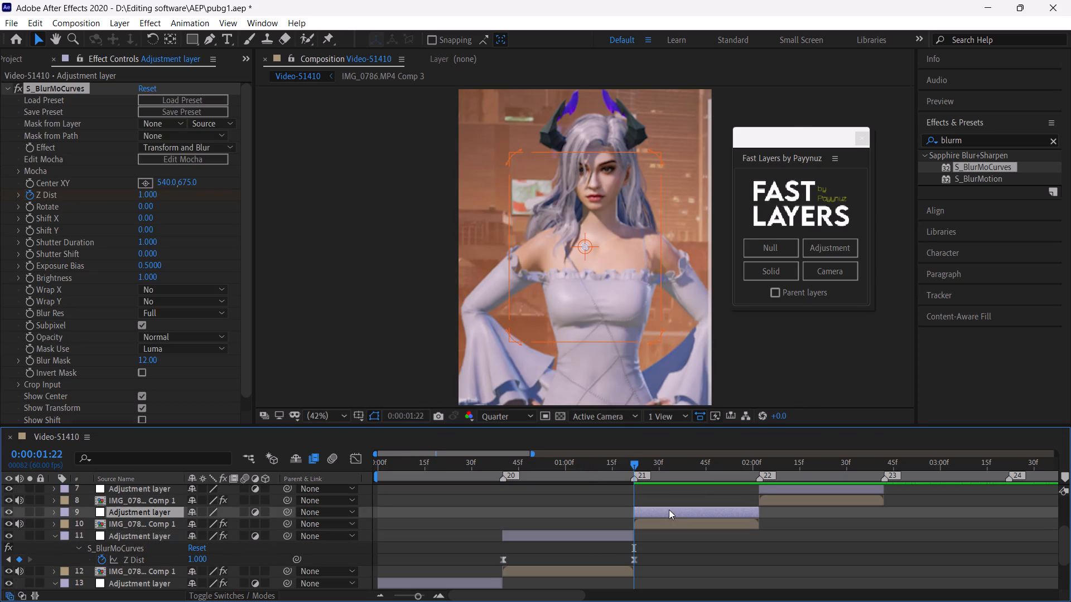
key(ctrl+v)
key(u)
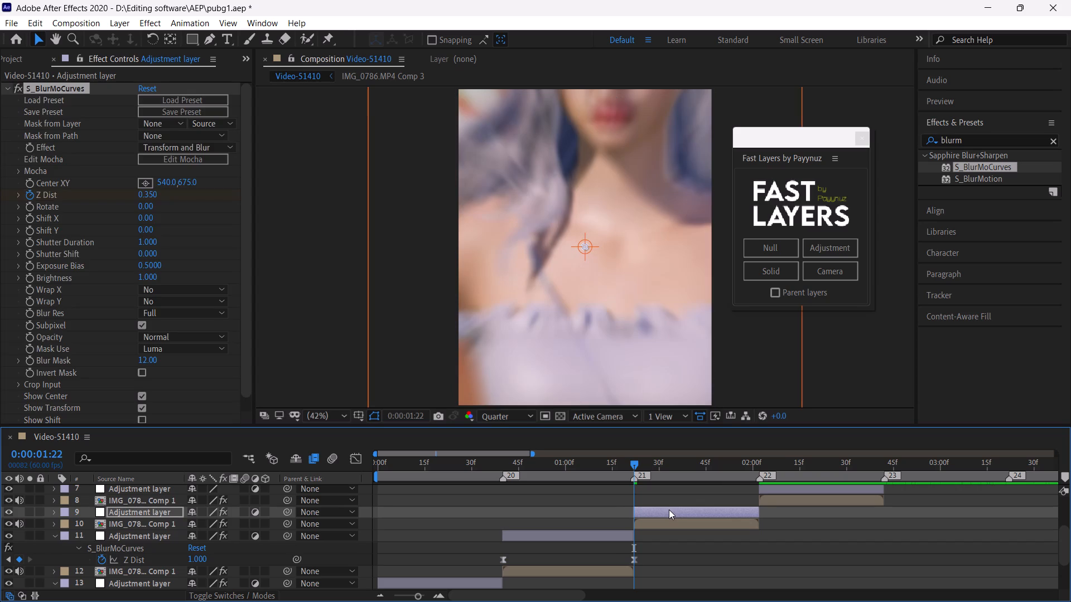
Paste the S_BlurMoCurves zoom onto the fourth adjustment layer at 0:00:02:02 and reveal its keyframes.
drag(710, 468, 760, 513)
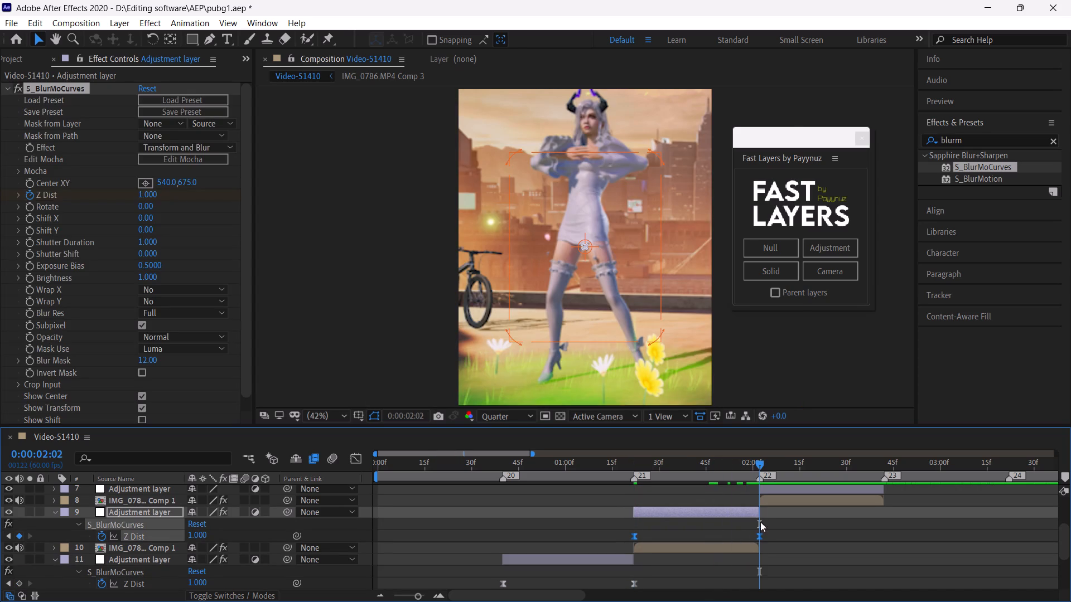
click(791, 489)
key(ctrl+v)
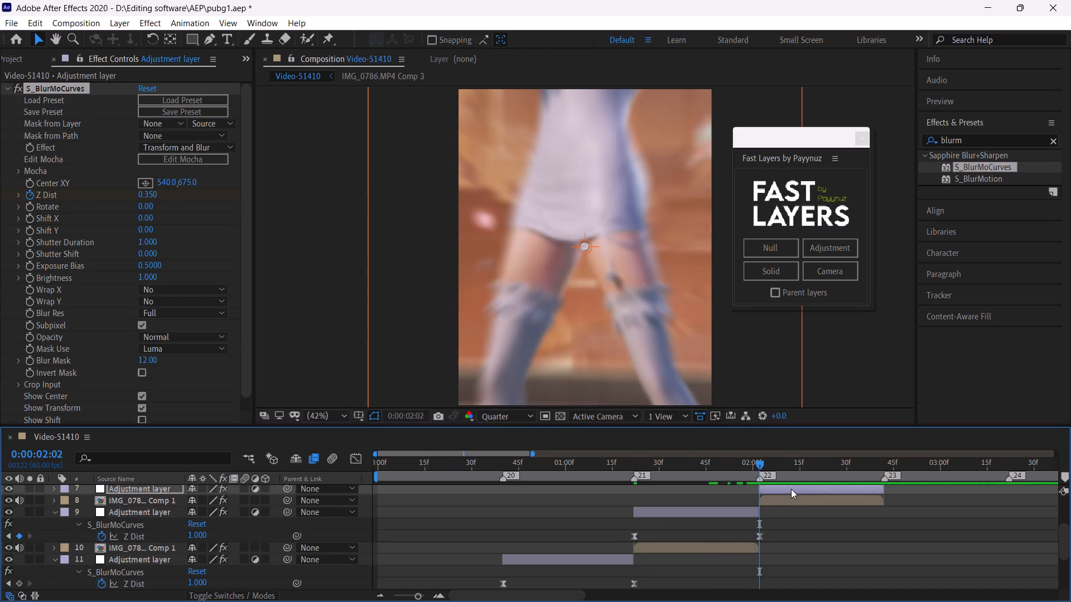
key(u)
Paste the S_BlurMoCurves zoom onto the fifth adjustment layer at 0:00:02:42 and reveal its keyframes.
drag(851, 466, 882, 497)
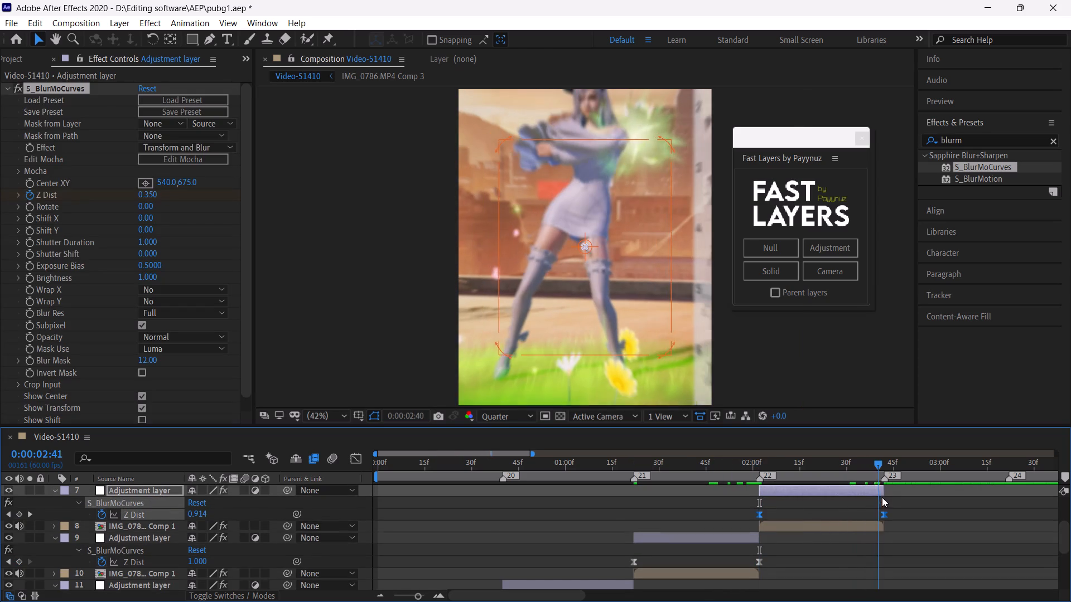
drag(882, 497, 884, 501)
scroll(937, 511, up, 4)
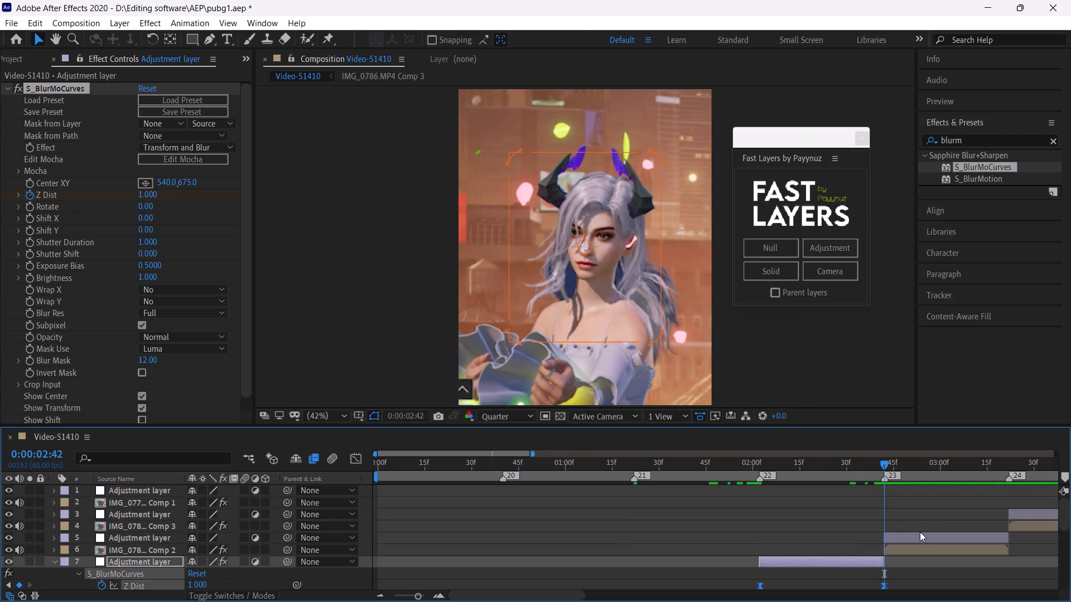
click(920, 532)
click(920, 535)
key(ctrl+v)
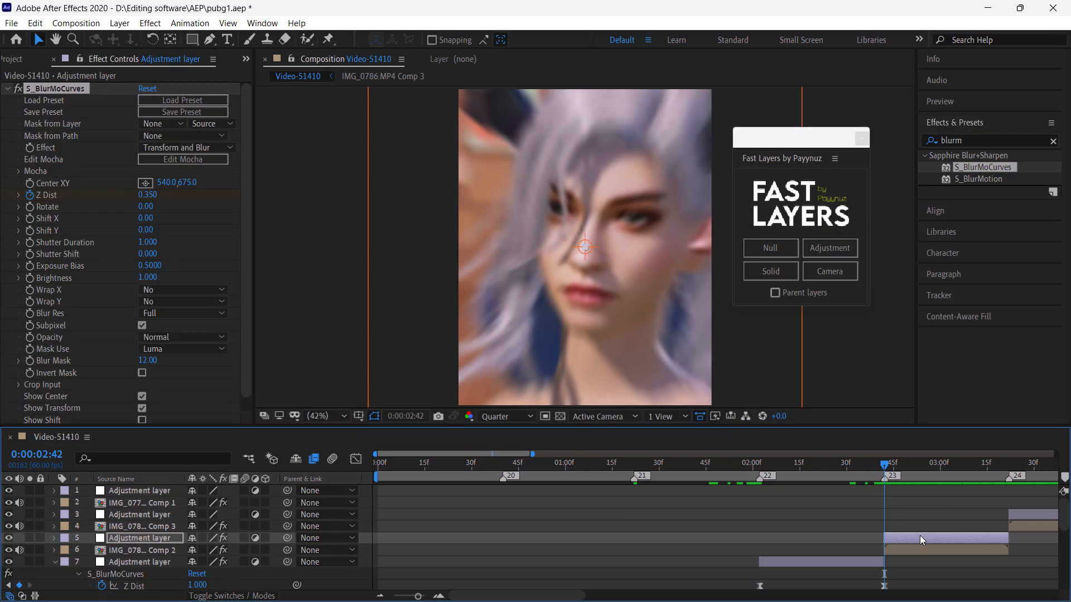
key(u)
Paste the S_BlurMoCurves zoom onto the sixth adjustment layer at 0:00:03:22 and reveal its keyframes.
drag(997, 472, 1005, 480)
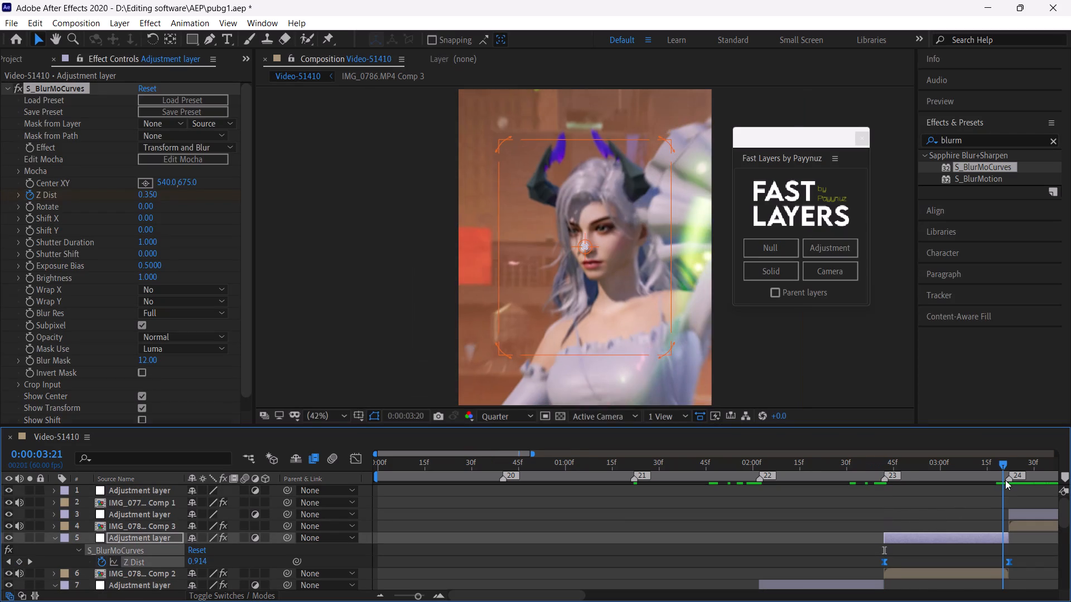
drag(1005, 480, 1007, 482)
click(1024, 516)
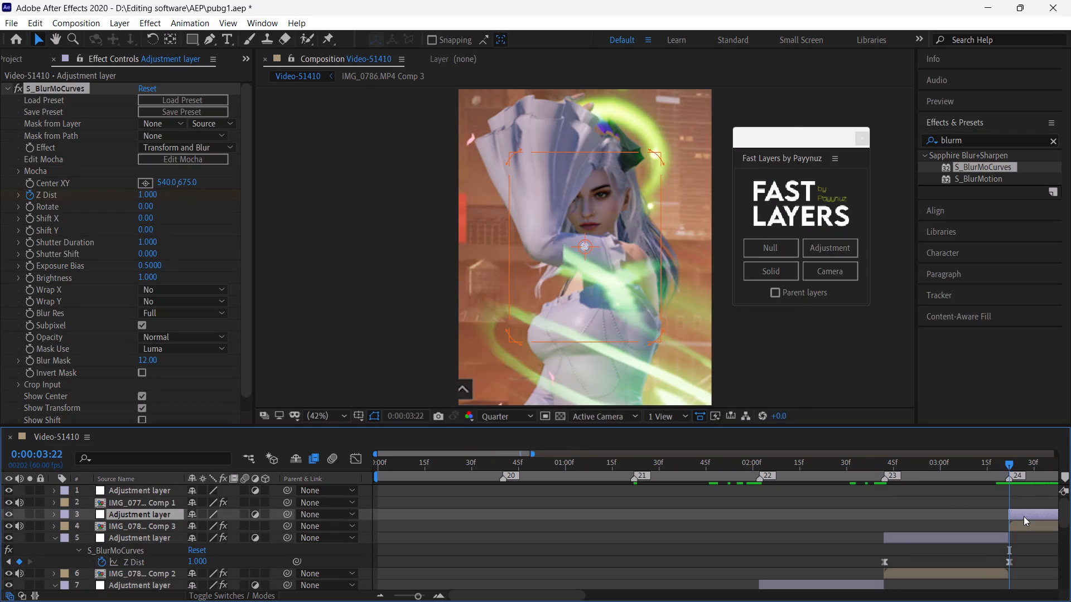
key(ctrl+v)
drag(1033, 465, 1070, 477)
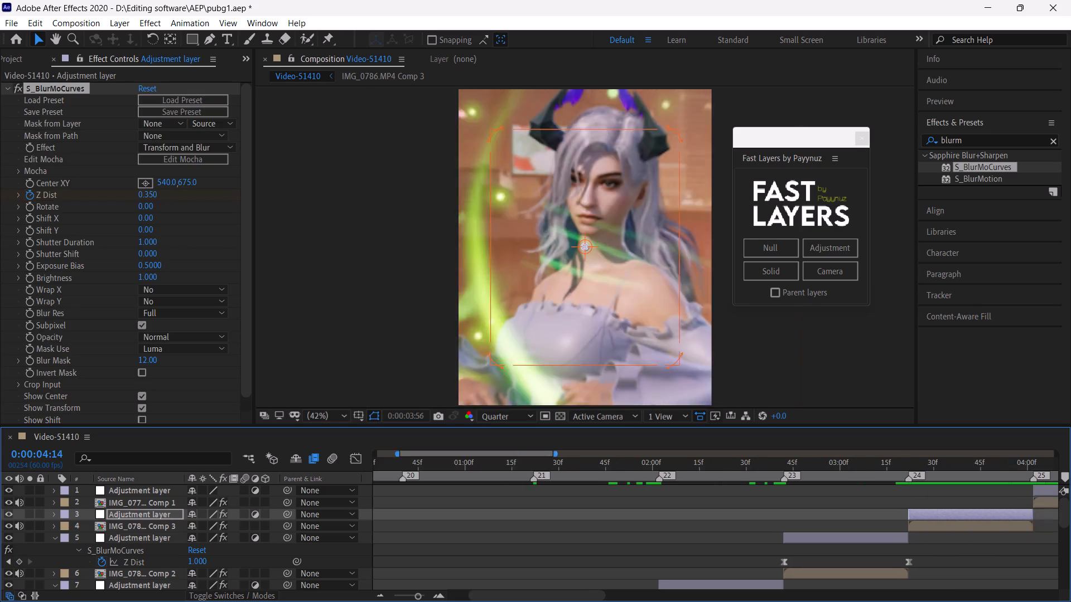
drag(1070, 477, 803, 514)
key(u)
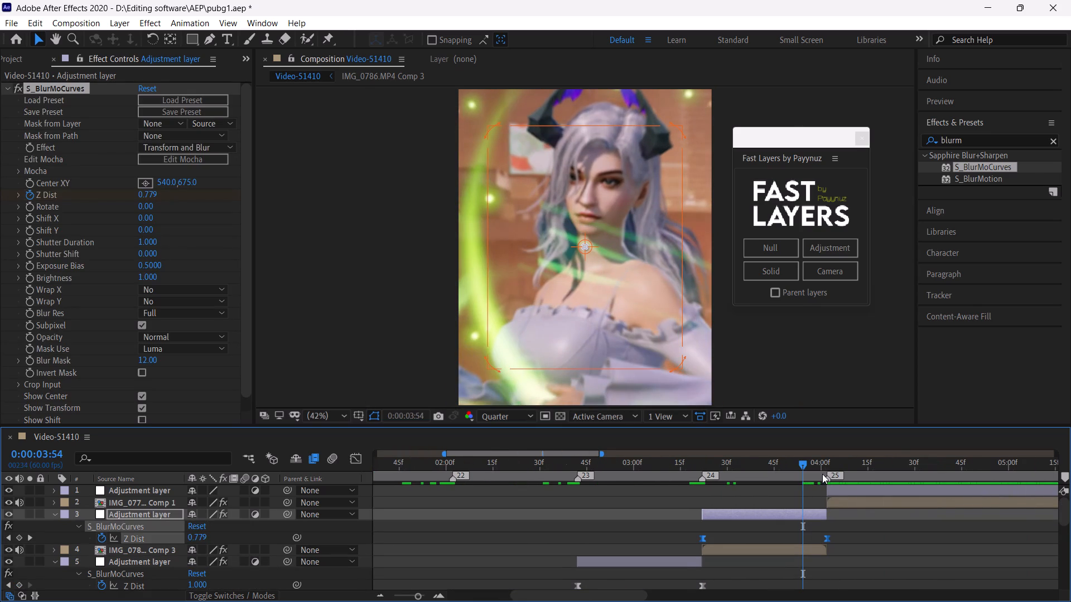
Paste the S_BlurMoCurves zoom onto the last adjustment layer at 0:00:04:02 and reveal its keyframes.
drag(816, 465, 827, 484)
click(834, 489)
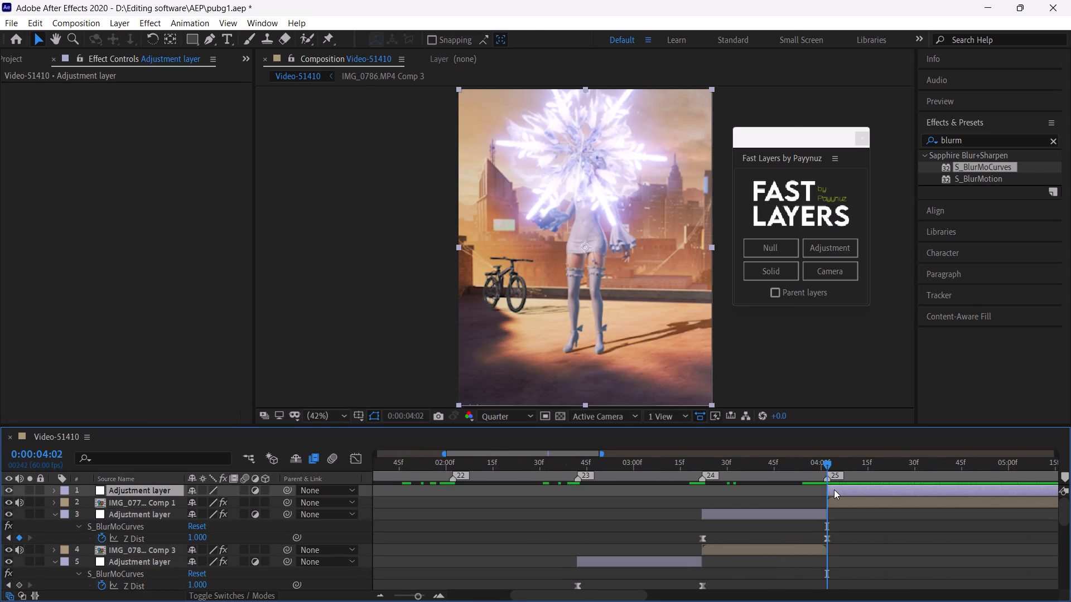
key(ctrl+v)
drag(871, 460, 1070, 490)
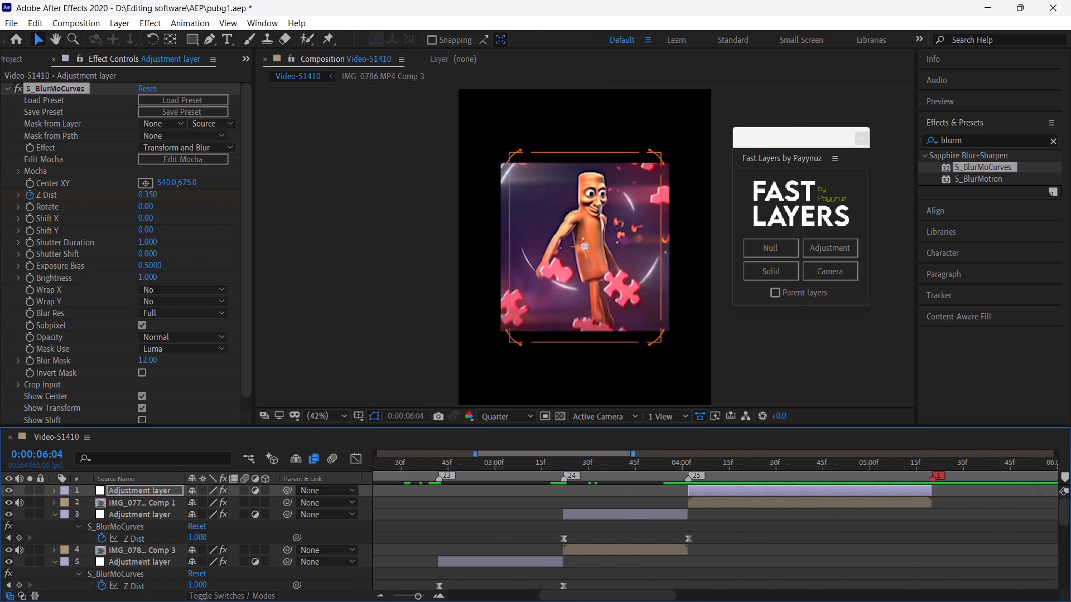
drag(1070, 490, 766, 525)
key(u)
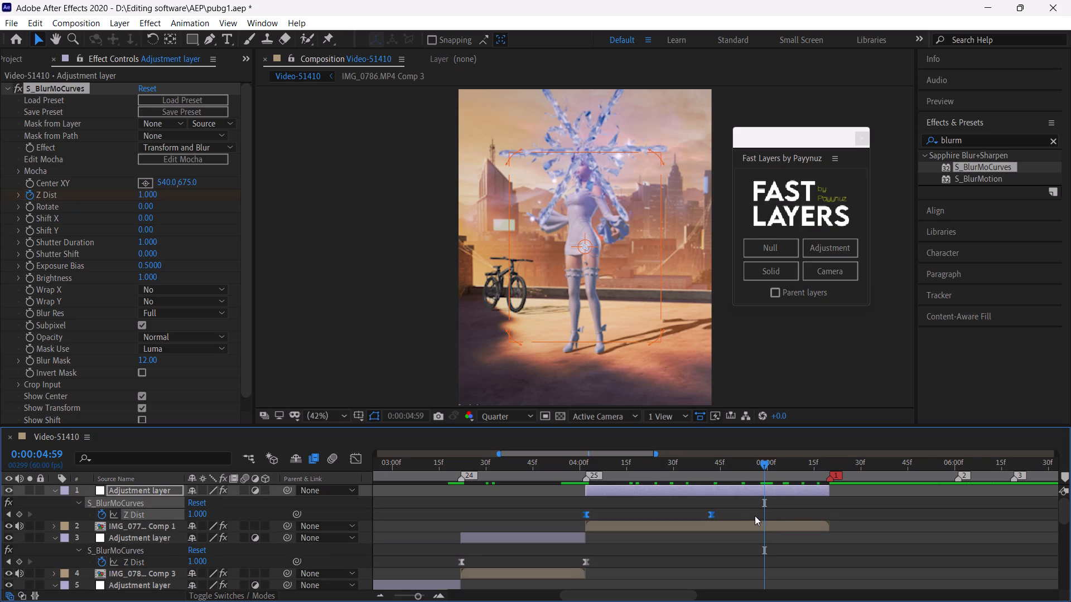
Move the last adjustment layer's second Z Dist keyframe to the layer's end at marker 1.
click(689, 467)
key(space)
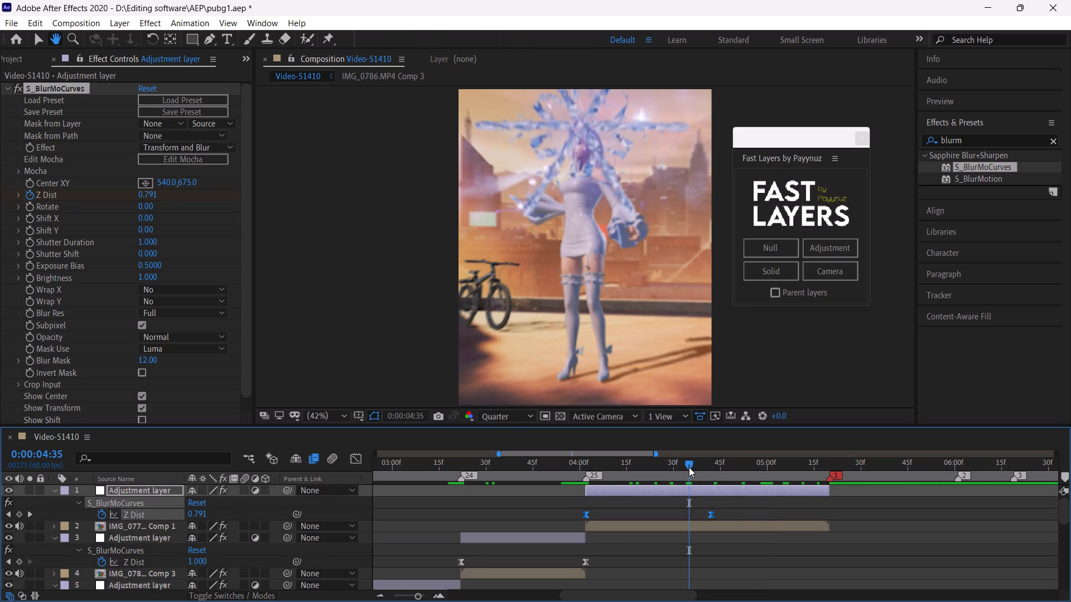
drag(689, 467, 697, 474)
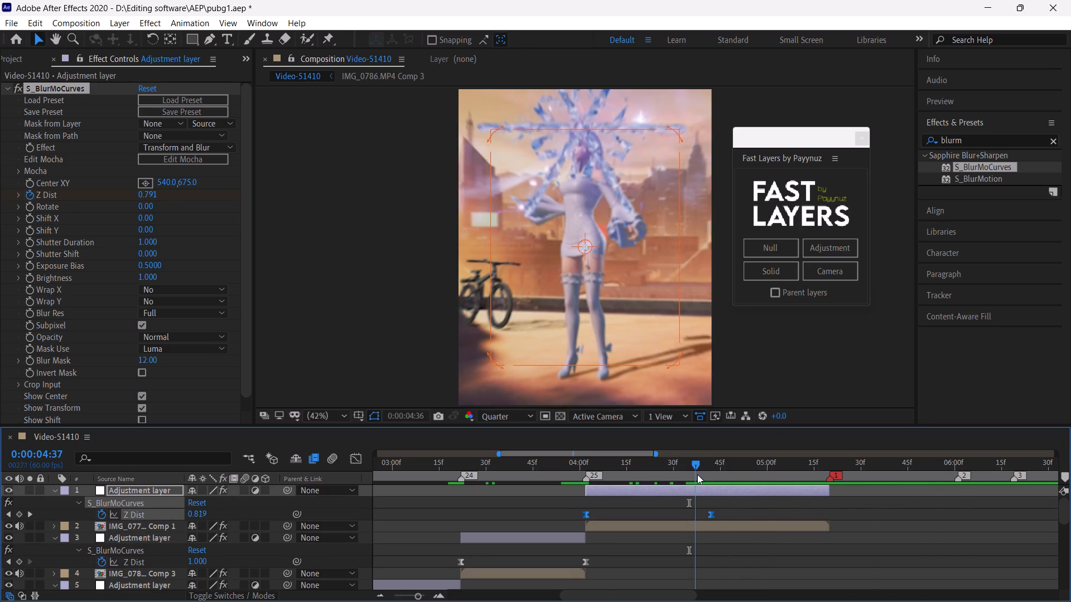
drag(697, 474, 698, 475)
alt+drag(709, 514, 802, 526)
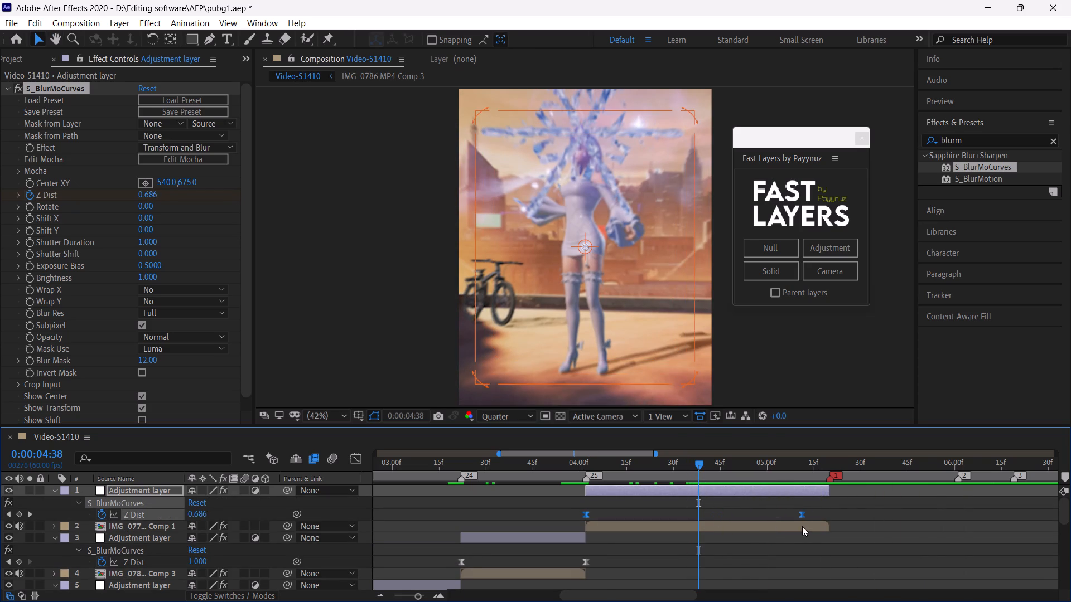
alt+drag(802, 526, 827, 537)
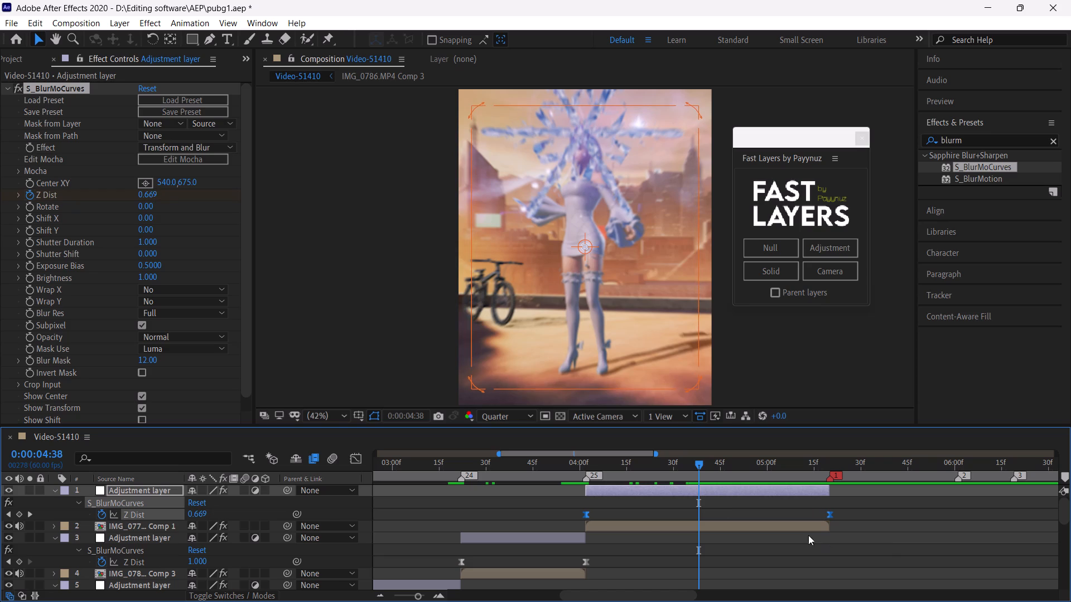
Preview the final clip's zoom from 0:00:03:58, and play the whole edit from the first frame.
click(574, 464)
key(space)
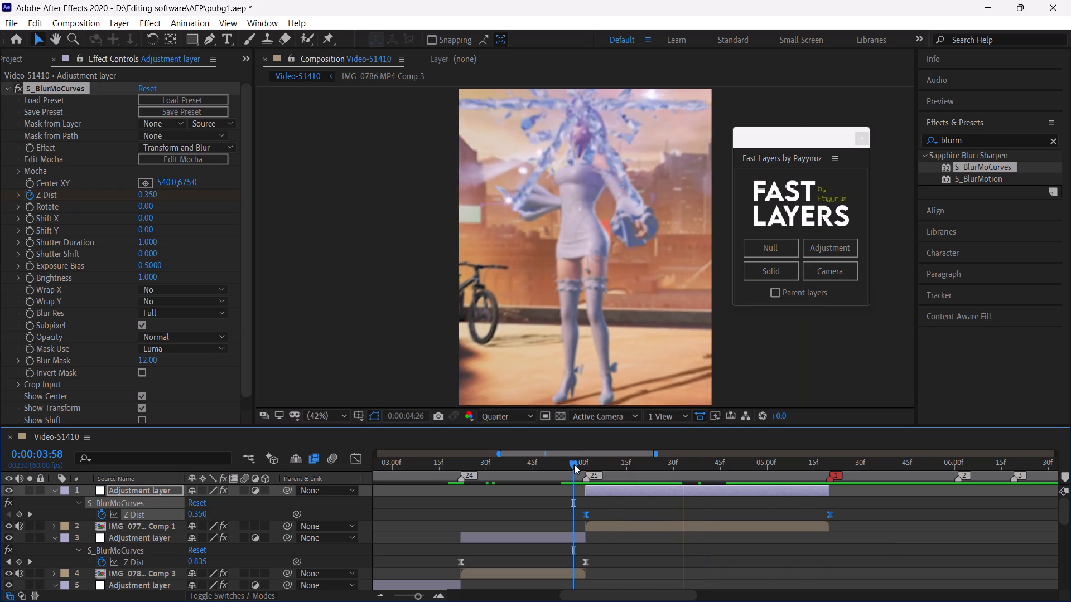
click(574, 464)
key(space)
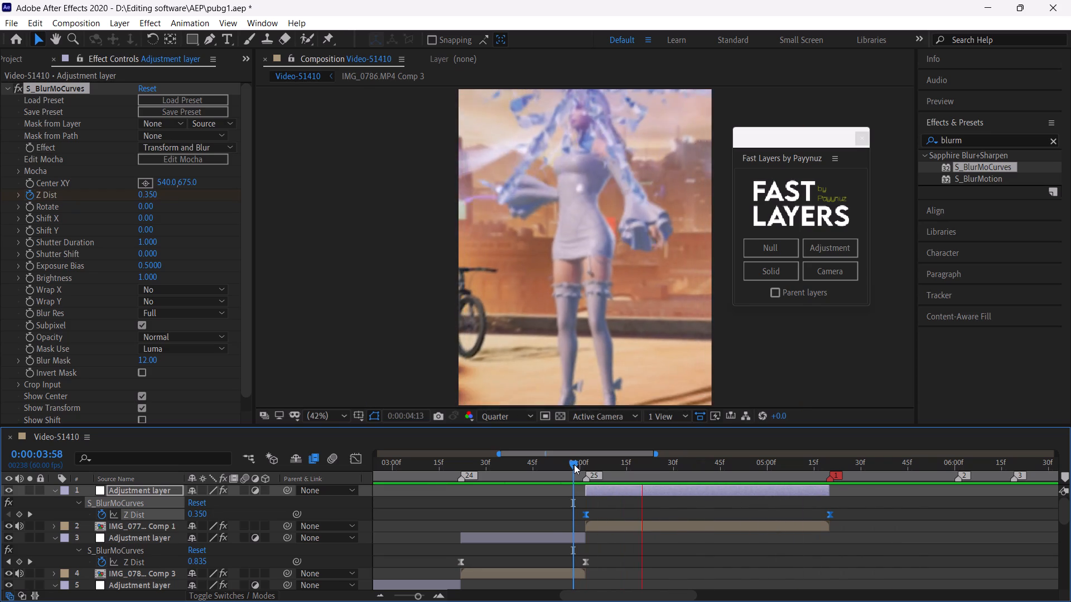
drag(412, 594, 356, 589)
drag(396, 468, 321, 474)
key(space)
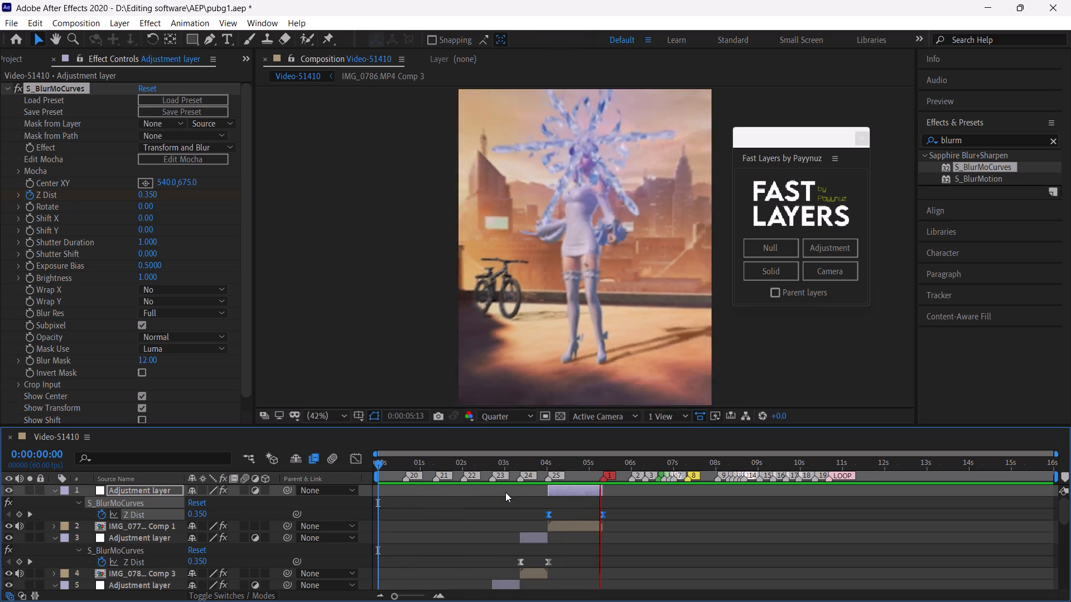
click(541, 459)
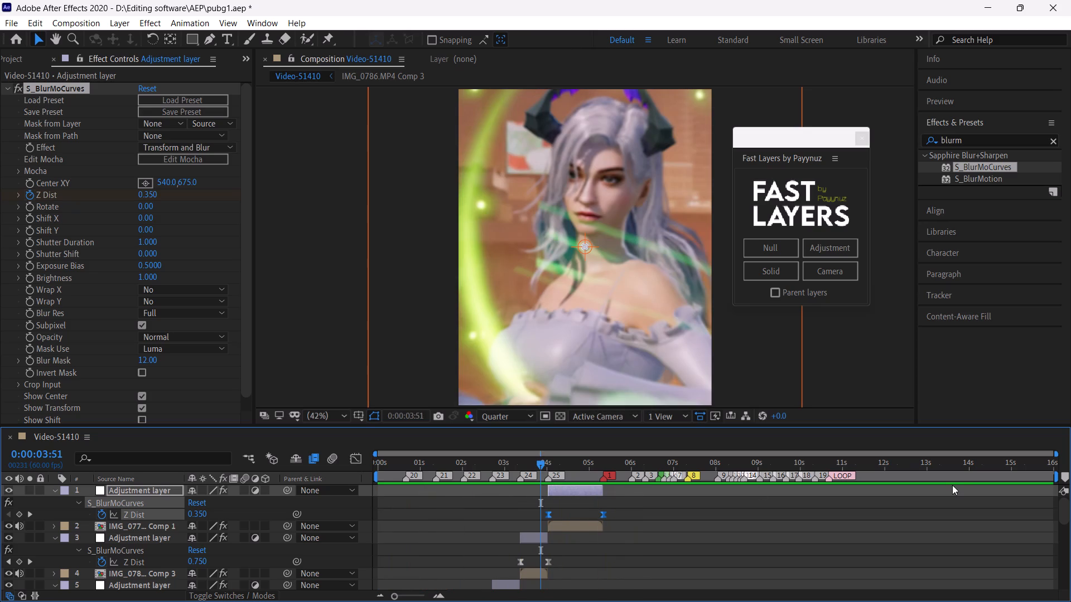
Save the project.
key(ctrl+s)
Hide the video of the Video-S1410.mp4 reference layer at the bottom of the layer stack.
drag(1067, 513, 1069, 601)
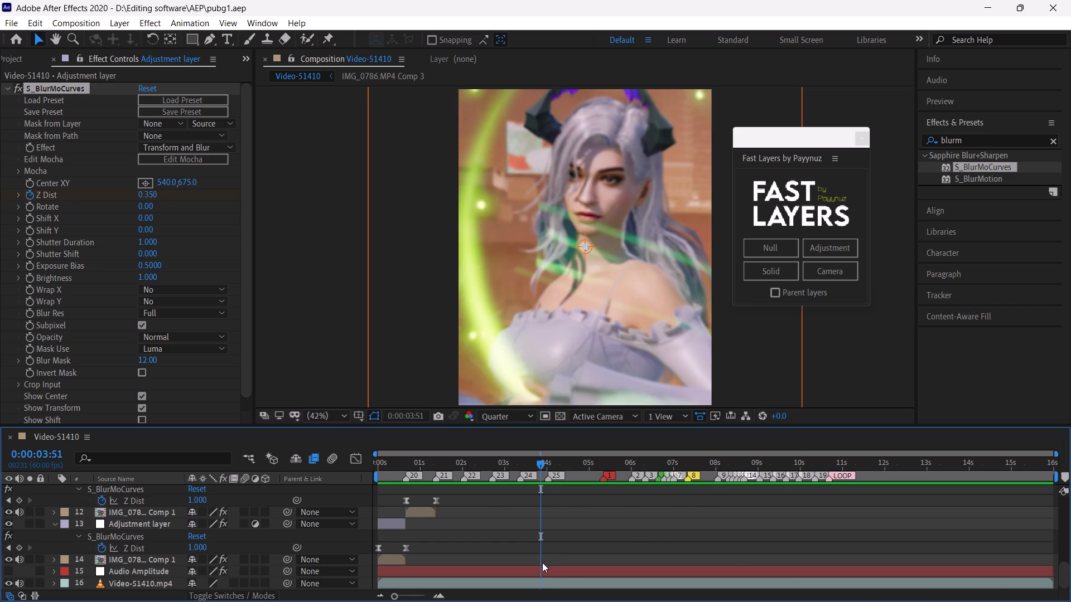
click(572, 582)
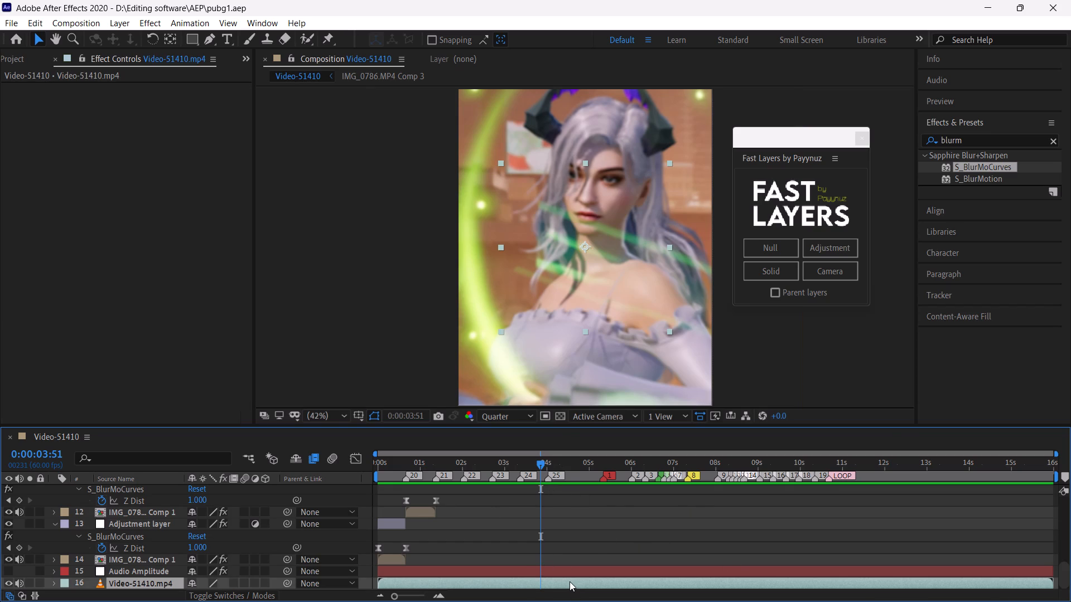
scroll(354, 477, down, 1)
scroll(605, 545, down, 1)
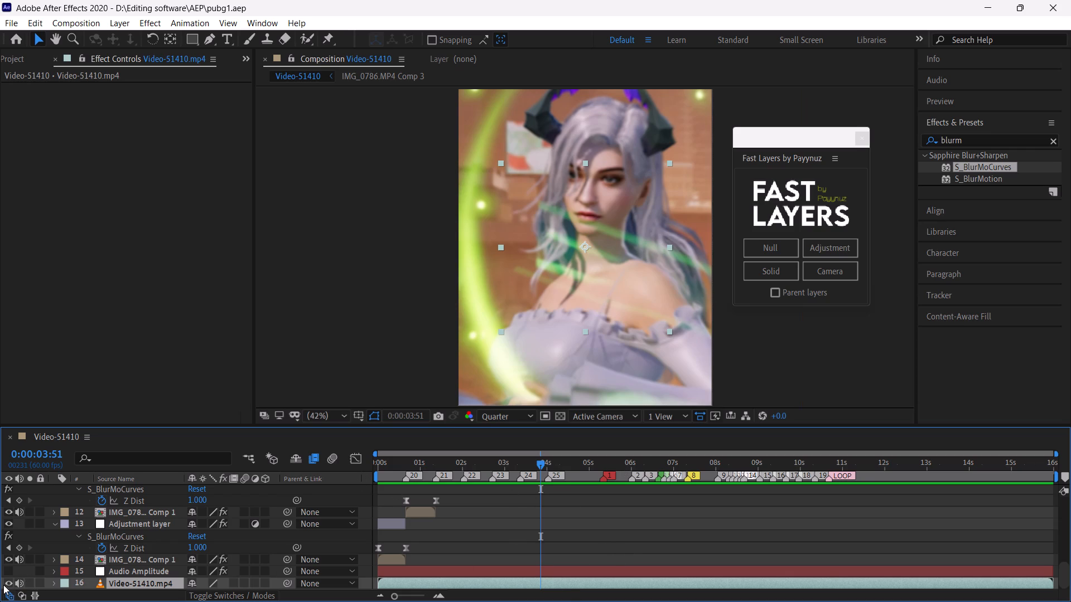
click(3, 584)
click(7, 585)
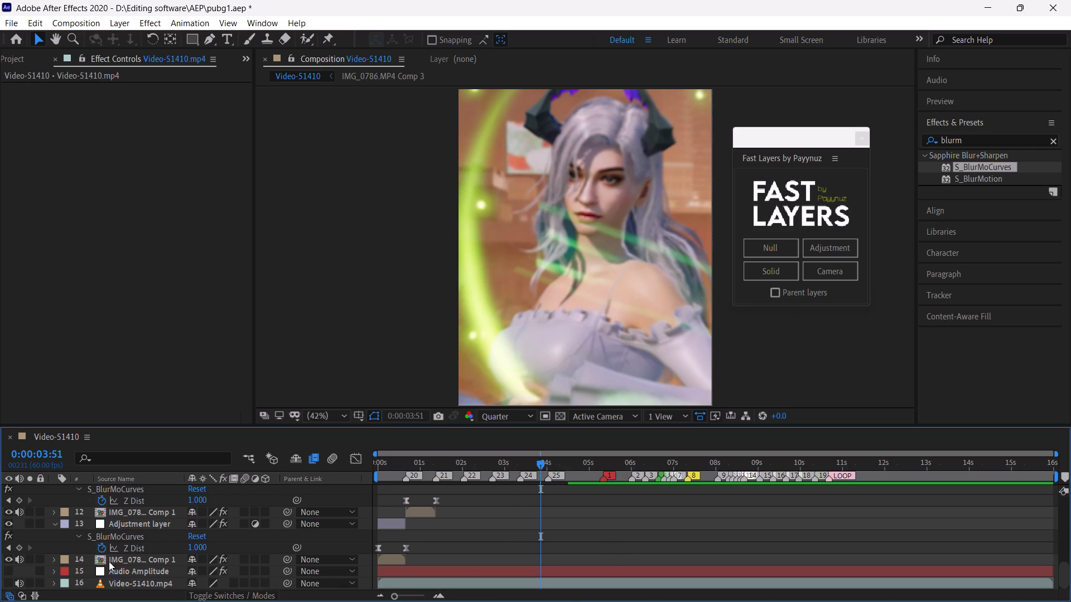
Collapse the revealed S_BlurMoCurves keyframes on all layers.
click(509, 551)
key(u)
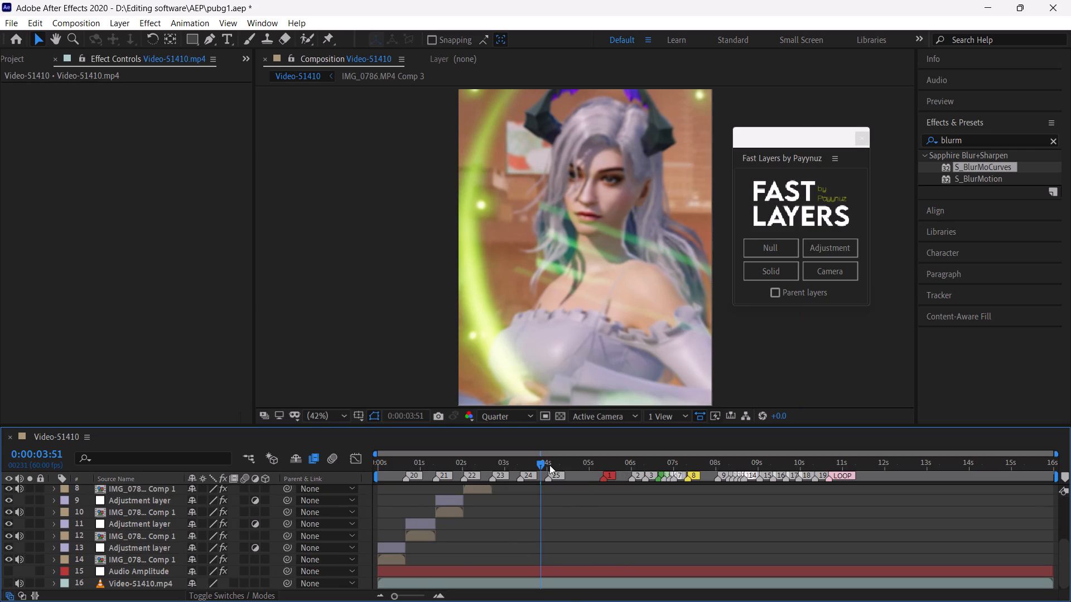
Shorten the work area so it ends at 0:00:05:51, just past the last clip, and save the project.
drag(545, 465, 625, 497)
drag(1054, 478, 978, 492)
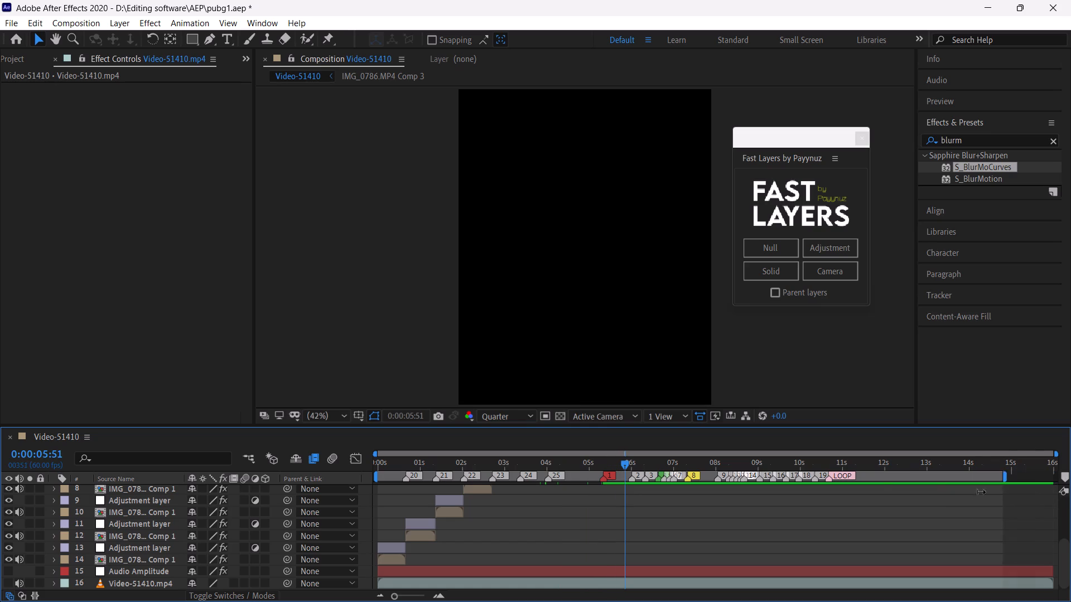
drag(978, 492, 623, 511)
click(609, 507)
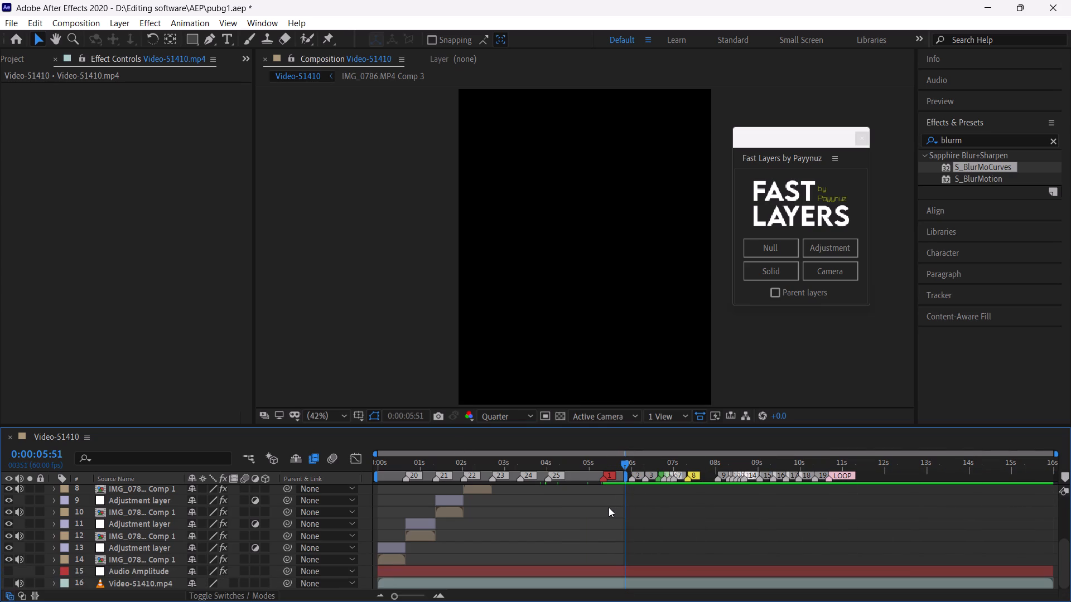
key(ctrl+s)
Return to the first frame and start an export of the saved Video-S1410 composition.
drag(571, 463, 439, 473)
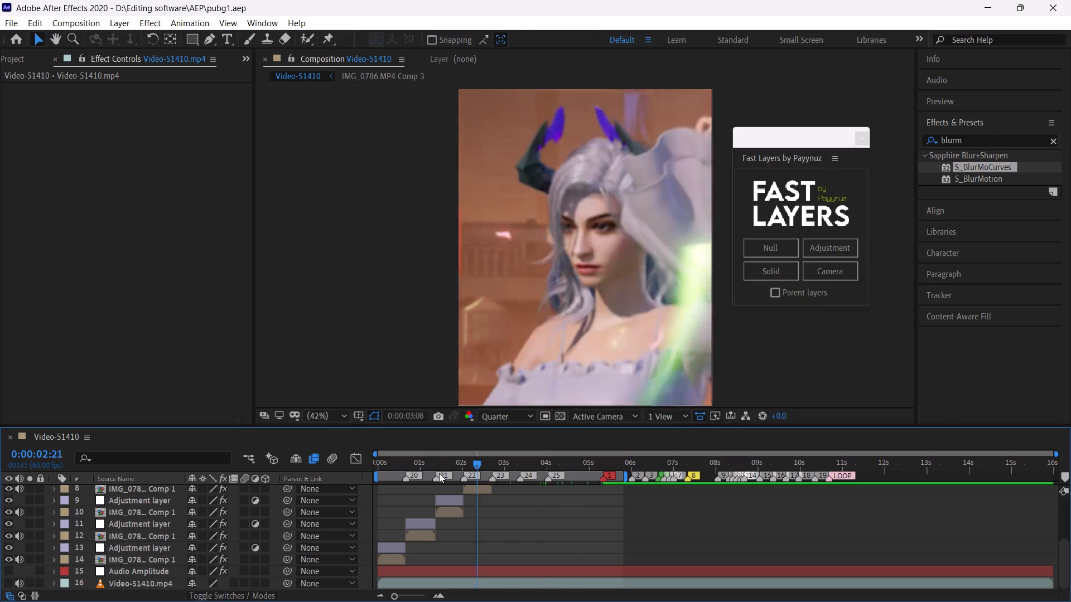
drag(439, 473, 349, 473)
key(ctrl+s)
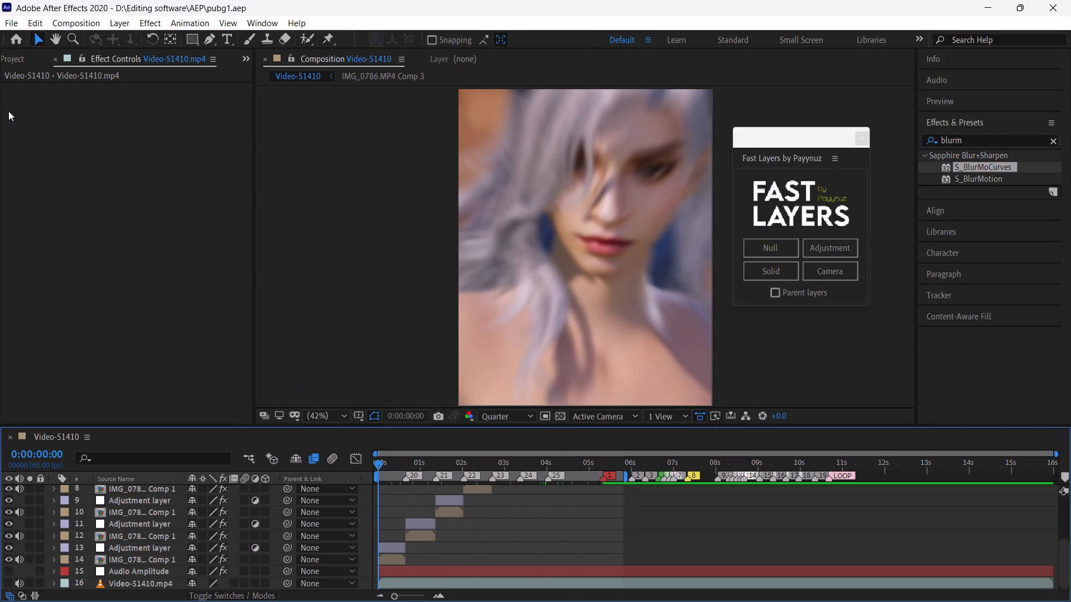
click(8, 23)
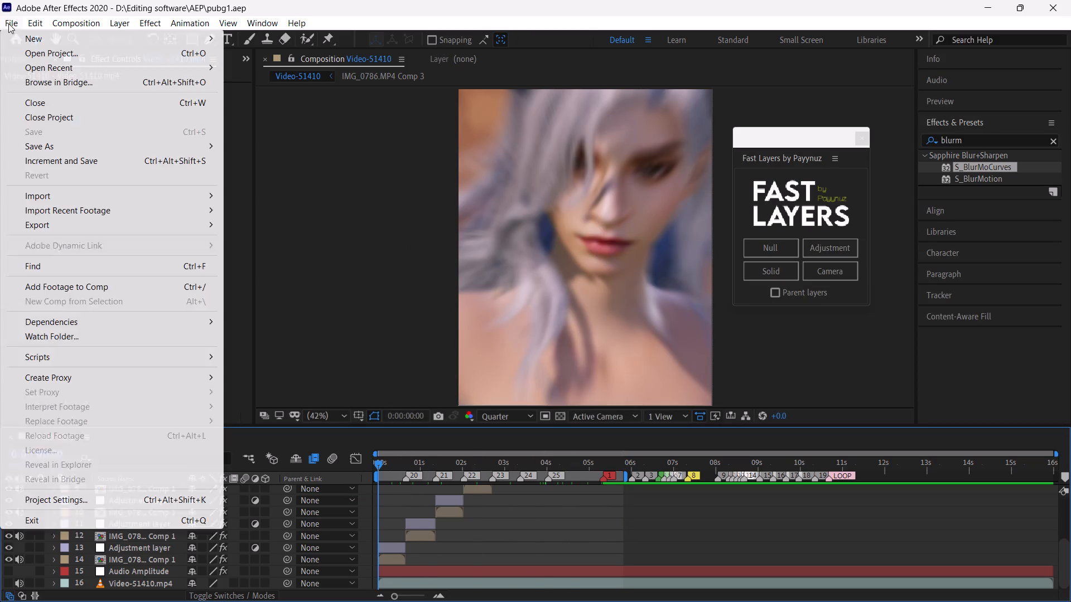
click(67, 226)
click(273, 222)
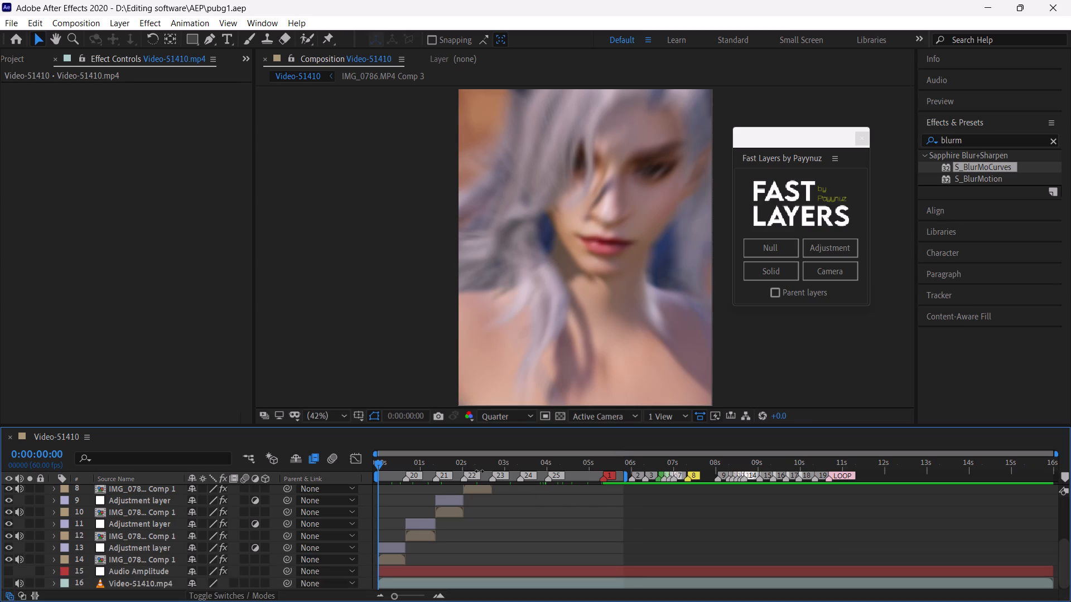
Play back the end of the composition from about 0:00:05:17, just before marker 1.
drag(459, 465, 617, 506)
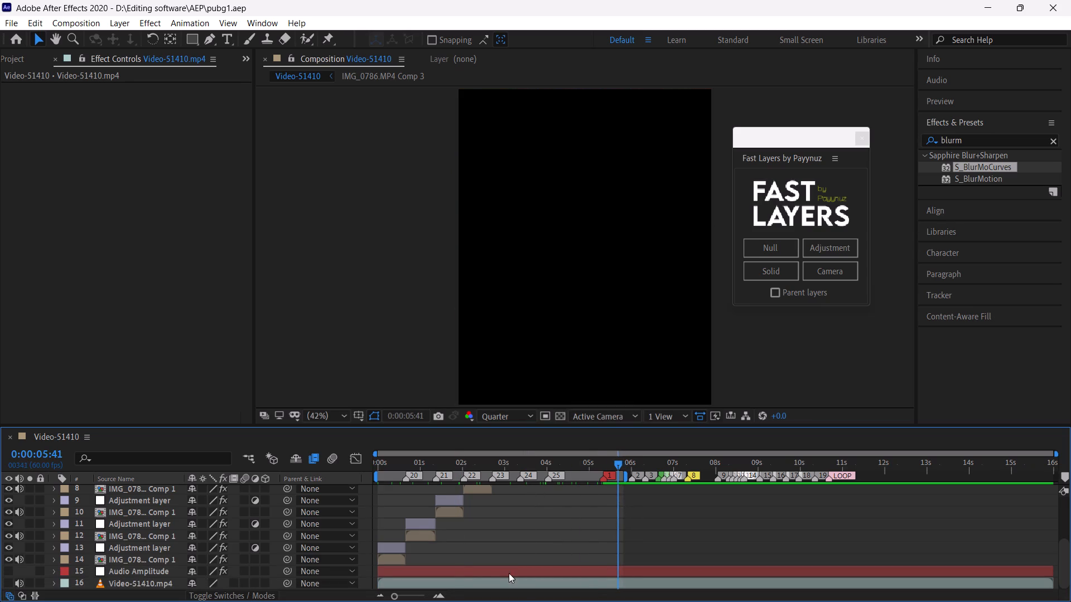
drag(407, 595, 414, 599)
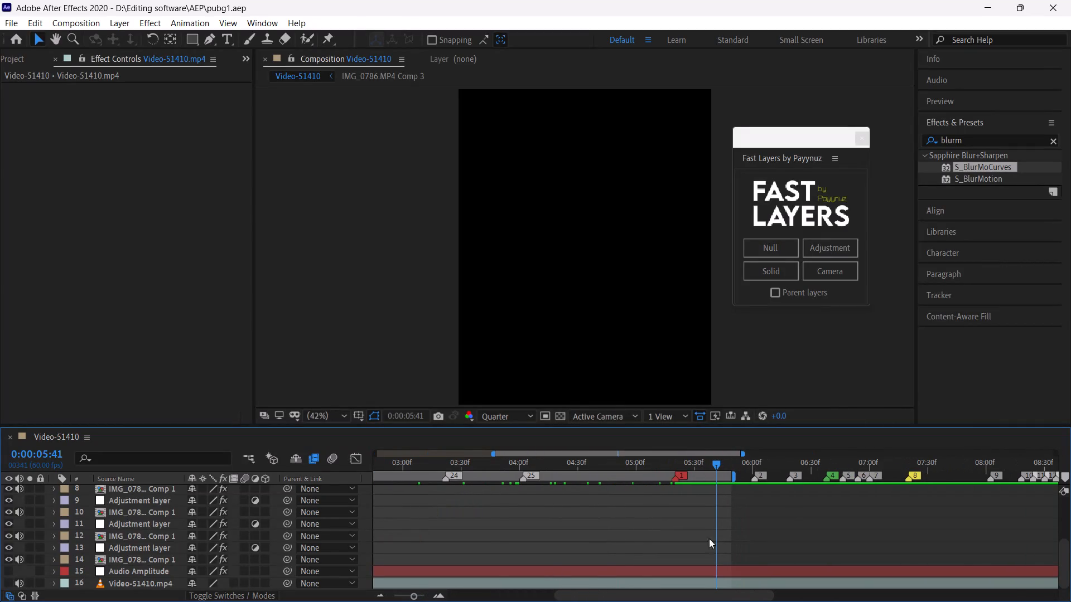
scroll(794, 504, up, 1)
click(667, 458)
key(space)
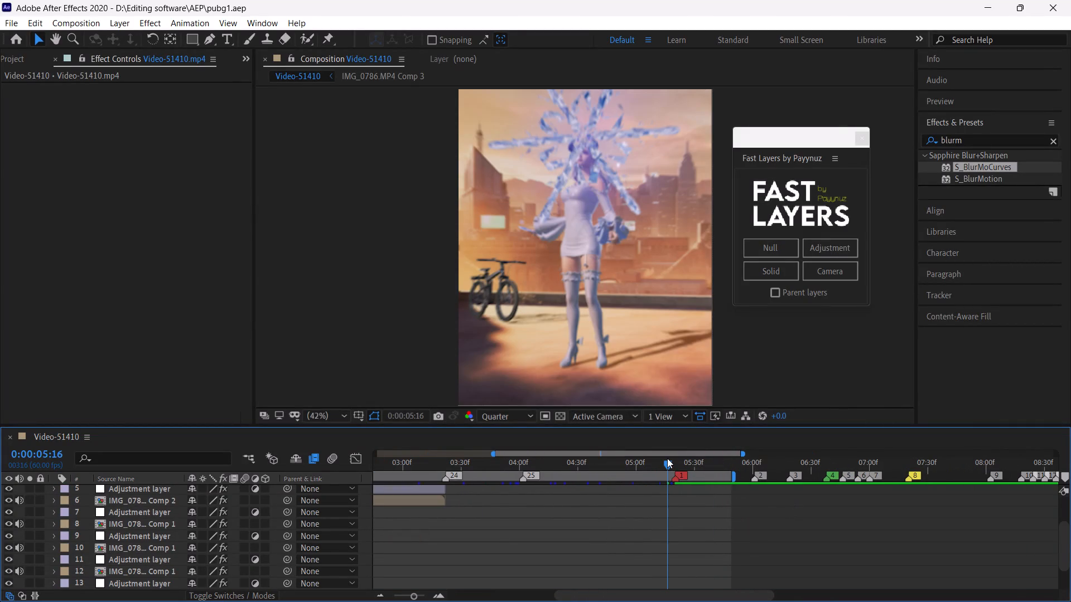
click(669, 459)
key(space)
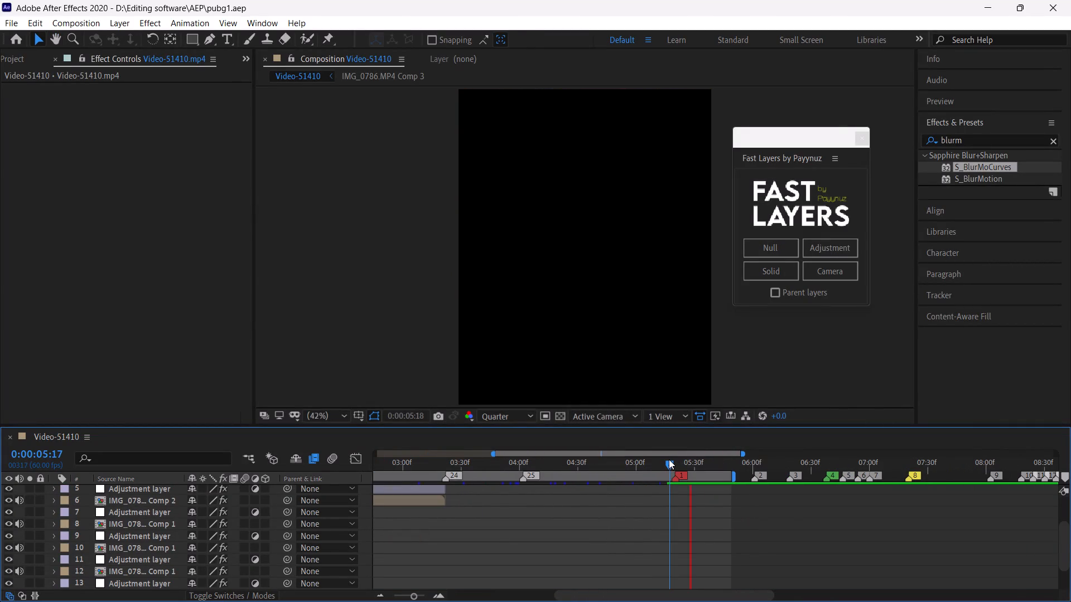
click(669, 459)
key(space)
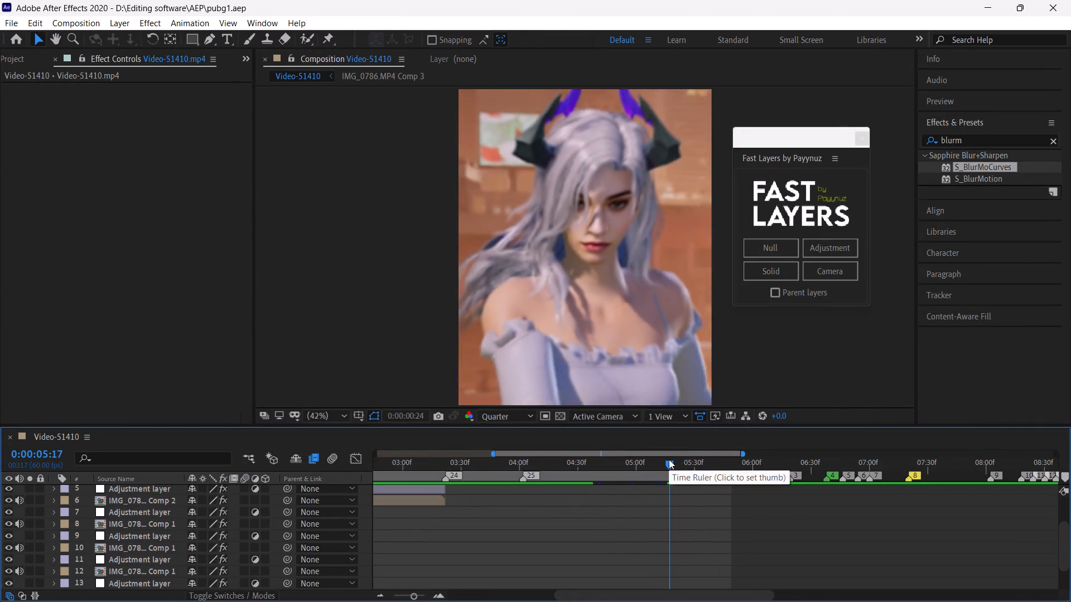
drag(406, 594, 395, 594)
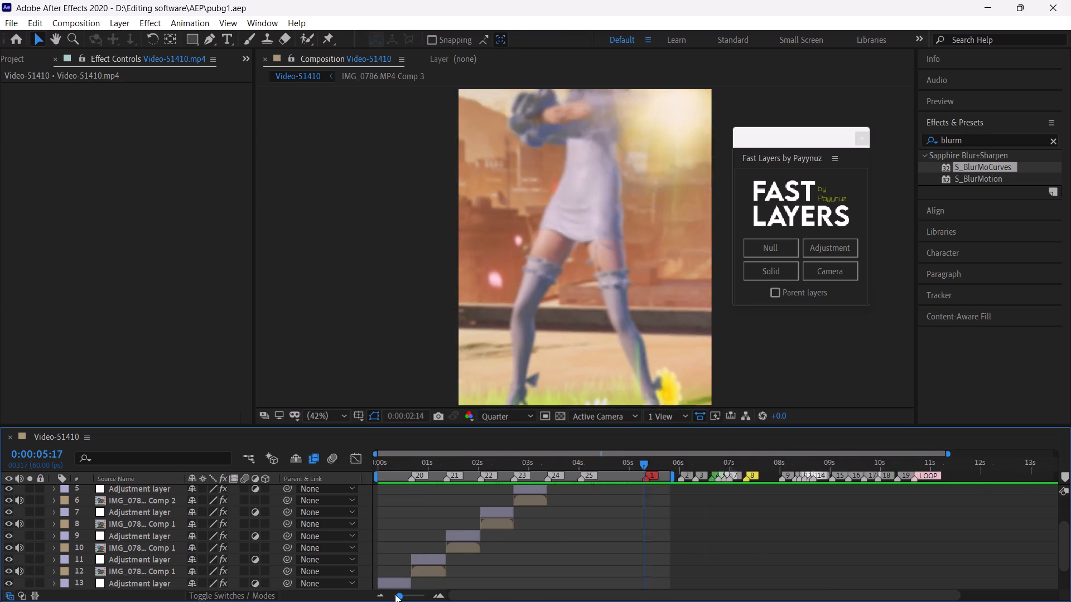
drag(395, 594, 378, 594)
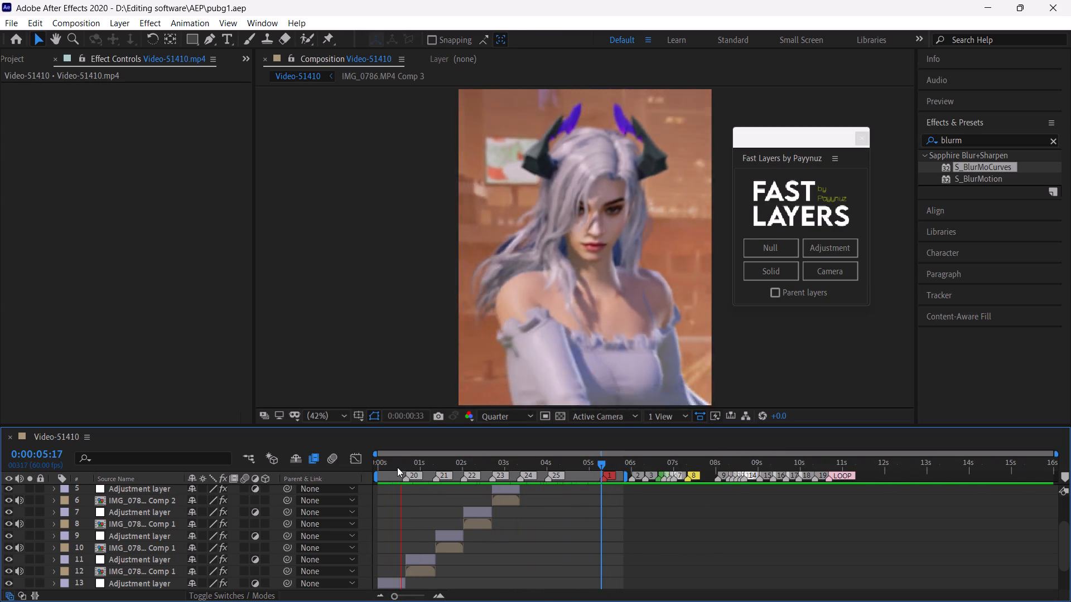
Stop the preview near the start of the composition, at 0:00:00:28, and save the project.
click(397, 467)
key(ctrl+s)
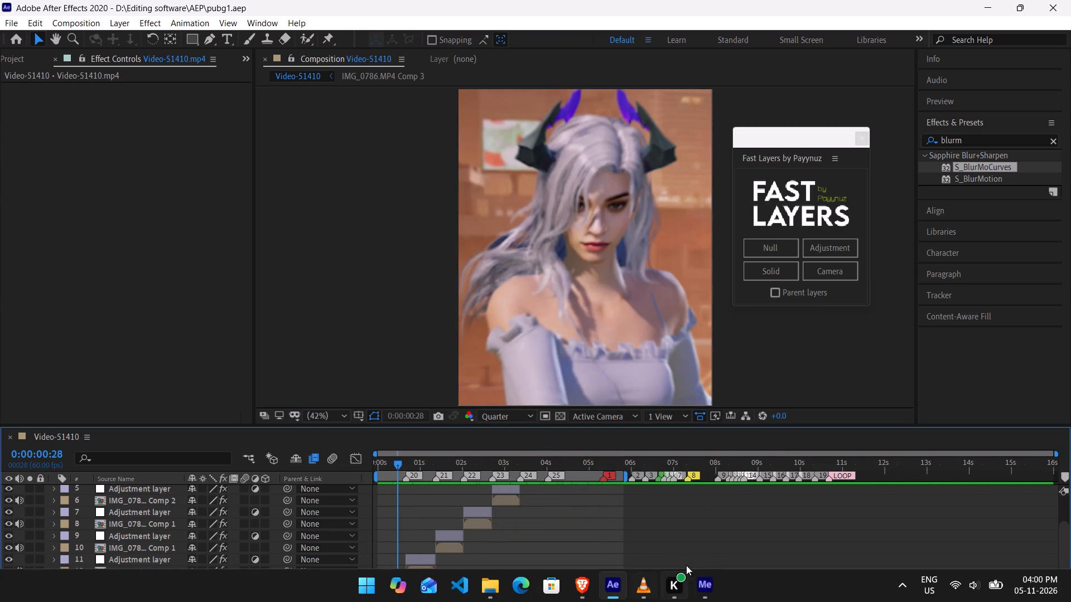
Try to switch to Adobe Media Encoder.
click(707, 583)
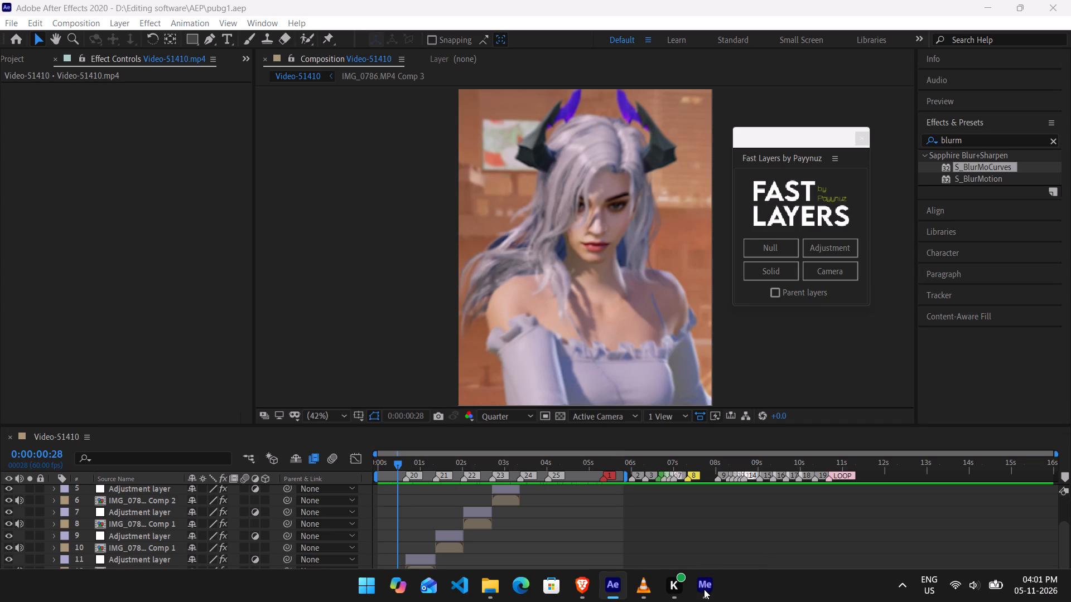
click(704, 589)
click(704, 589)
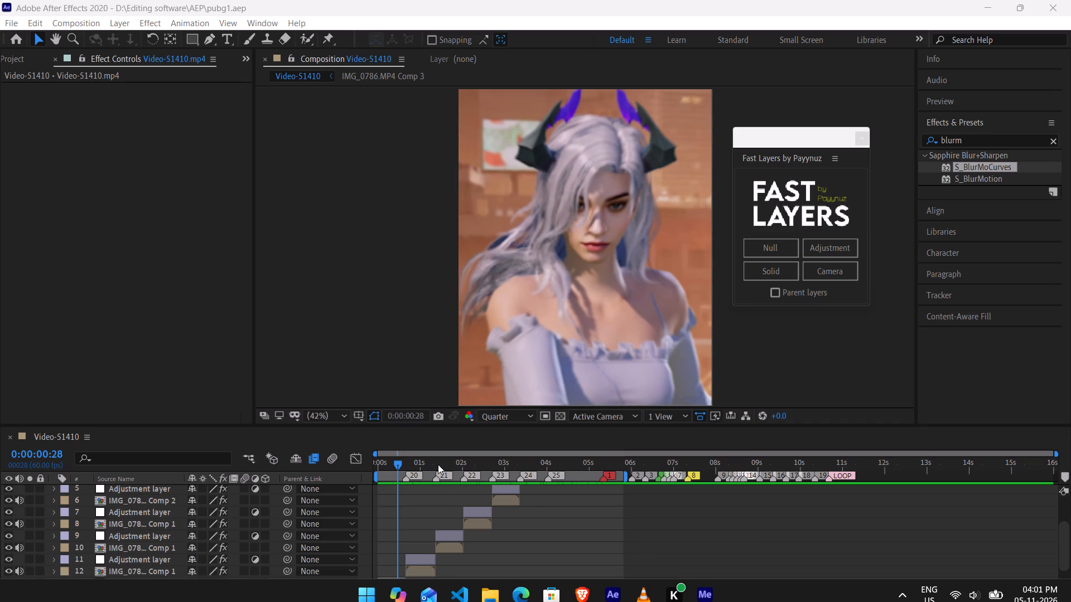
Move the current time to 0:00:05:00 and save the project.
click(438, 464)
drag(438, 464, 589, 484)
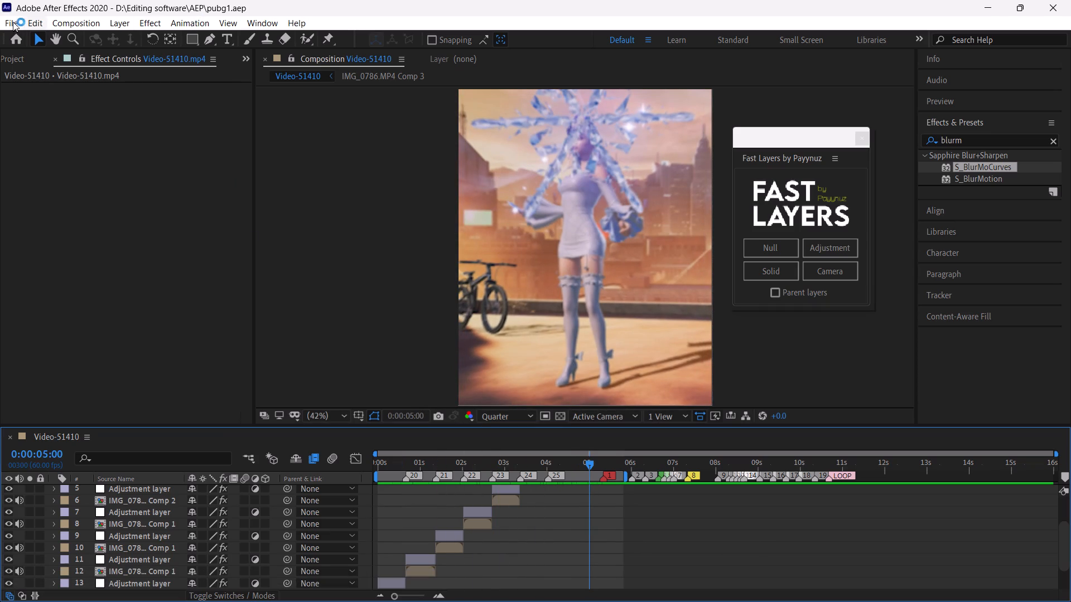
key(ctrl+s)
Review the Memory & Performance, audio, Type and Previews pages of the preferences.
click(37, 23)
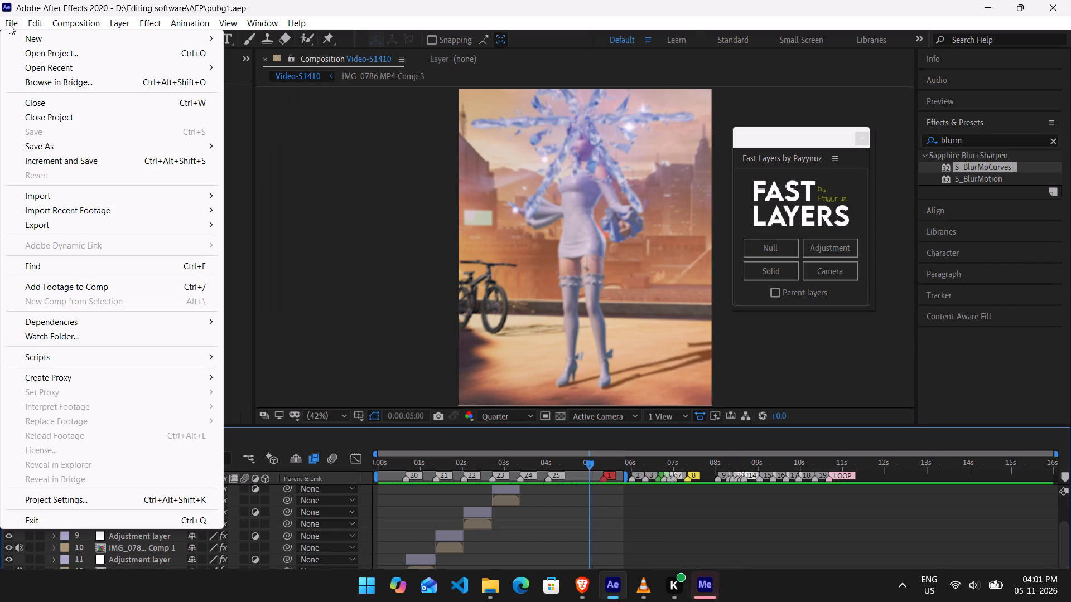
click(34, 21)
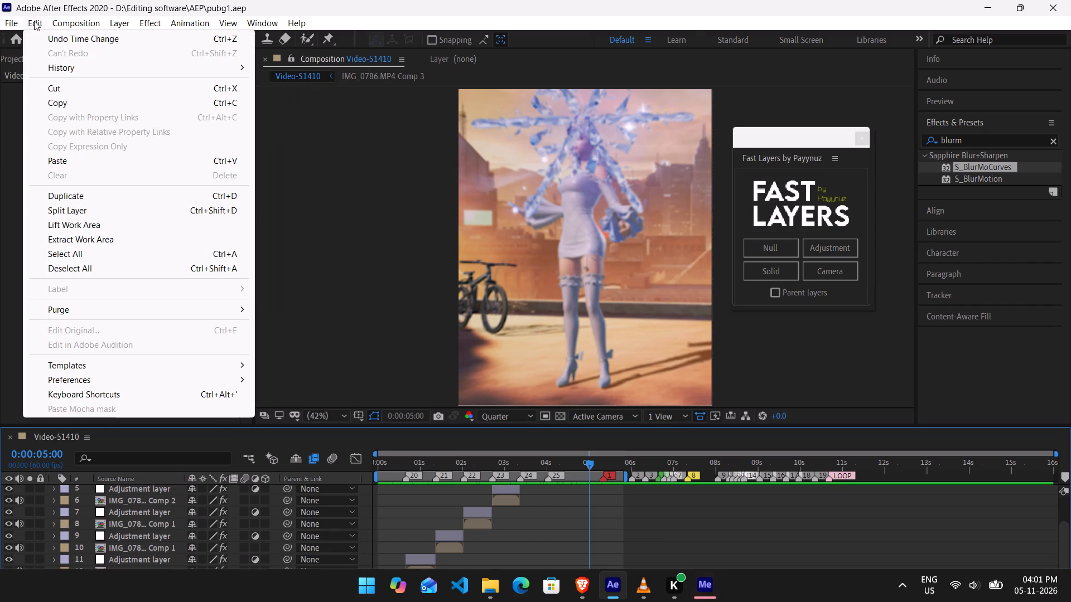
click(35, 22)
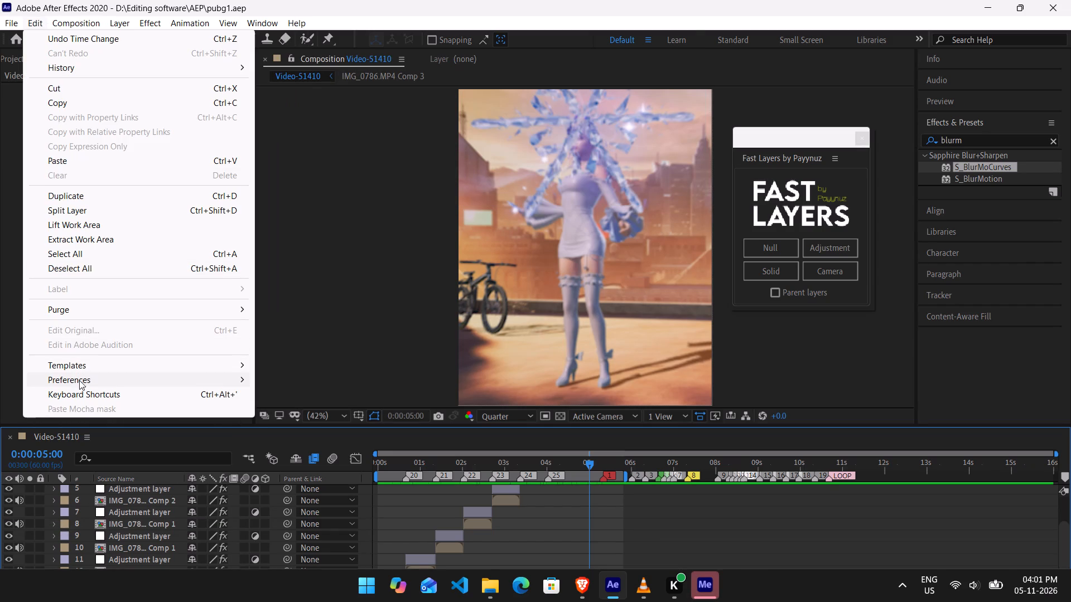
click(80, 382)
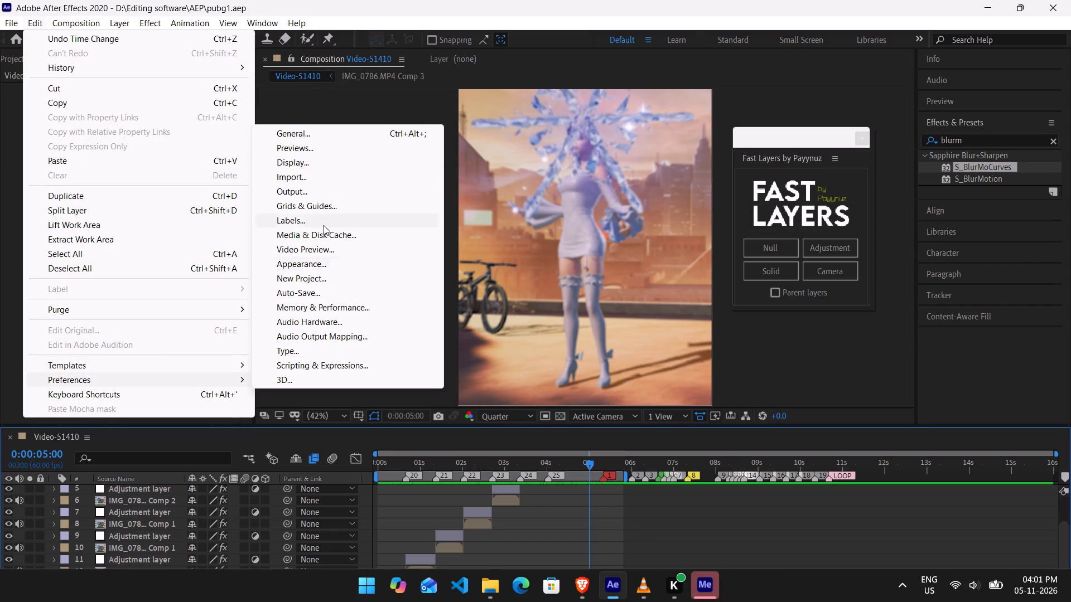
click(330, 308)
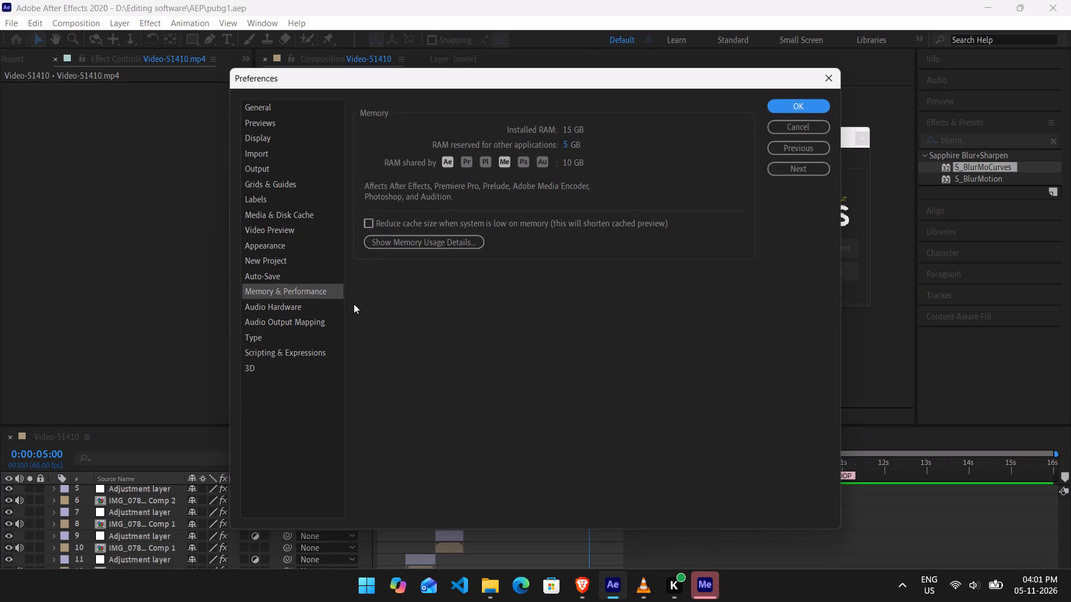
click(284, 305)
click(290, 326)
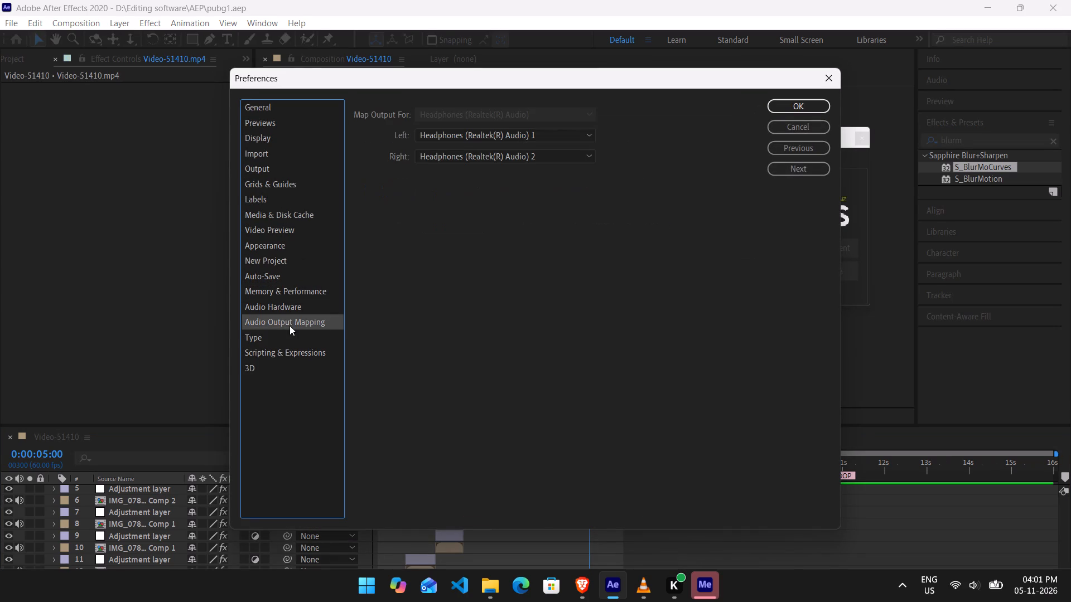
click(290, 334)
click(282, 124)
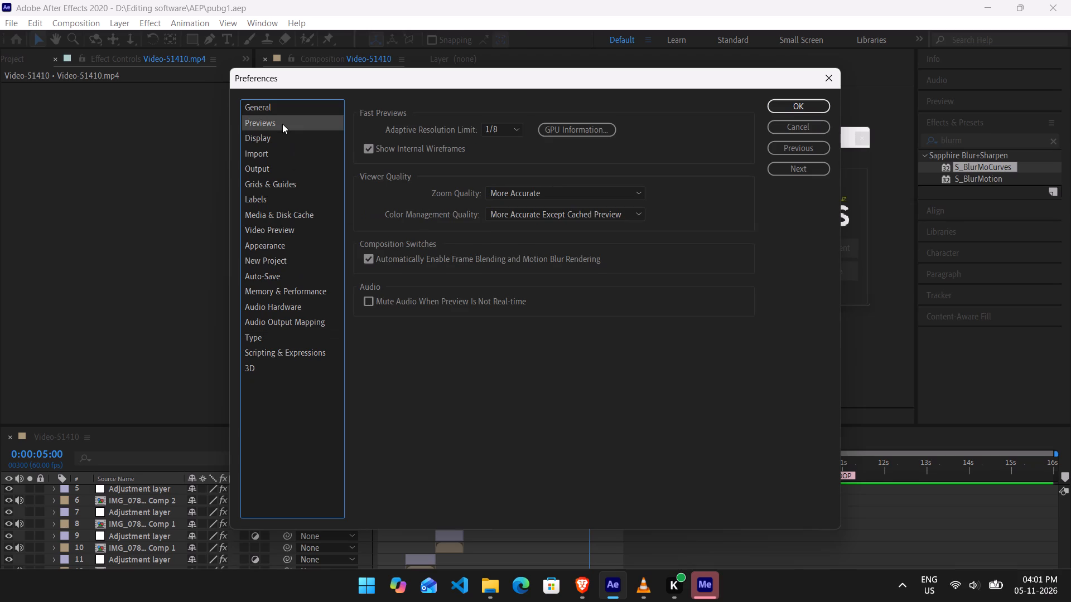
click(805, 108)
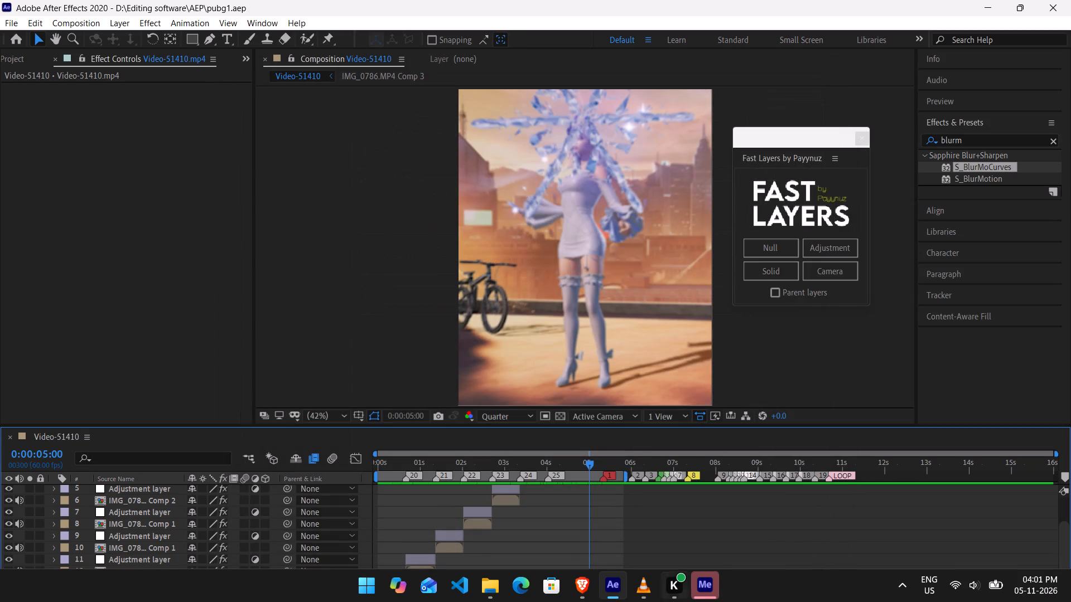
Switch to Adobe Media Encoder and open the export settings of the queued H.264 item with the Good Settings preset.
click(711, 582)
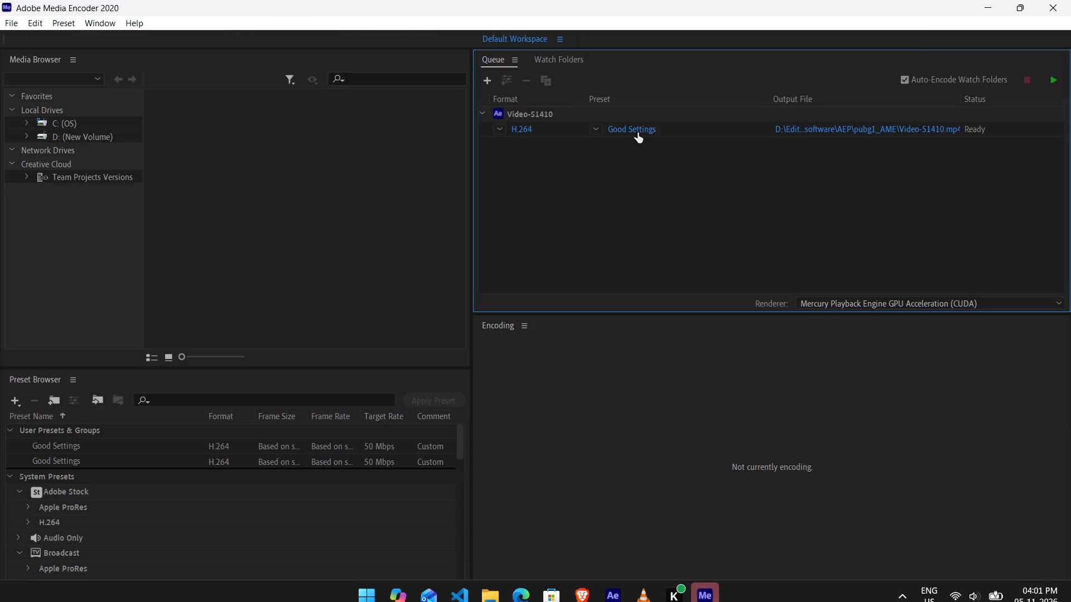
click(638, 133)
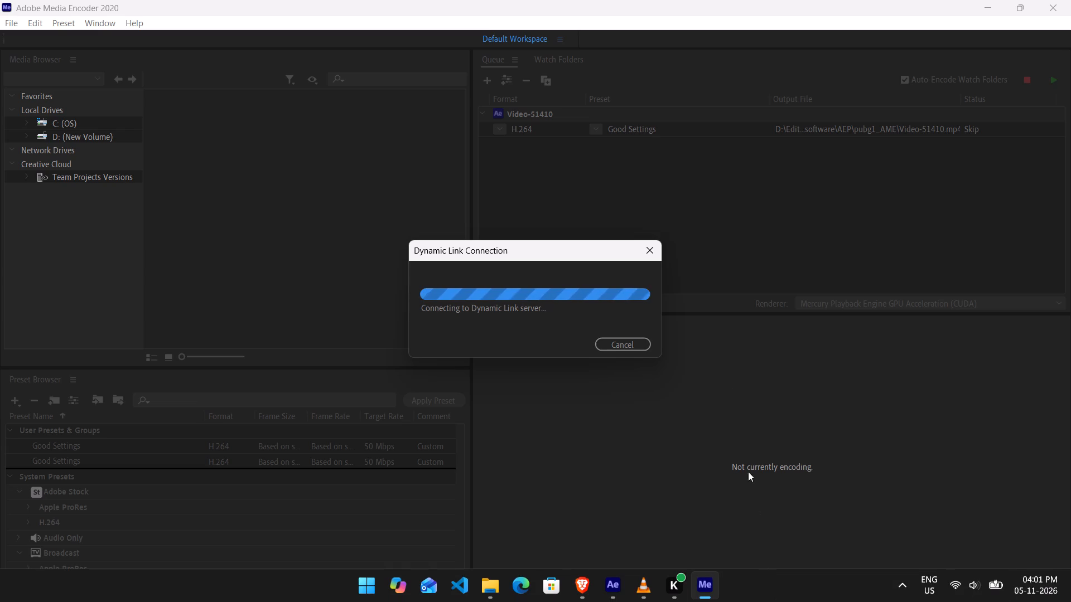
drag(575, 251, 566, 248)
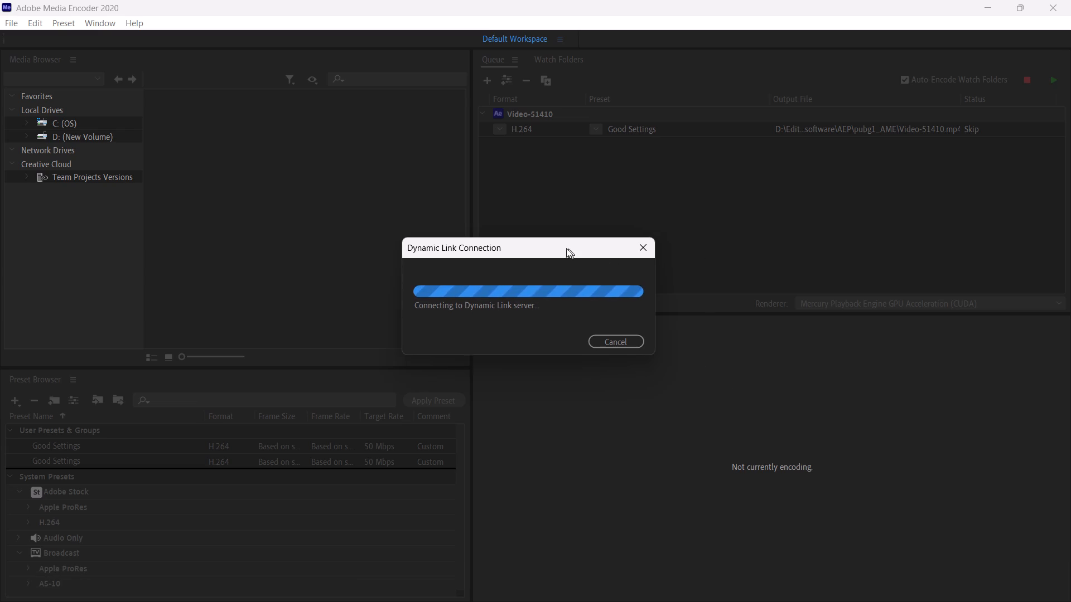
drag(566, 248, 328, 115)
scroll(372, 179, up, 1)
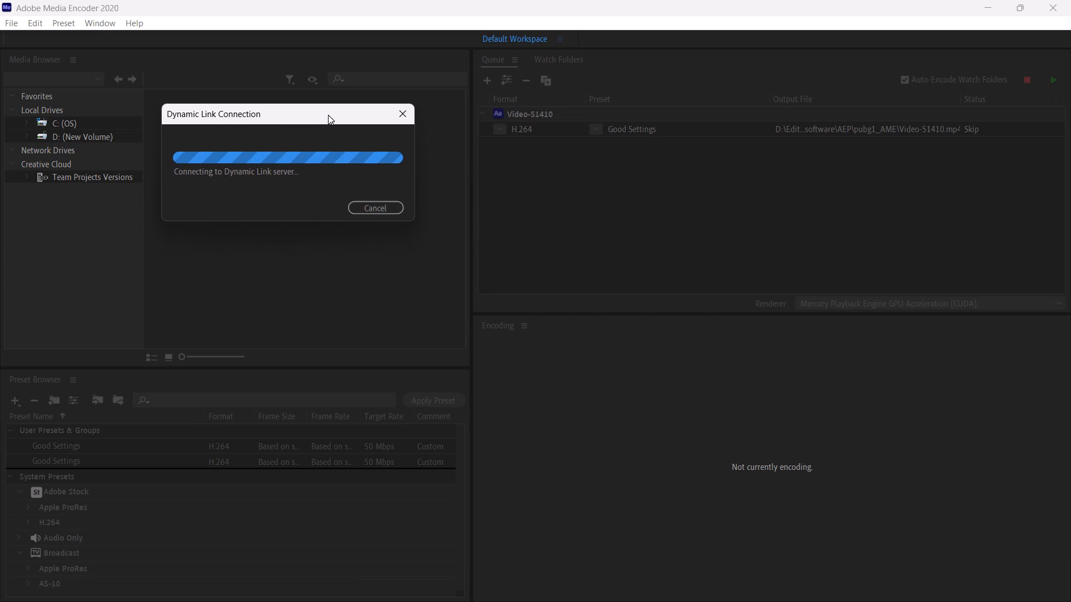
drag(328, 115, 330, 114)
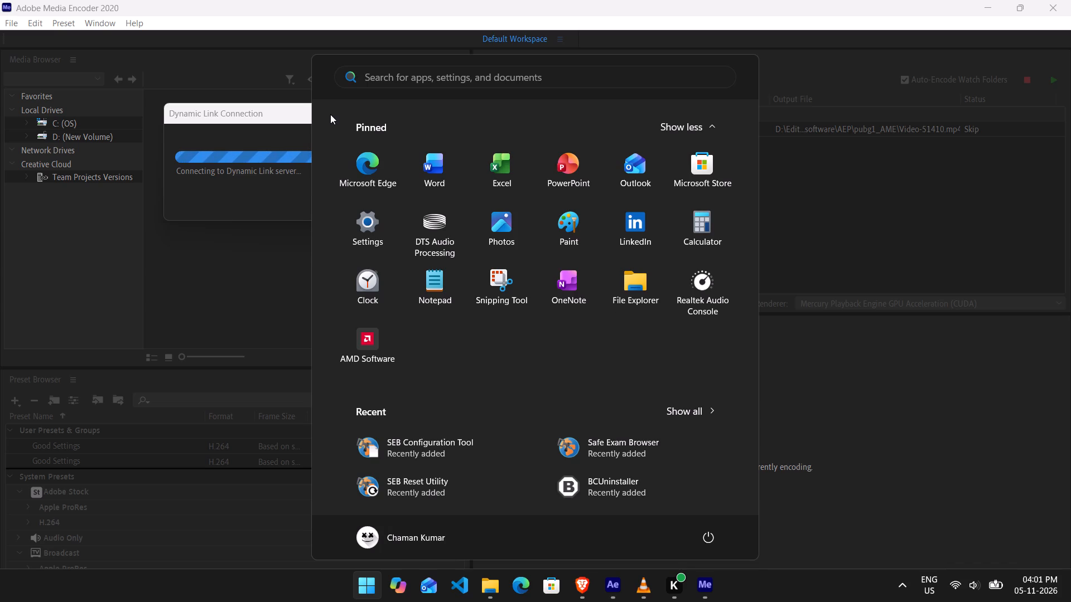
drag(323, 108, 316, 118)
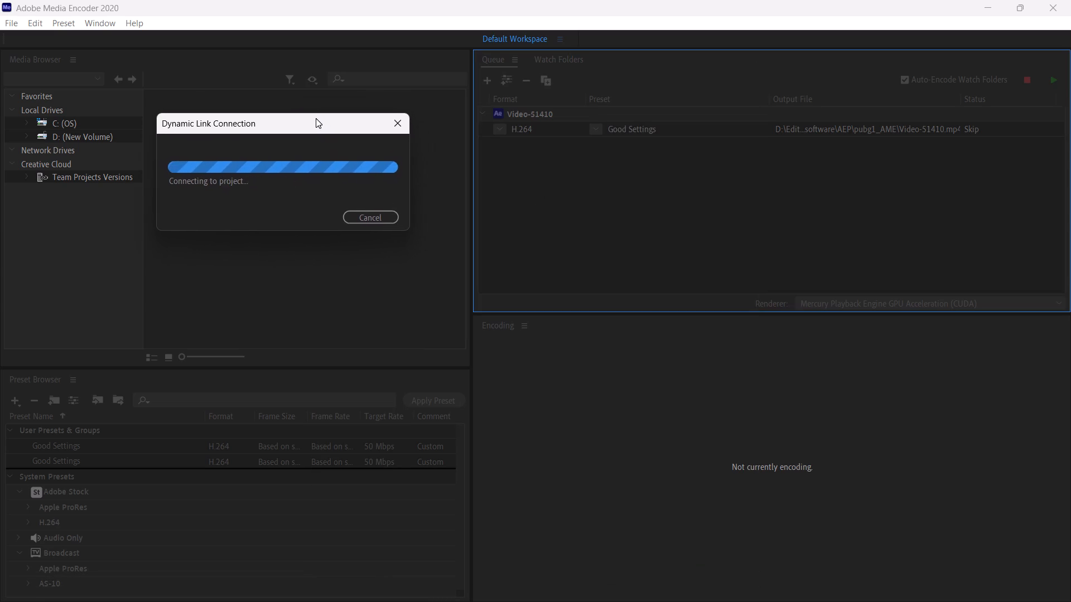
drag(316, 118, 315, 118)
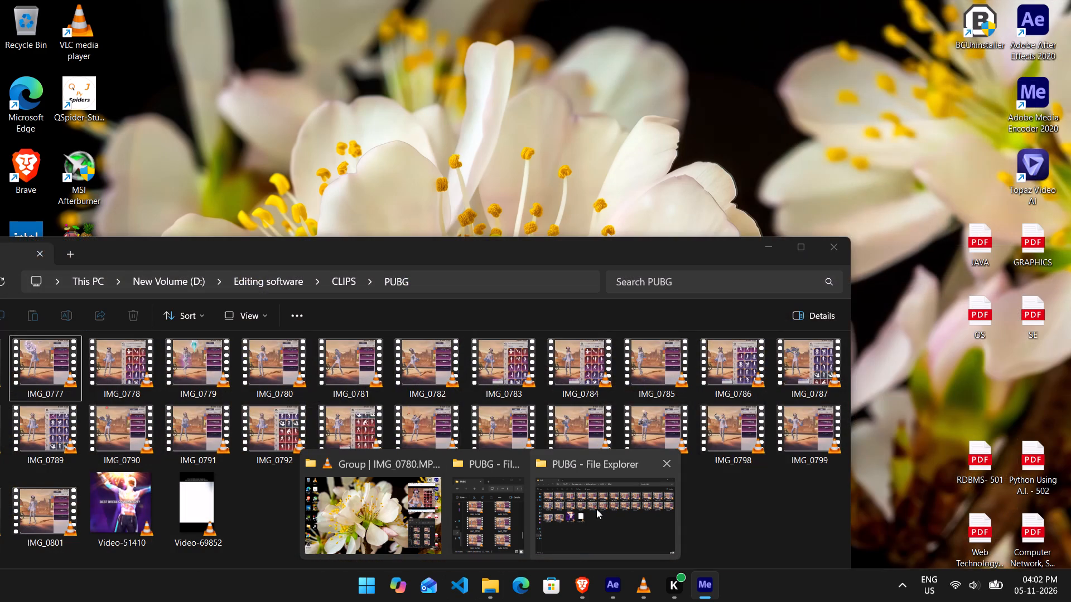
Switch to the PUBG clips folder in File Explorer, maximize it, widen its navigation pane, and minimize the window.
click(596, 509)
click(797, 246)
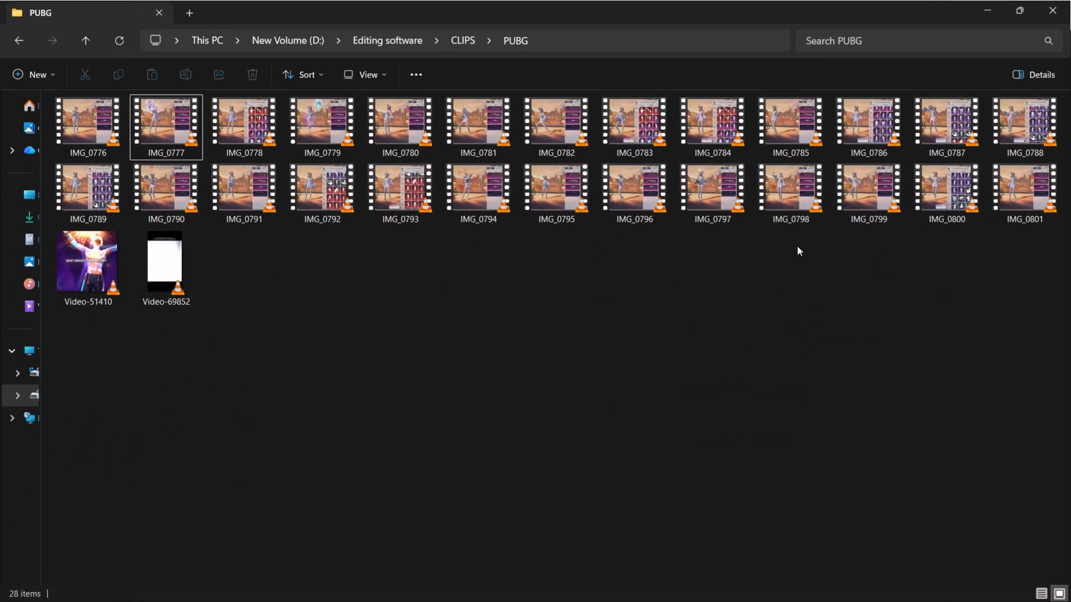
drag(40, 323, 139, 337)
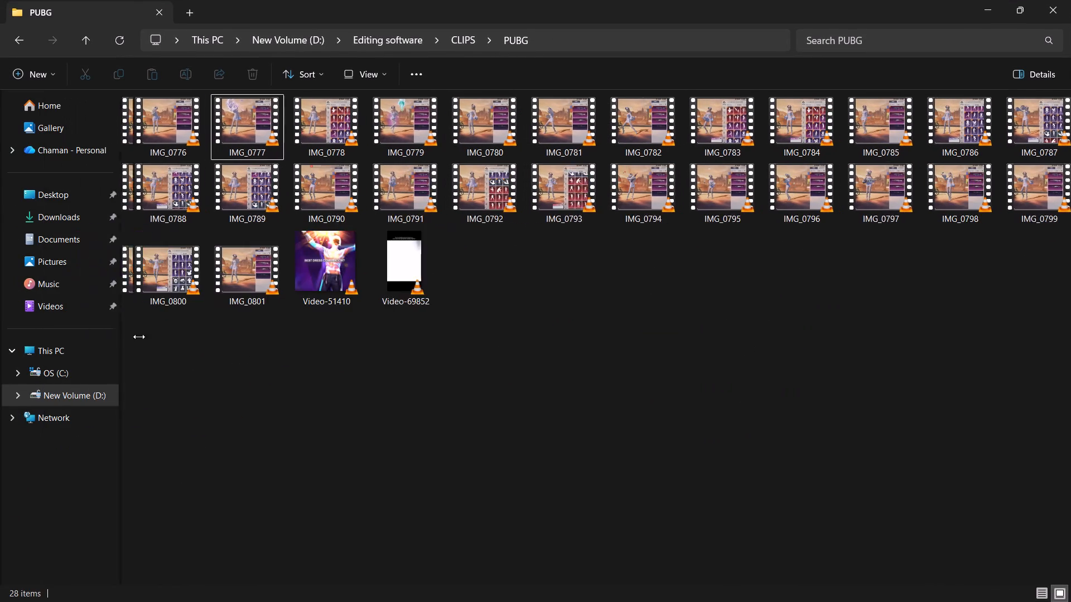
drag(139, 337, 195, 346)
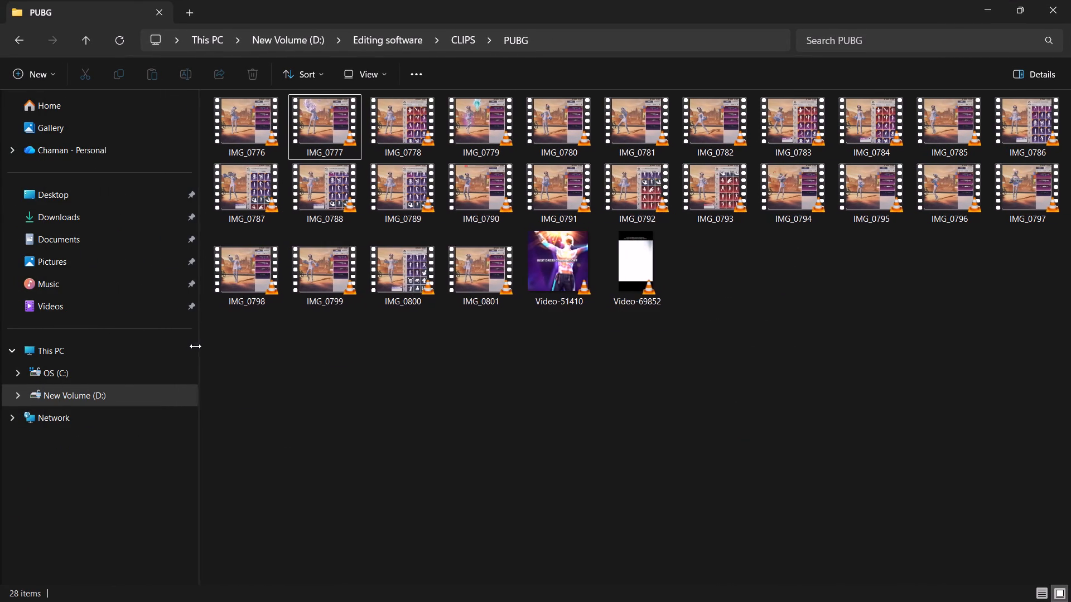
drag(195, 346, 165, 346)
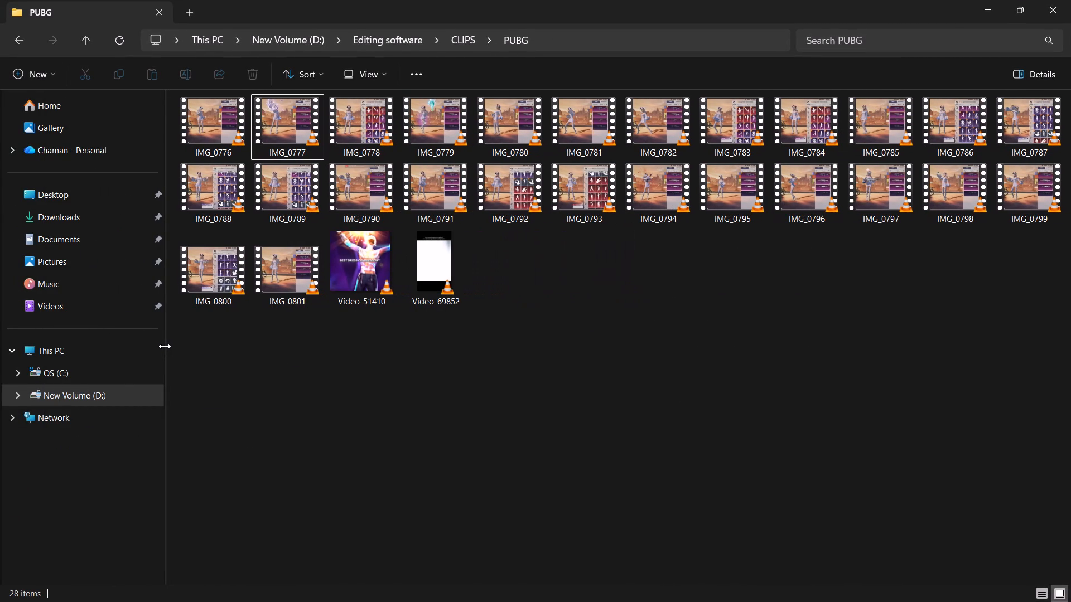
click(988, 13)
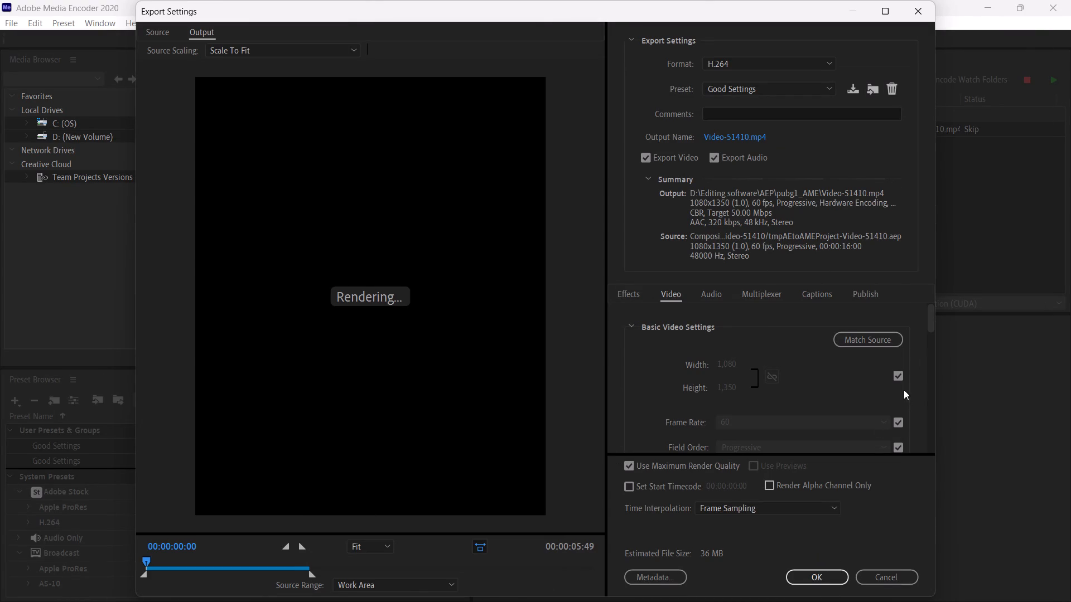
Set the target bitrate of the H.264 export to 10 Mbps in the video bitrate settings and accept the export settings.
drag(929, 322, 934, 429)
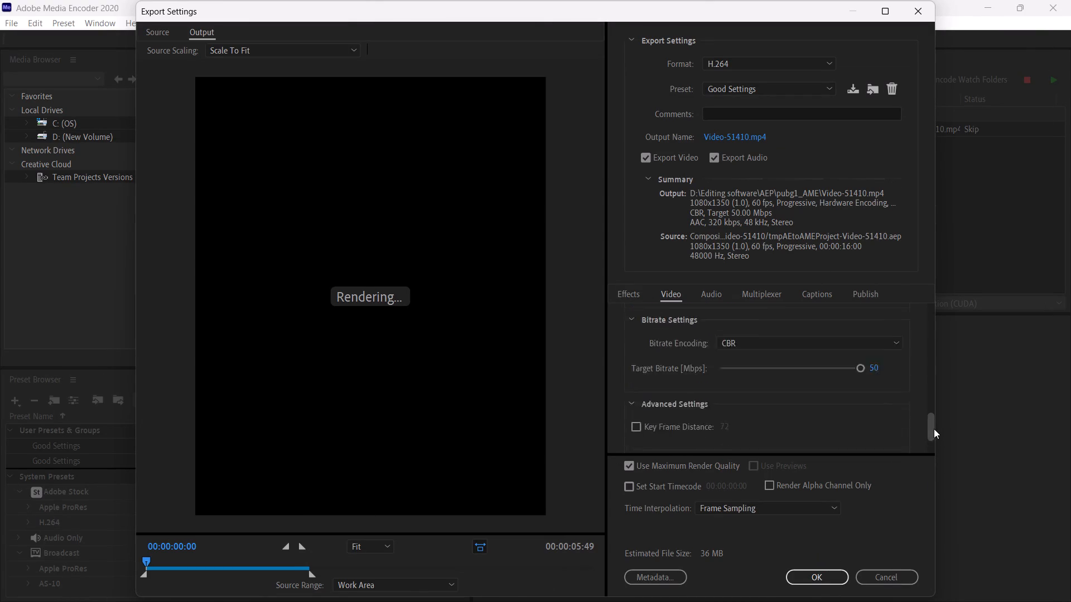
drag(934, 429, 934, 425)
click(879, 401)
click(875, 401)
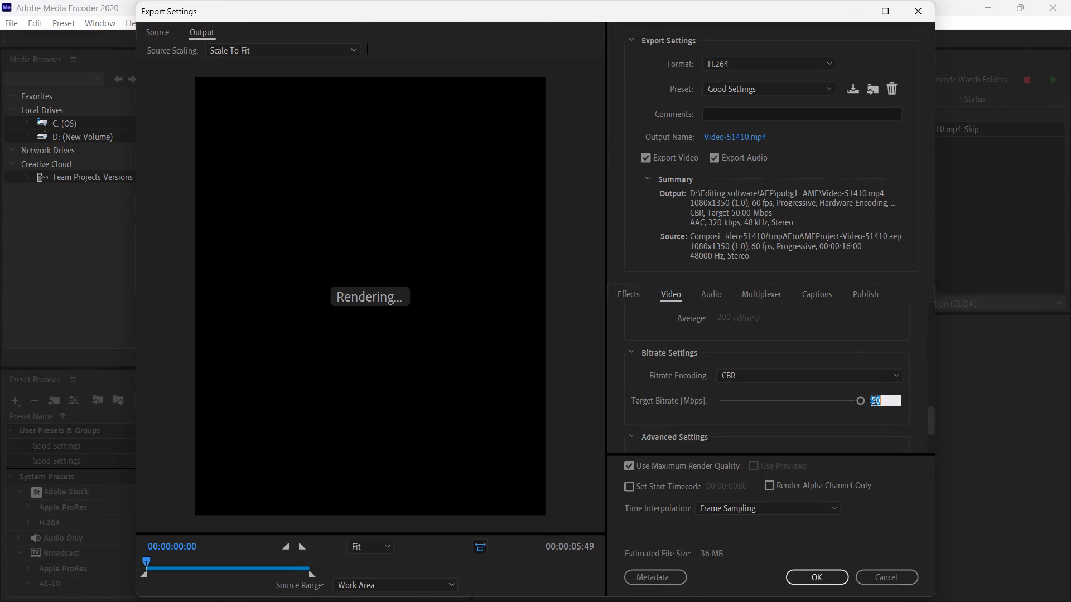
text(10)
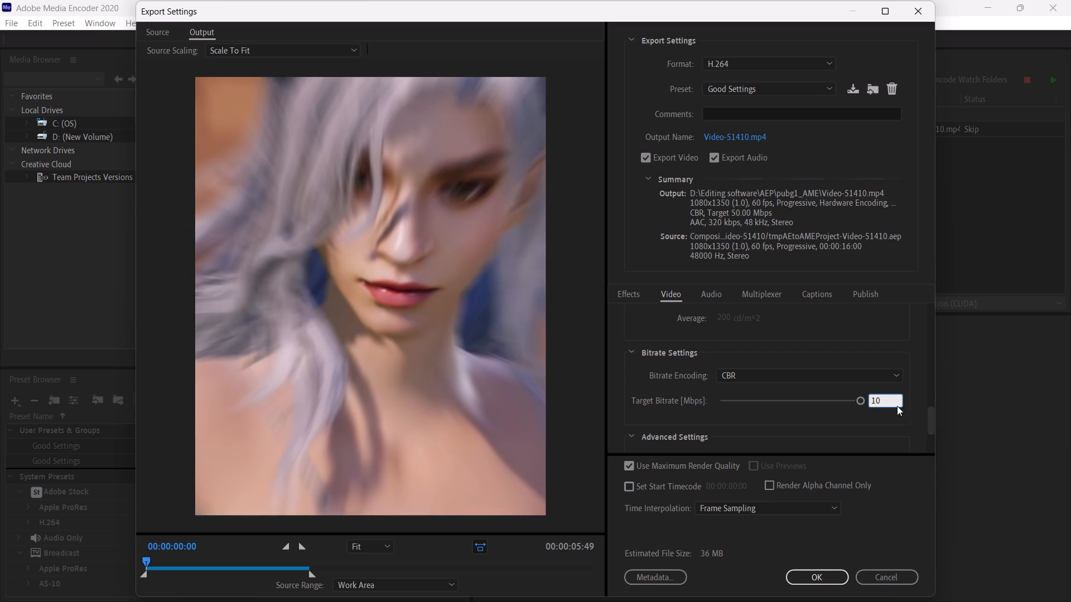
click(820, 575)
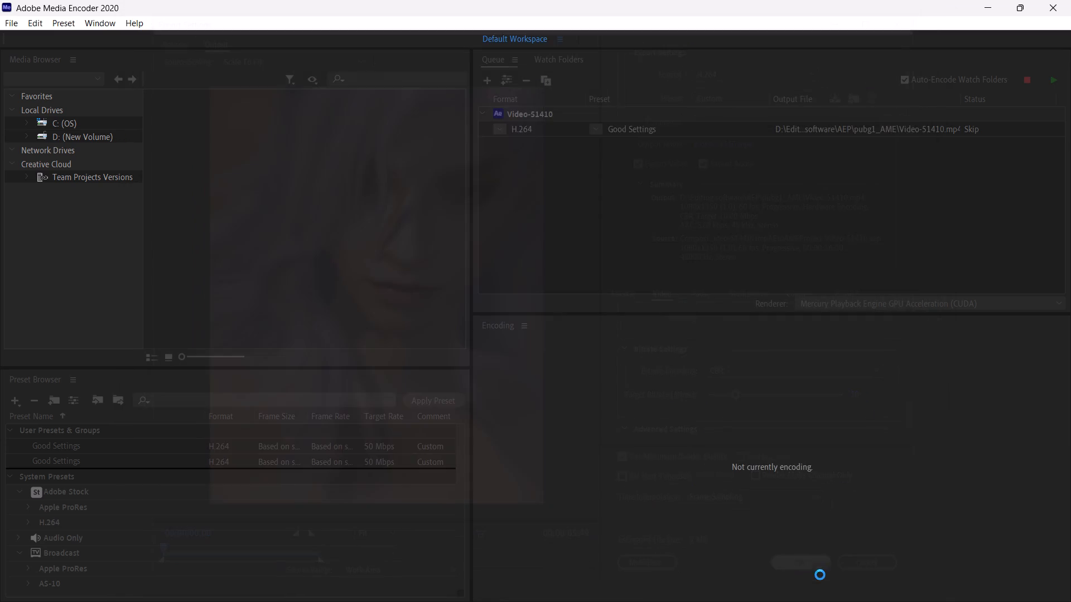
Set the queued H.264 item's output file to the Downloads folder with the file name done.
click(870, 130)
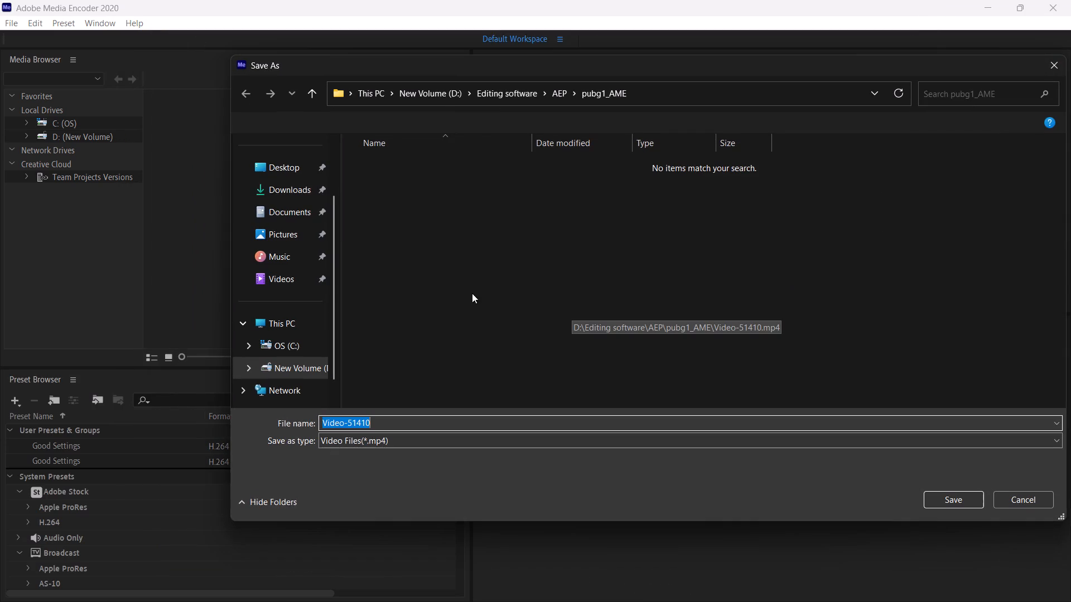
click(284, 187)
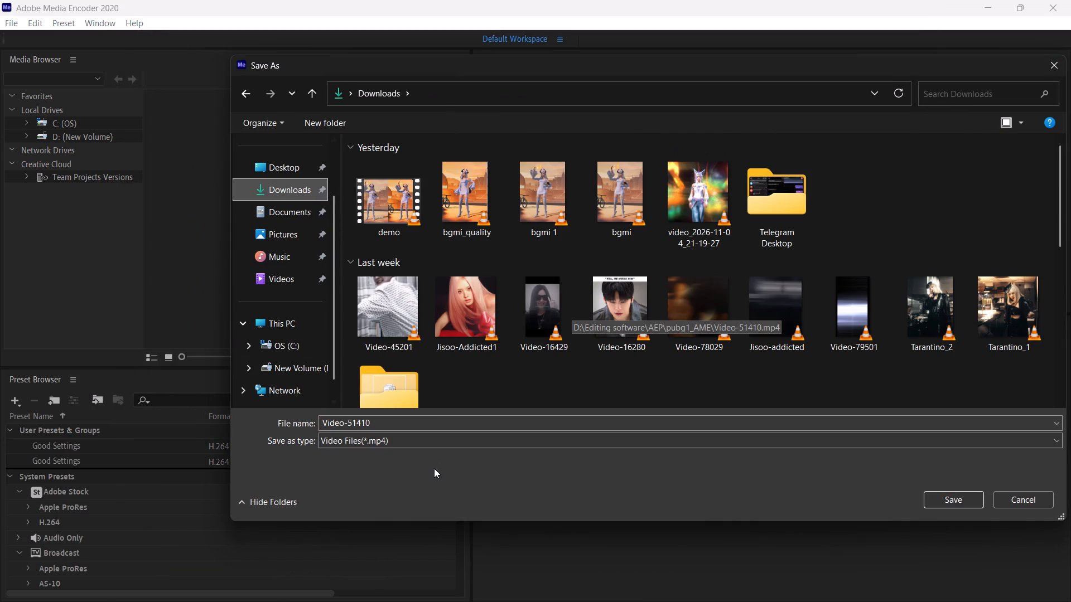
scroll(247, 269, up, 1)
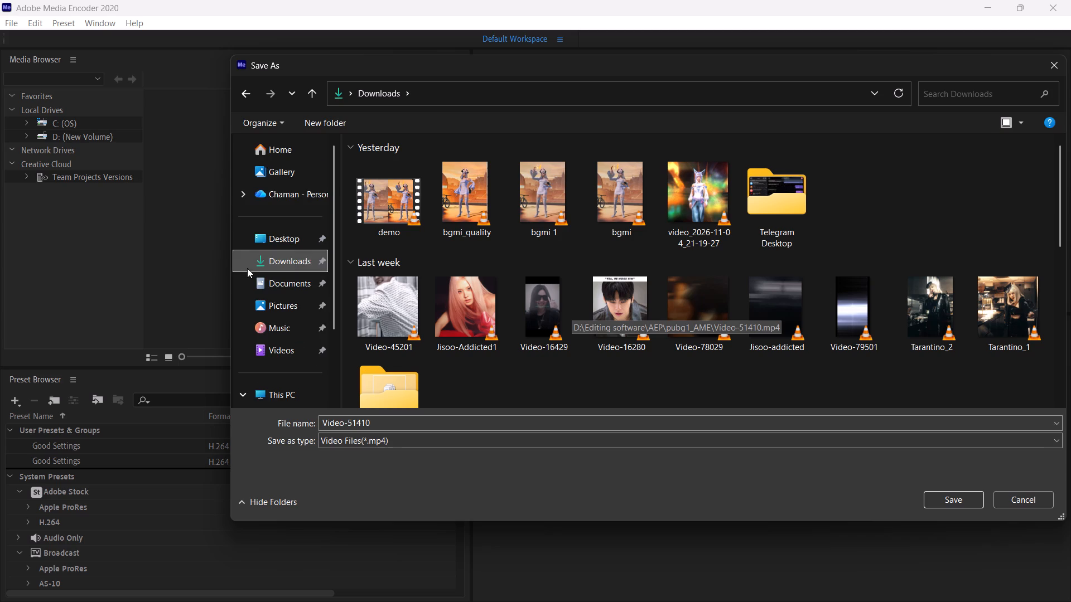
scroll(248, 268, down, 1)
click(384, 423)
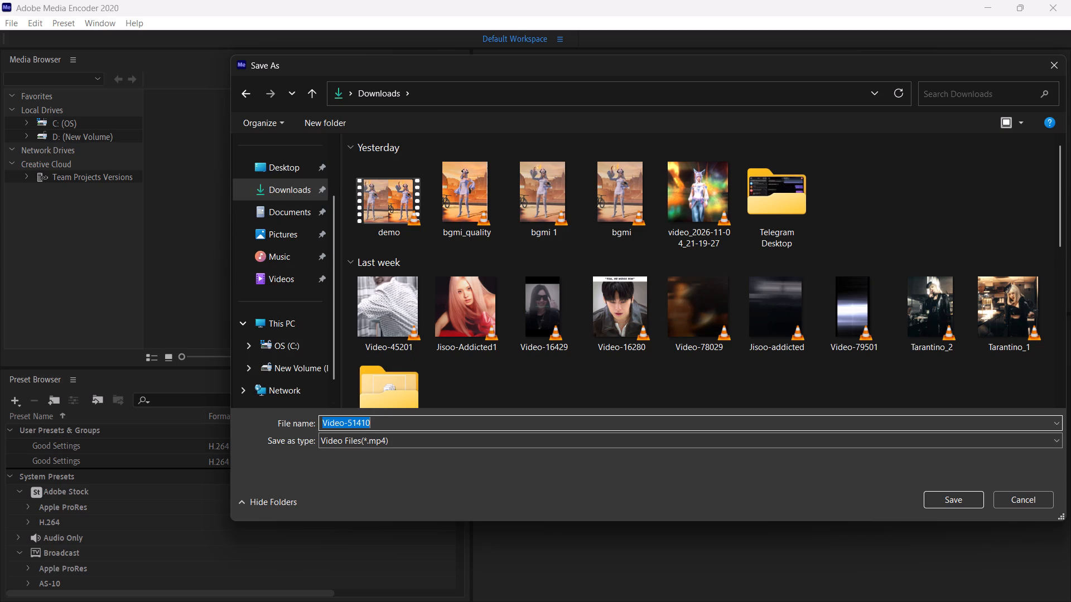
text(done)
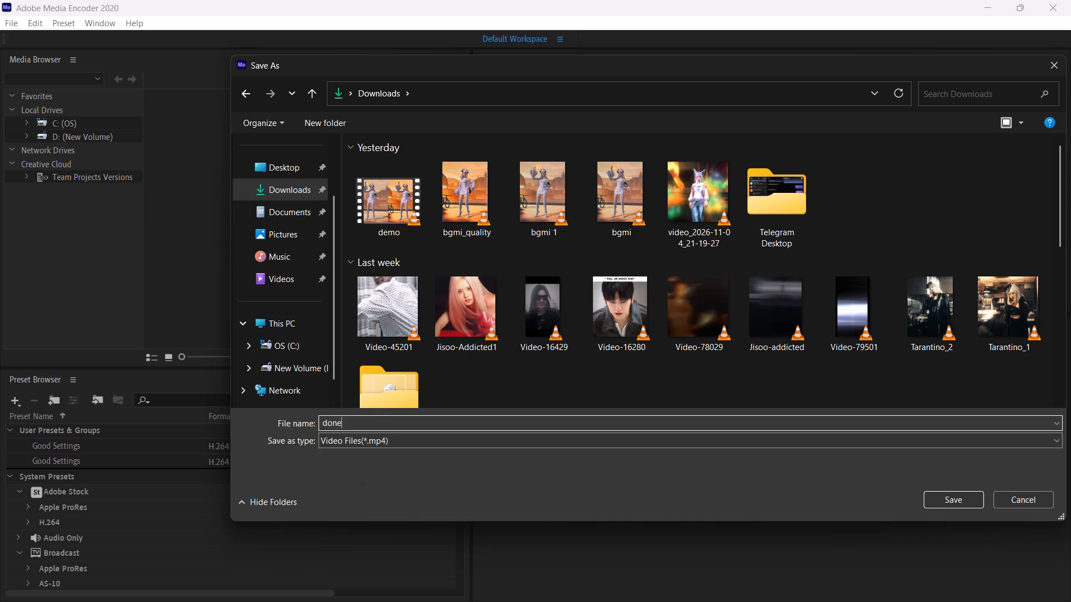
key(Return)
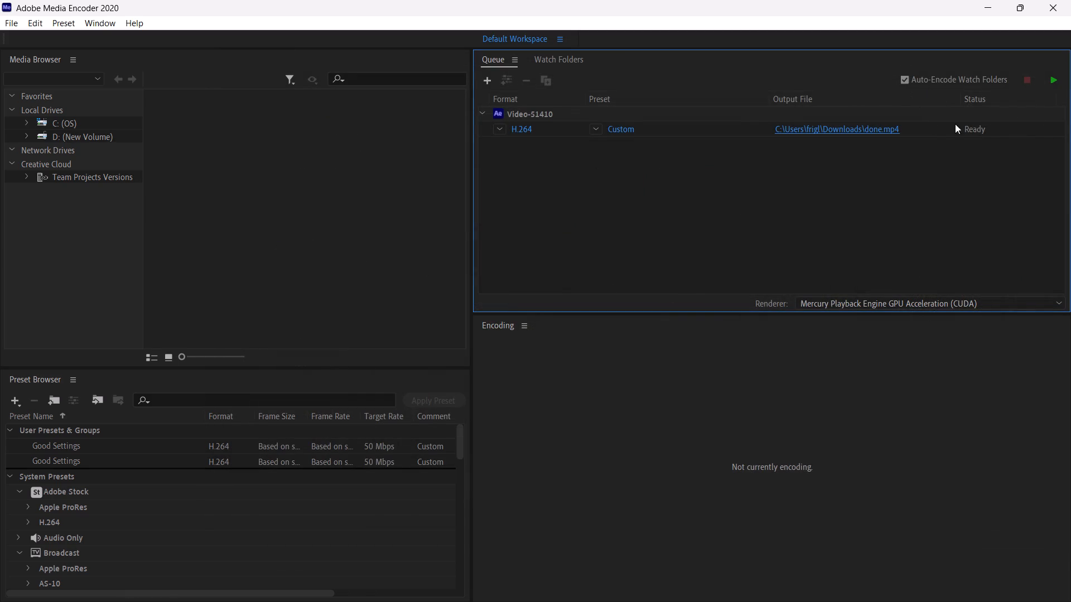
Start encoding the queue and switch back to After Effects.
click(1048, 84)
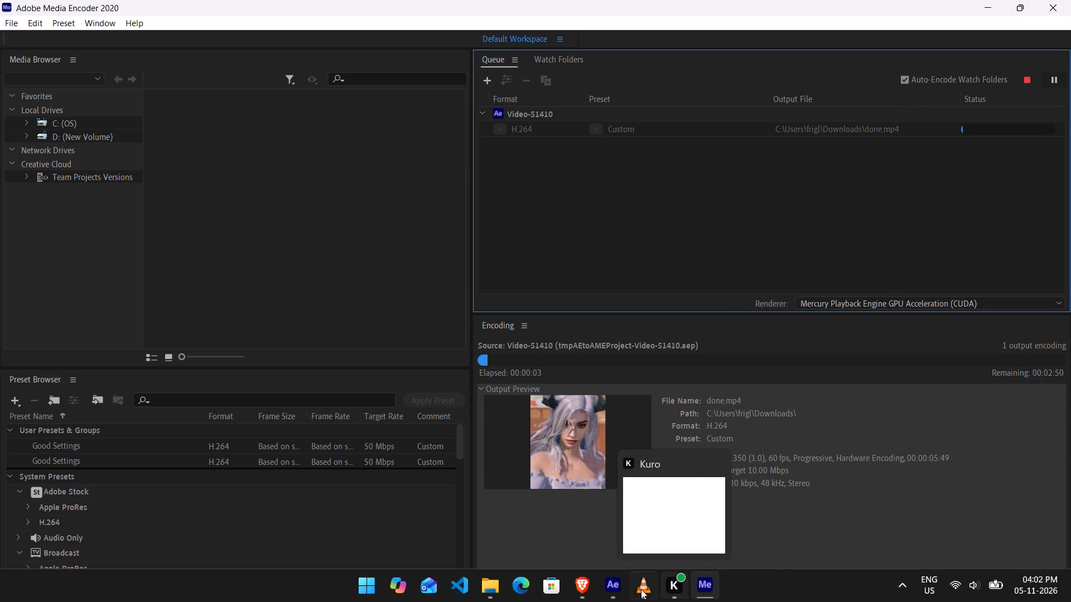
click(614, 588)
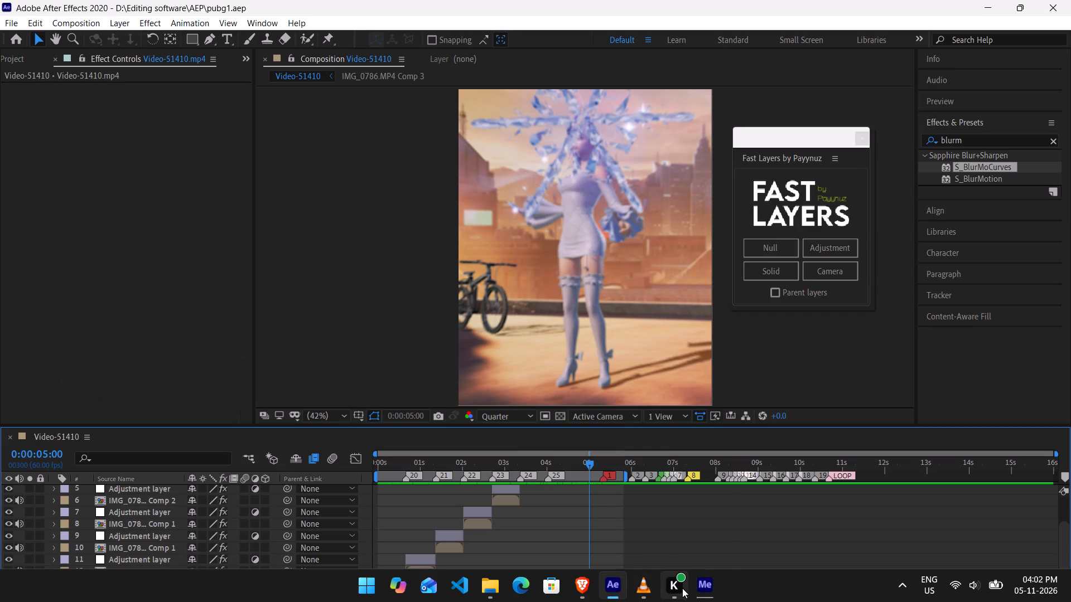